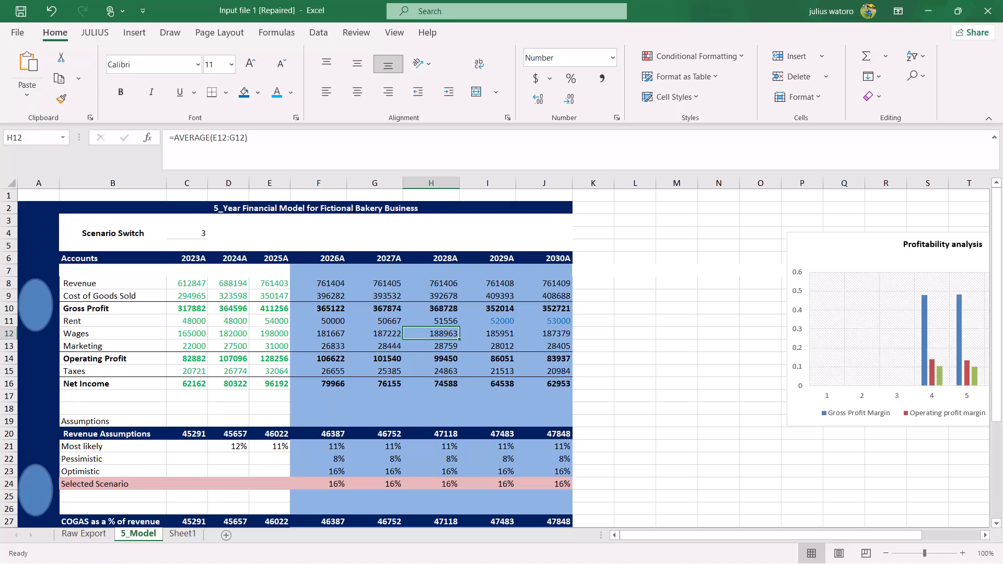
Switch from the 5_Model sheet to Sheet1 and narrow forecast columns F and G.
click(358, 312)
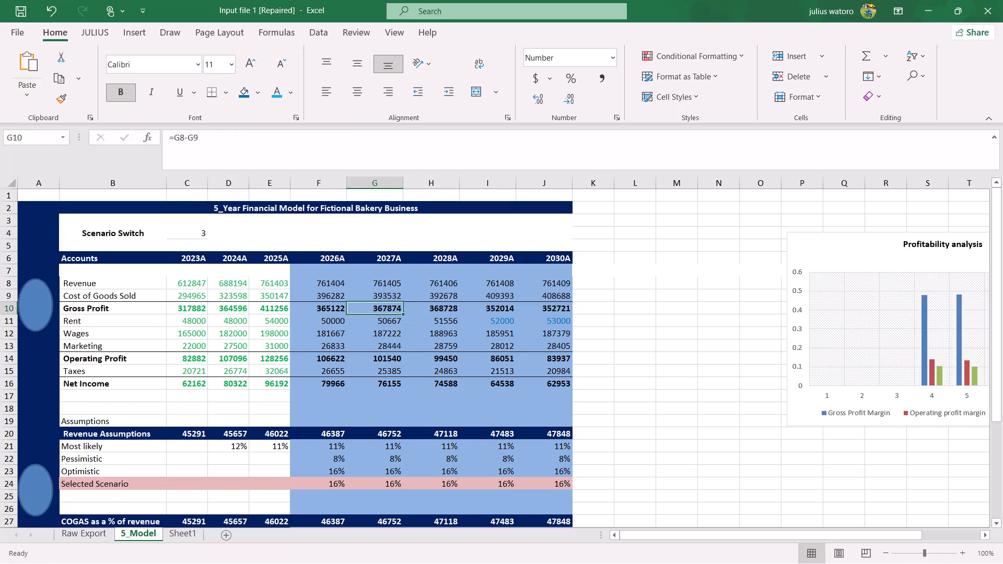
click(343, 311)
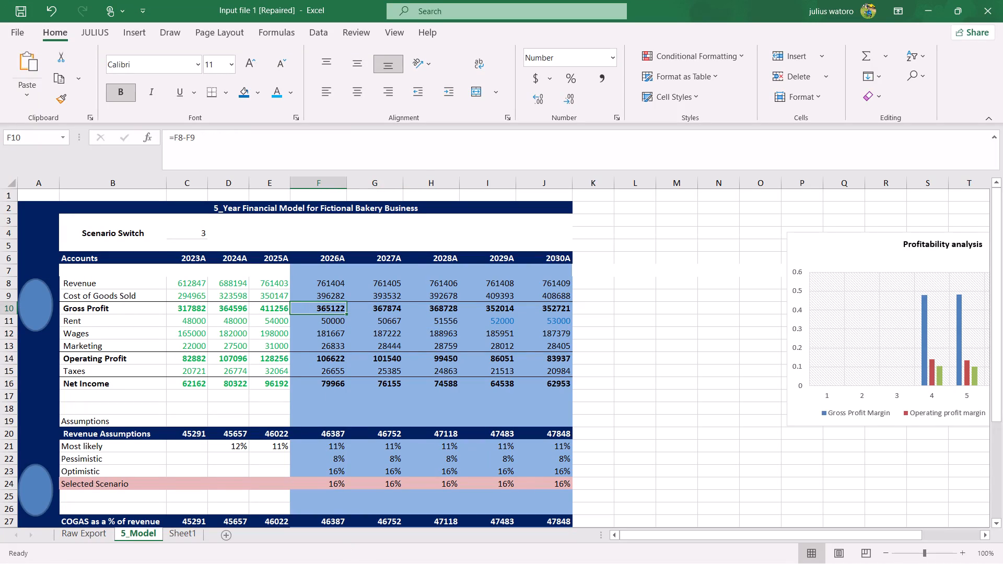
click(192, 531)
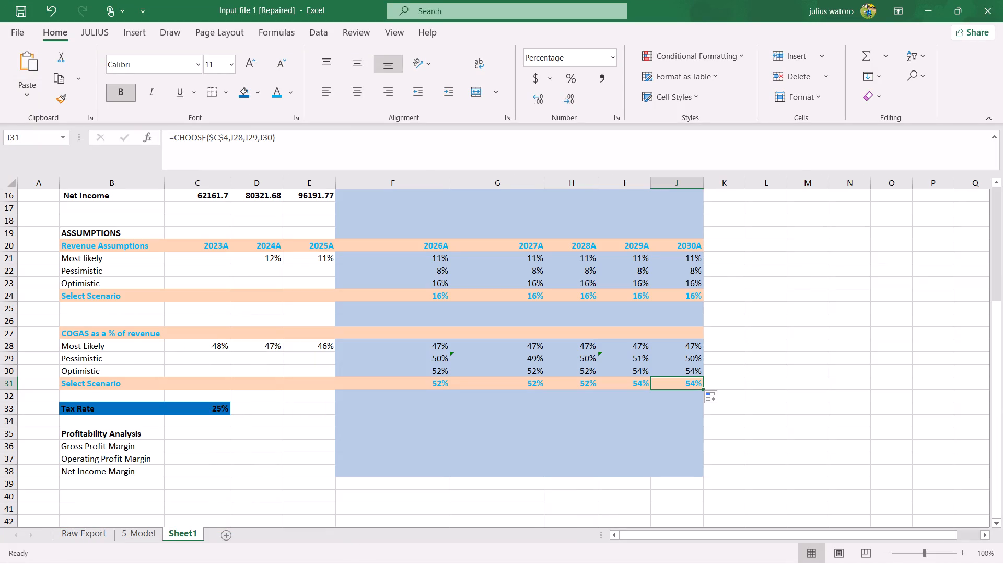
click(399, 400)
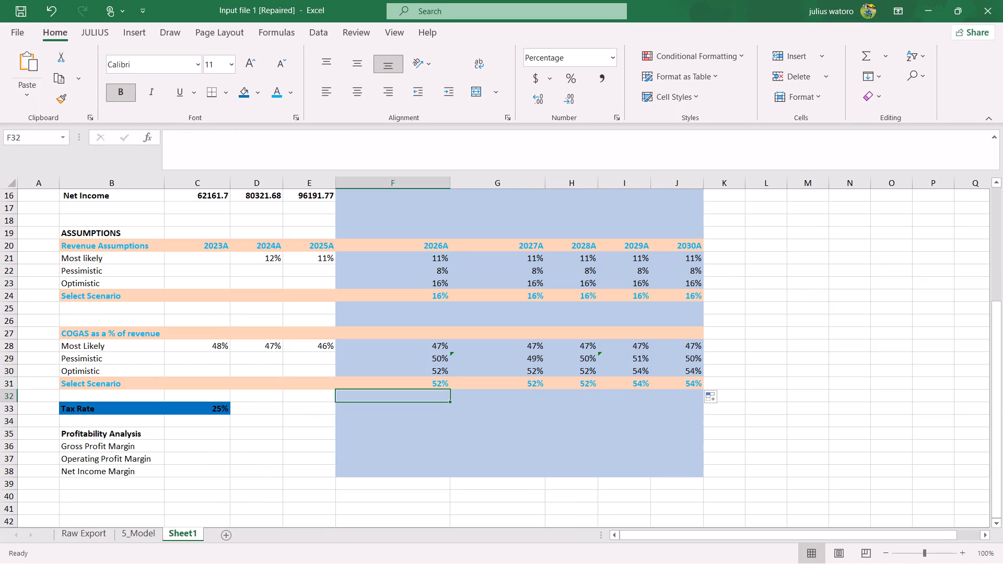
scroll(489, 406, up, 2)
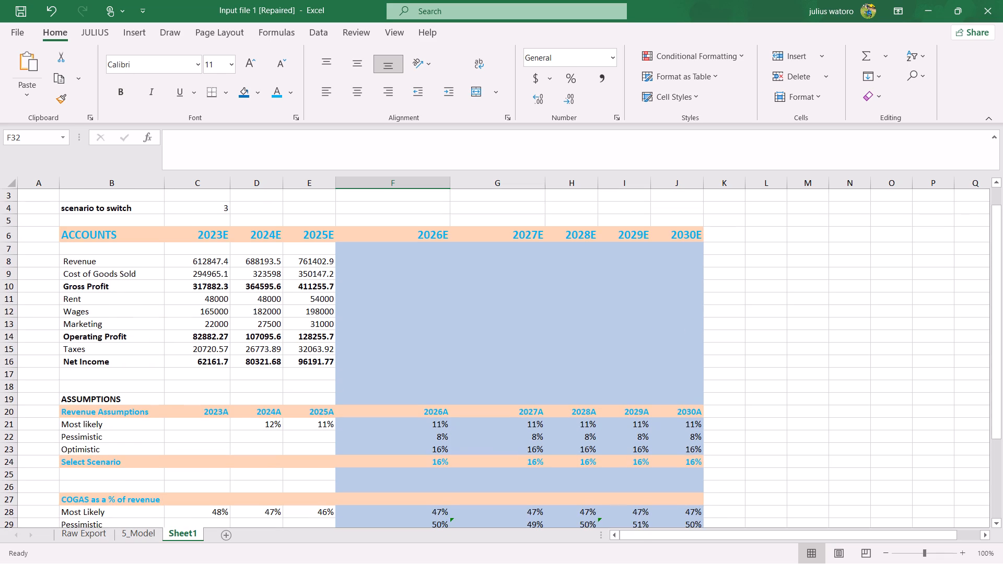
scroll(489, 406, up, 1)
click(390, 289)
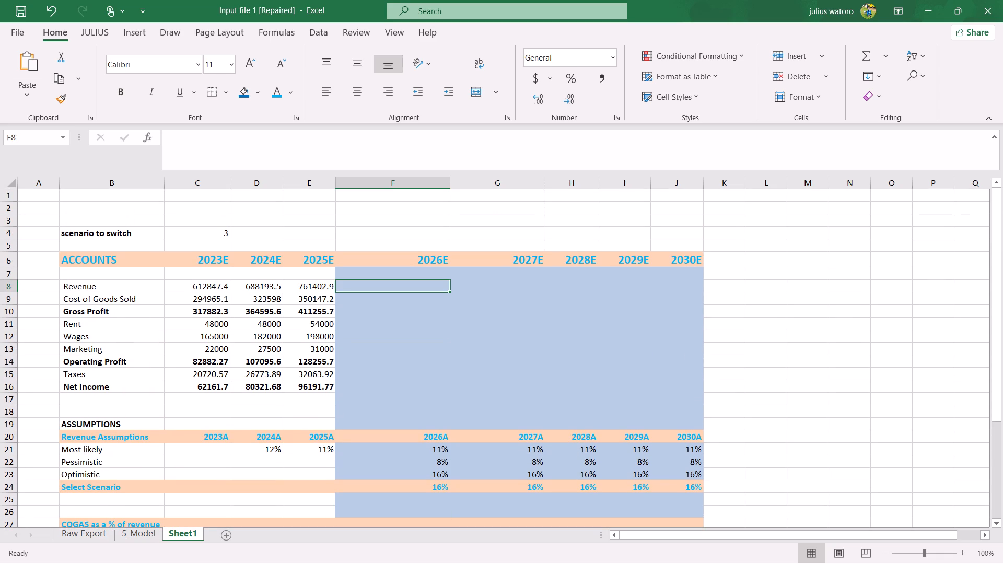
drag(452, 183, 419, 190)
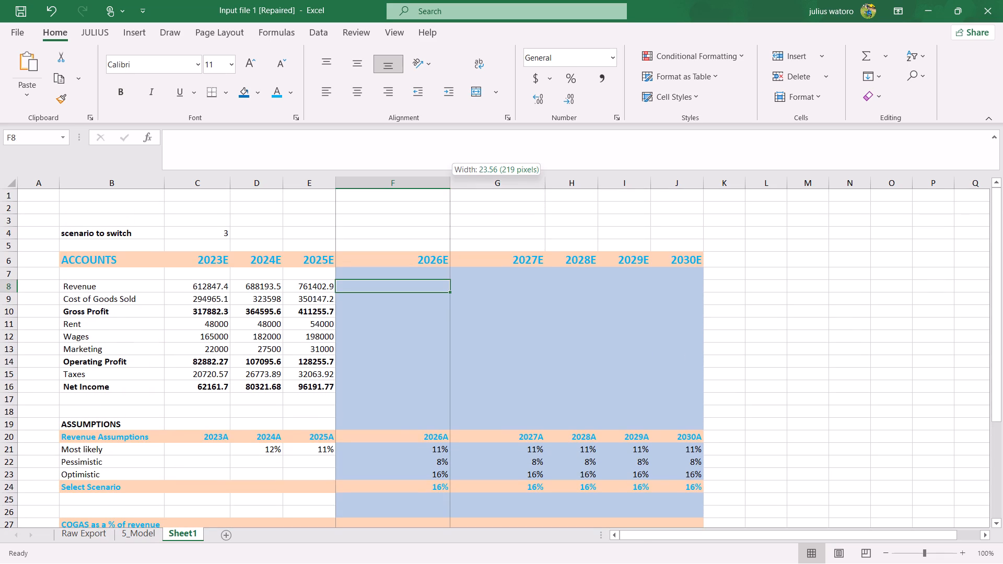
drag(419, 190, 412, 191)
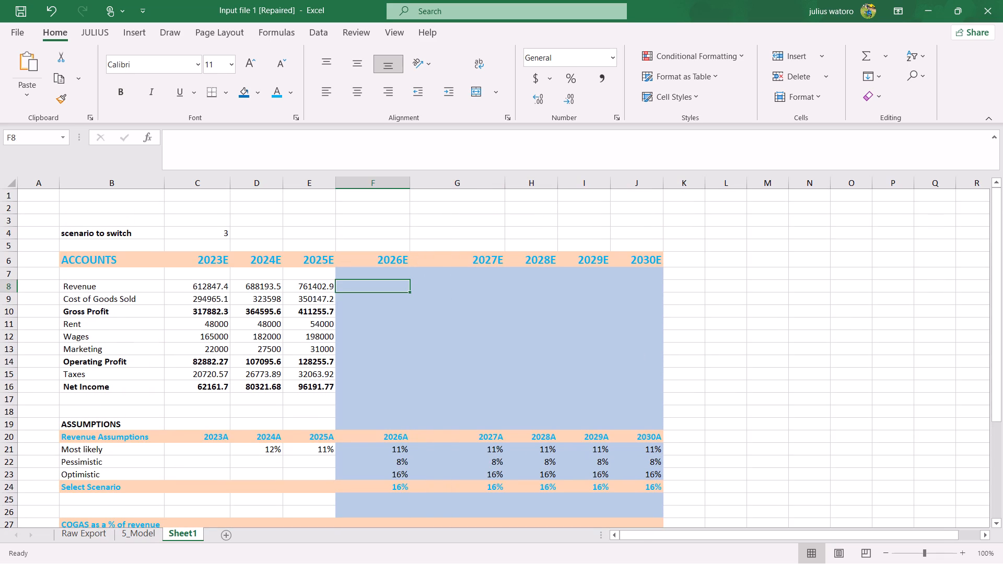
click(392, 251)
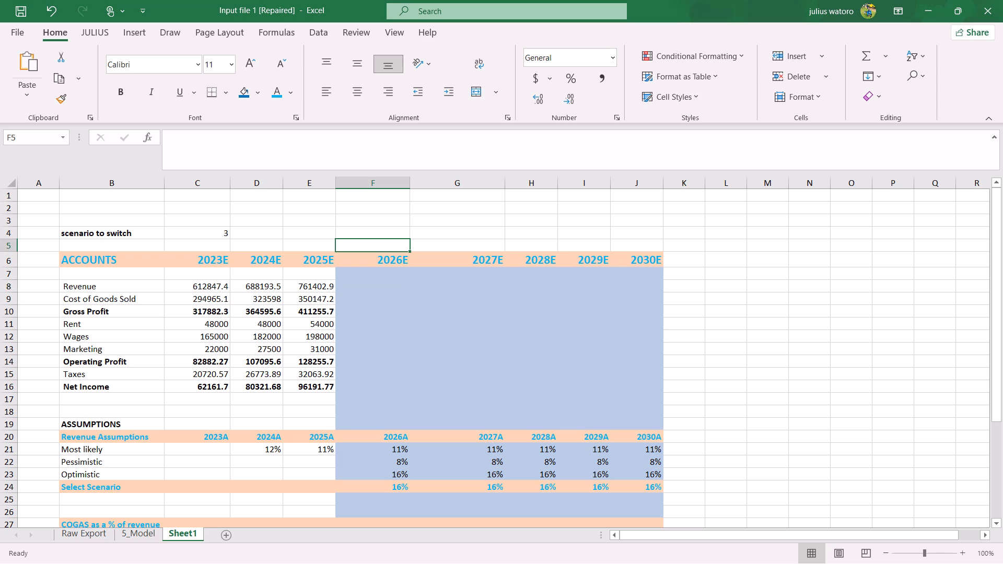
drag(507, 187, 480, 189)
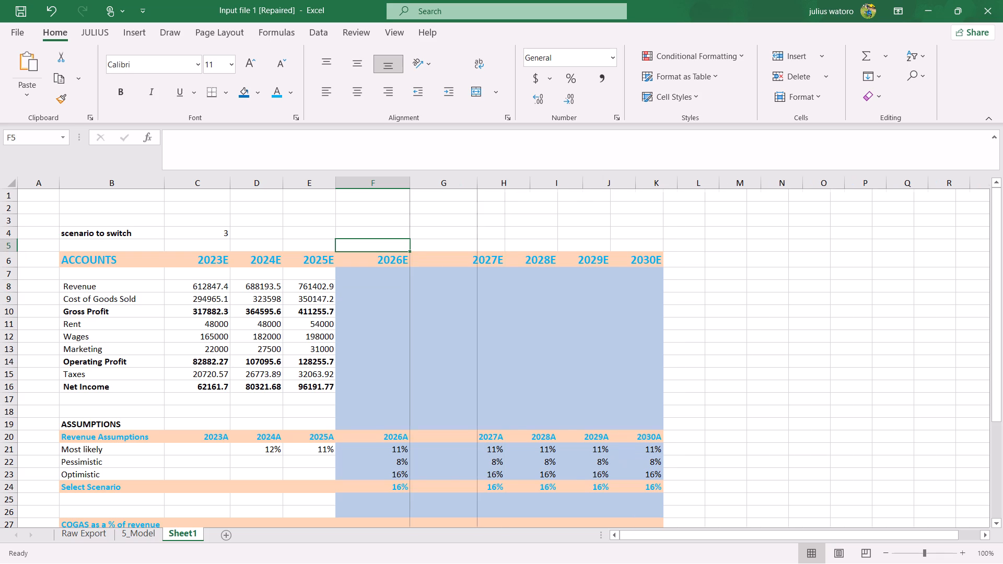
Autofit the column widths across the whole of Sheet1.
click(436, 308)
key(ctrl+a)
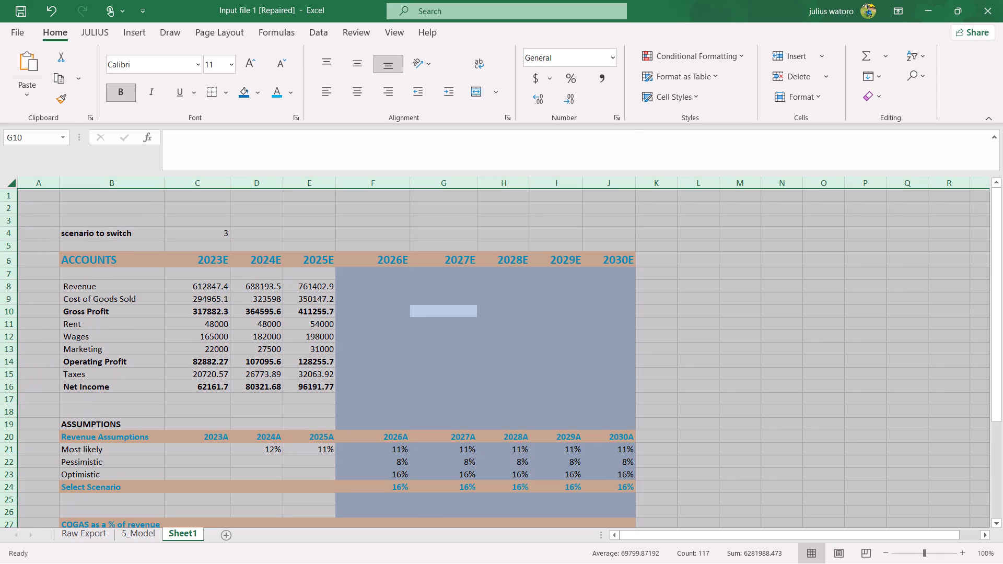
click(777, 95)
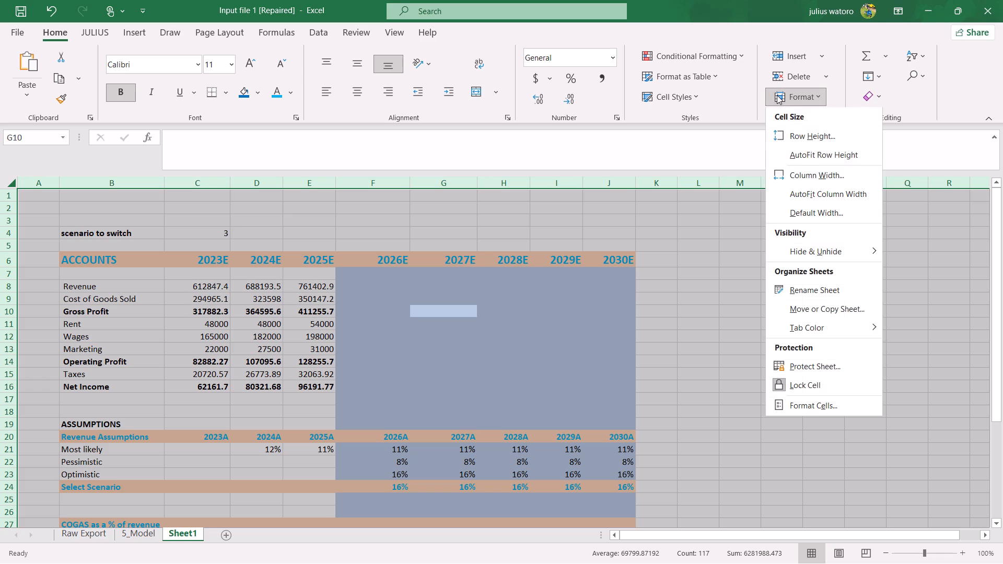
click(847, 202)
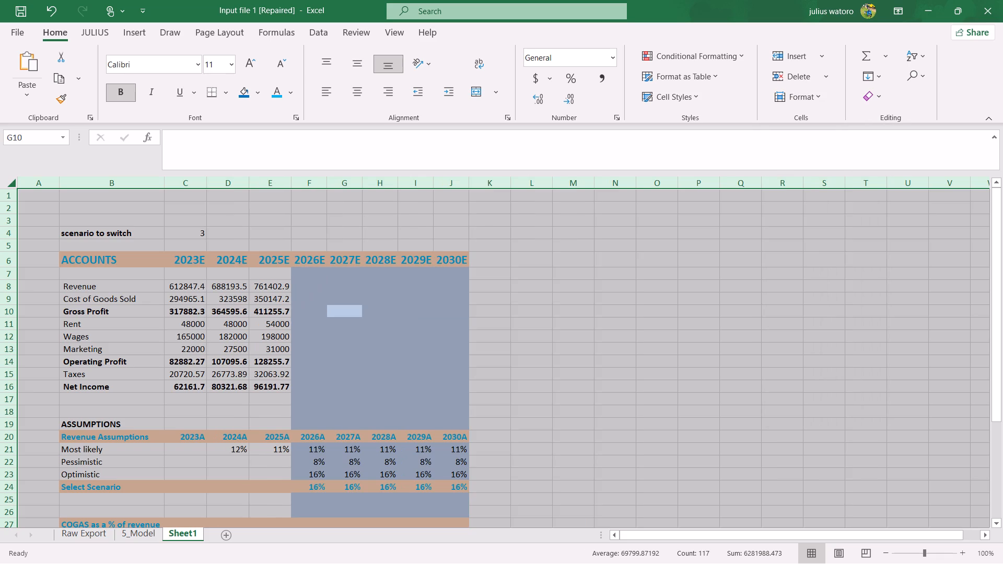
click(437, 354)
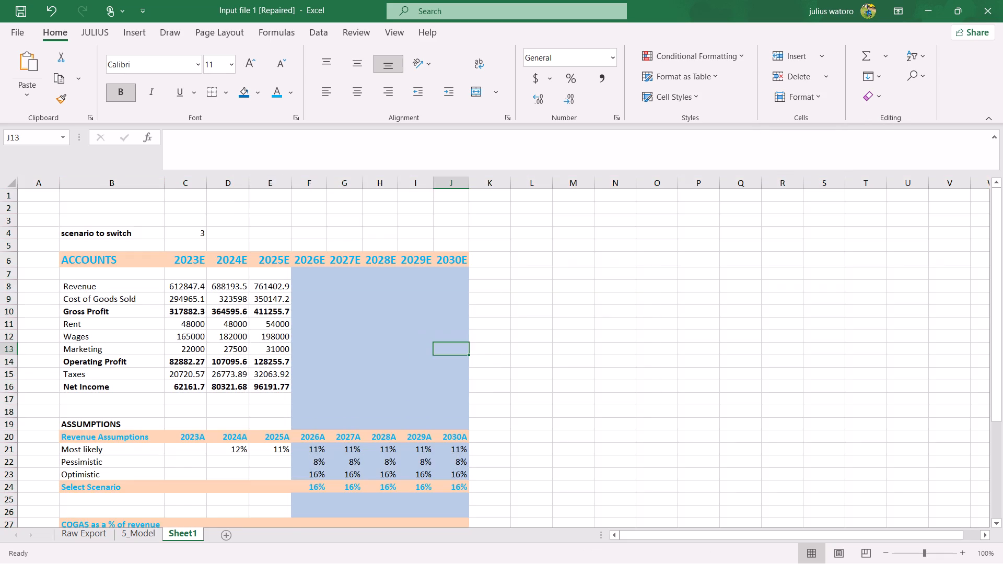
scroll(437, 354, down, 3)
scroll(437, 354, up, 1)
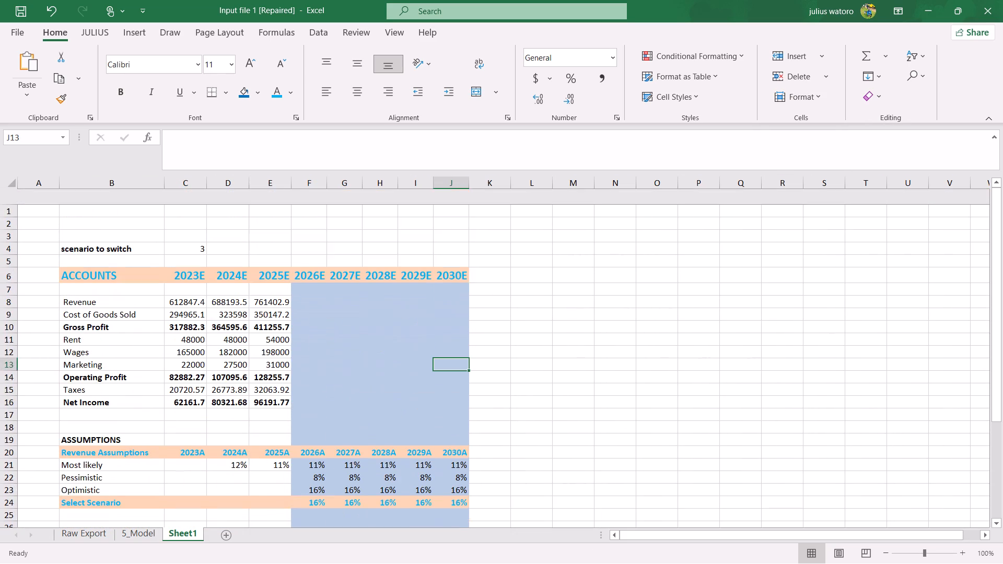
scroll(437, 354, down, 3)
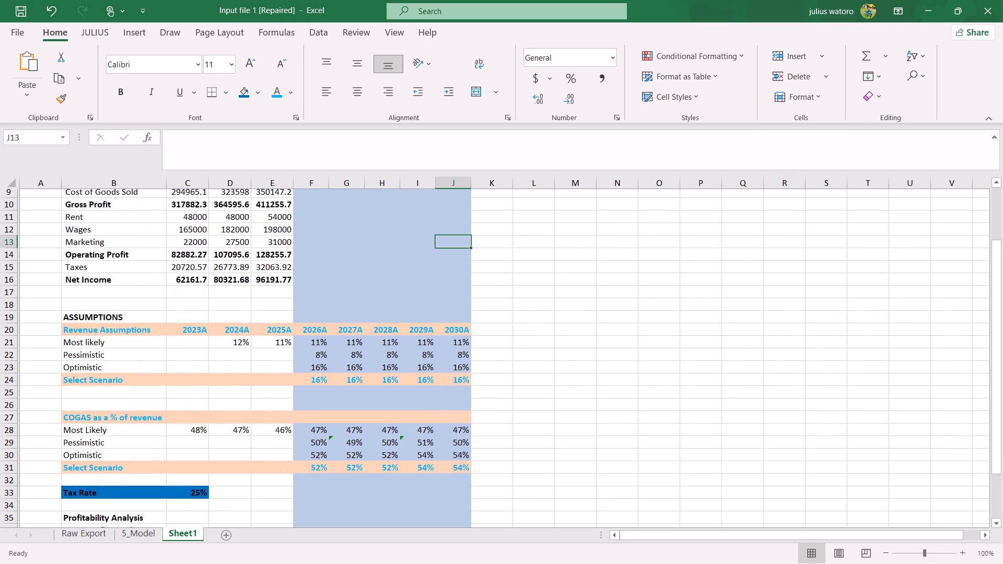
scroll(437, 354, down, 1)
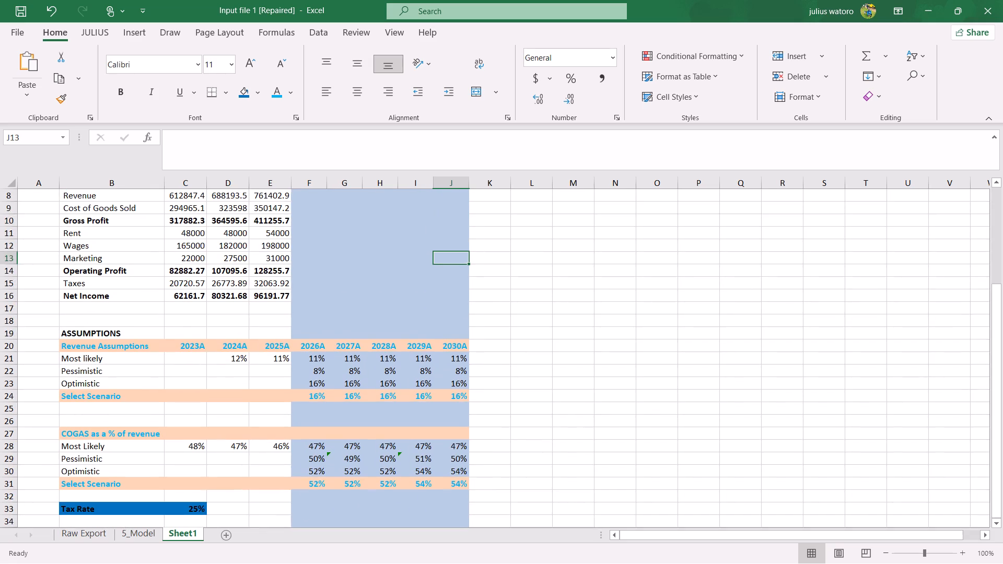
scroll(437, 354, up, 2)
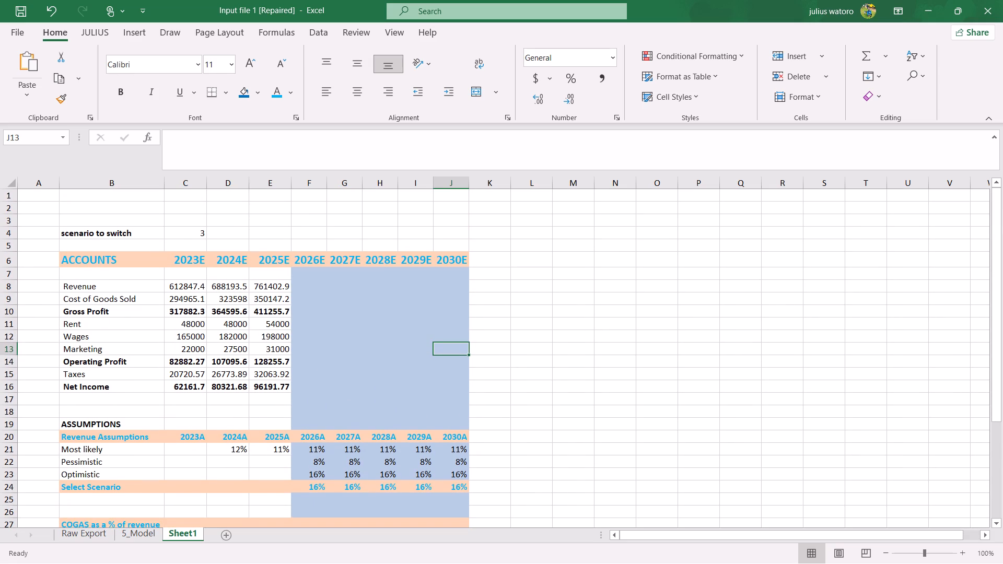
Widen each of the forecast columns F through J (2026E to 2030E) beyond its fitted width.
drag(330, 183, 360, 183)
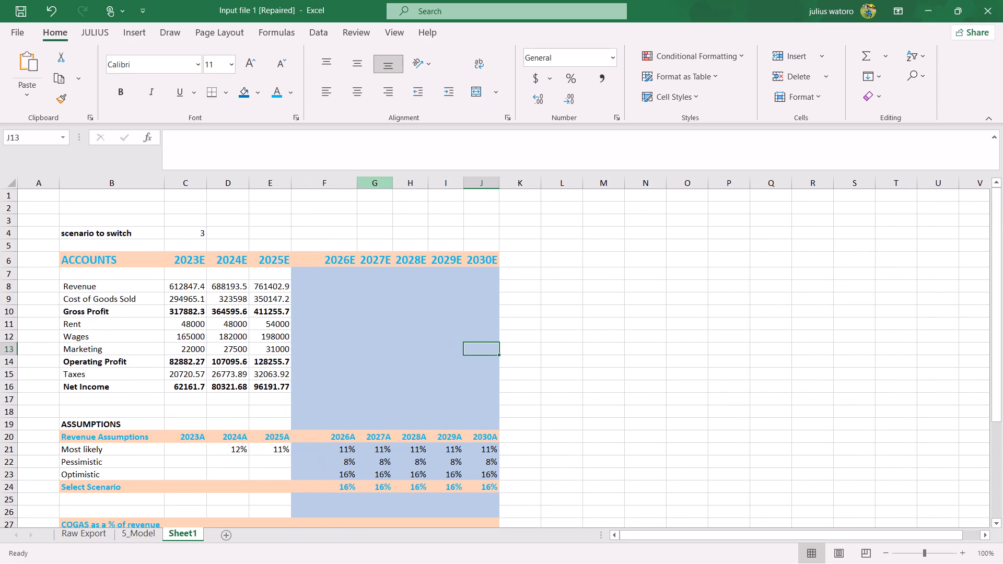
drag(391, 182, 422, 183)
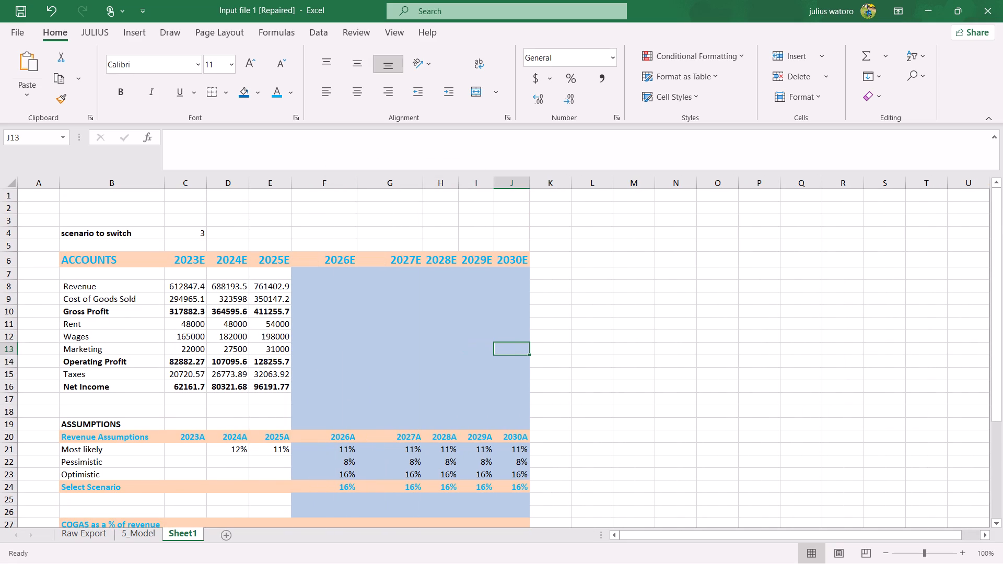
drag(458, 181, 480, 184)
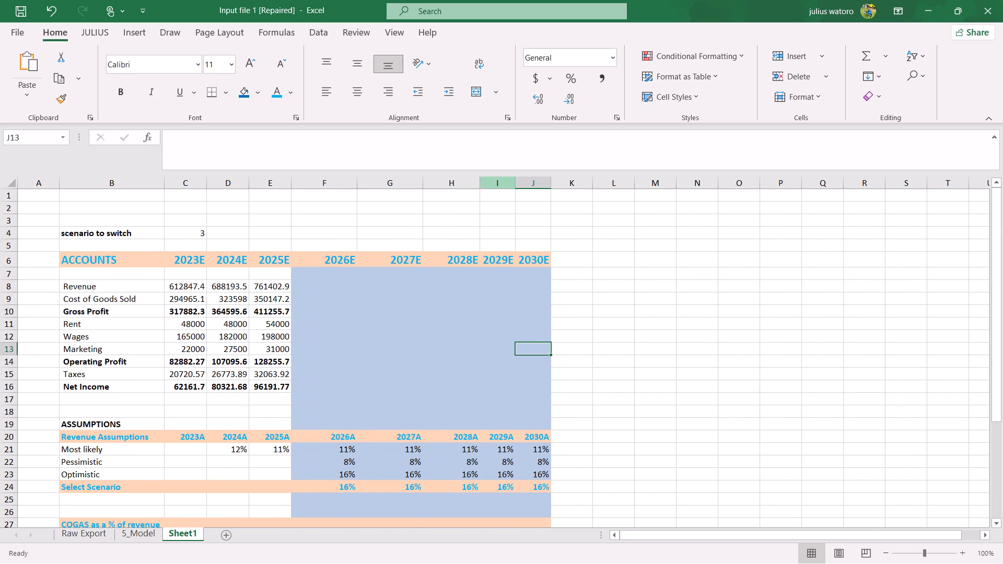
drag(515, 182, 540, 182)
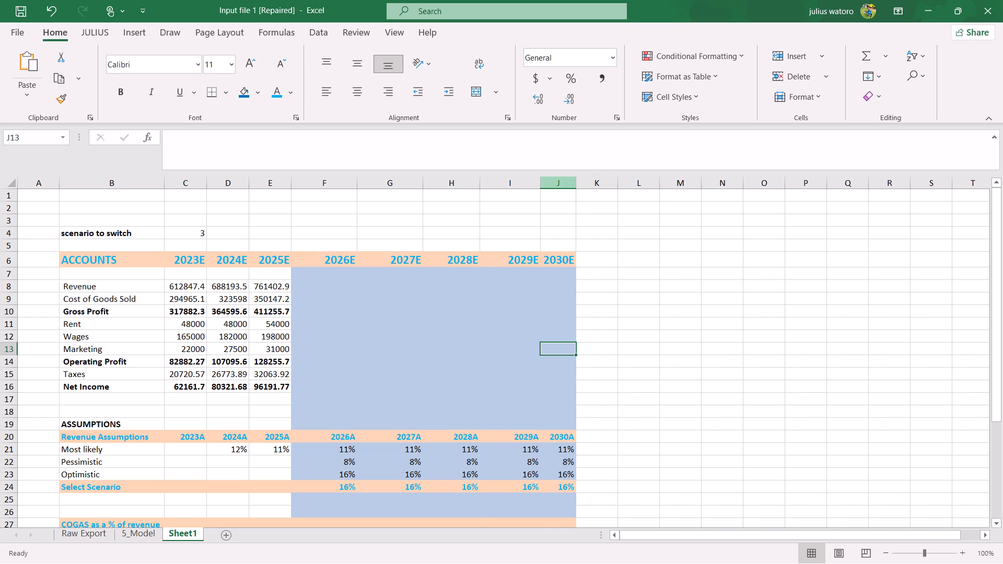
drag(574, 181, 598, 183)
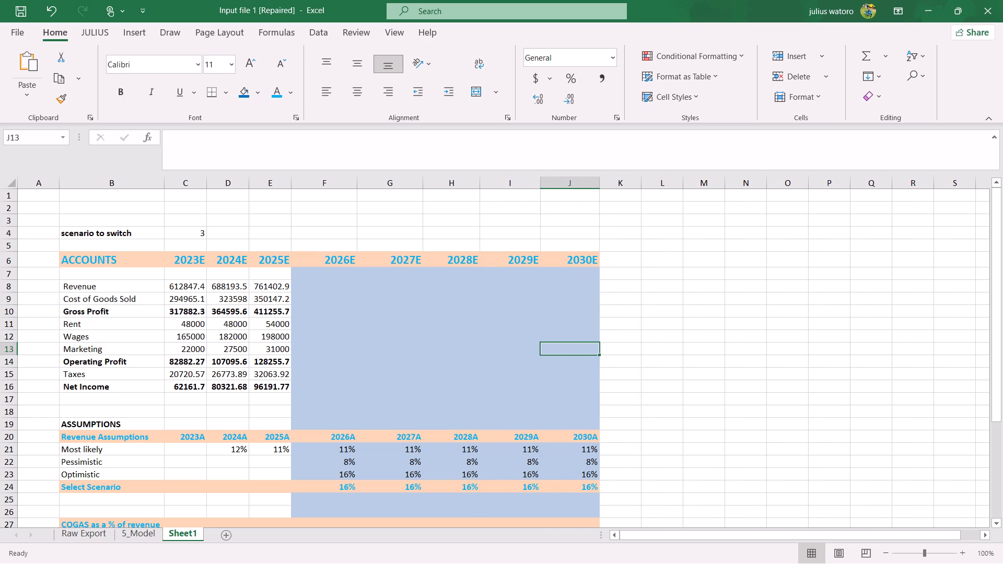
click(563, 279)
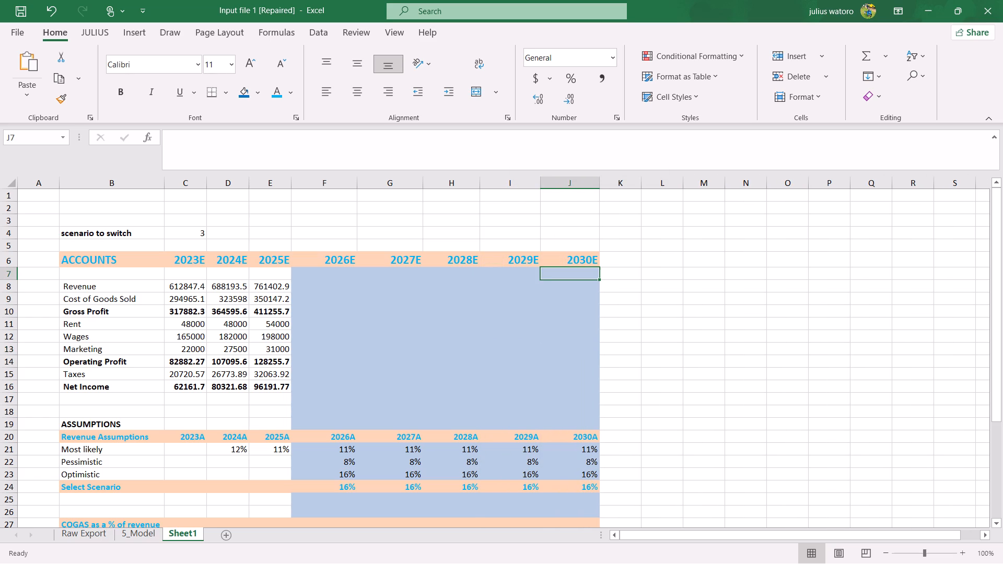
Check the 2026 Revenue formula on 5_Model and enter the matching =E8+(1+F24) in Sheet1's 2026E Revenue cell F8.
scroll(536, 349, down, 2)
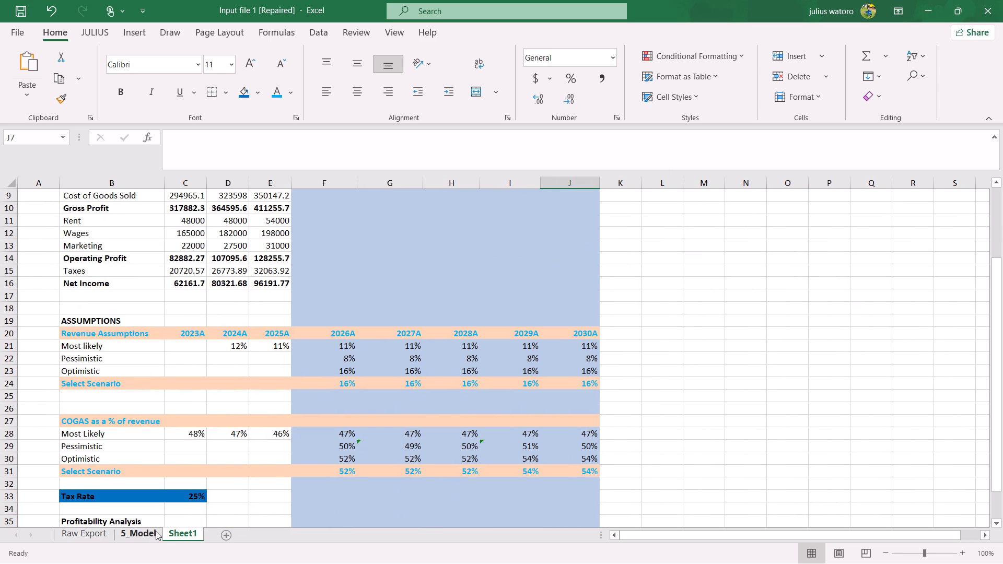
click(157, 532)
scroll(305, 451, up, 1)
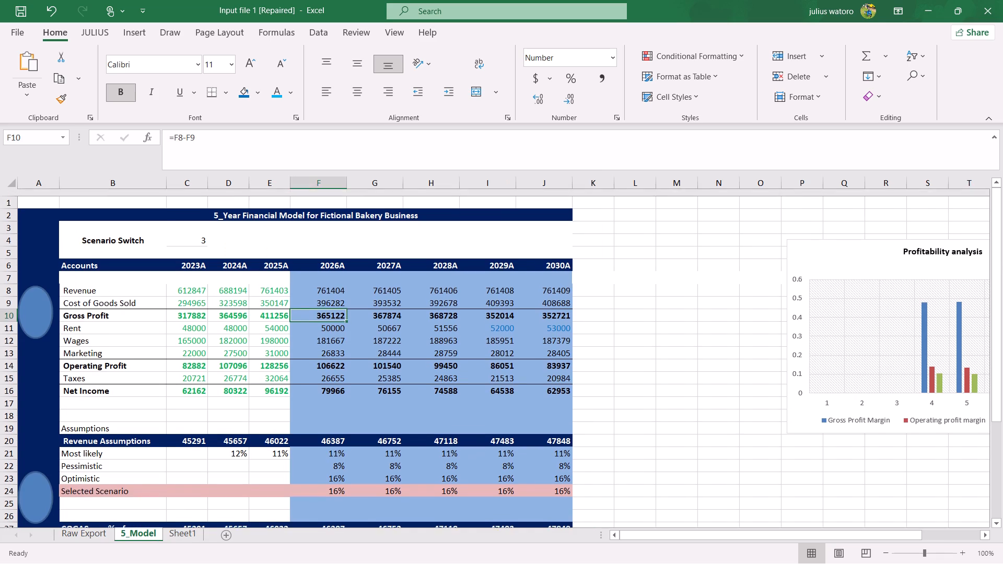
click(315, 283)
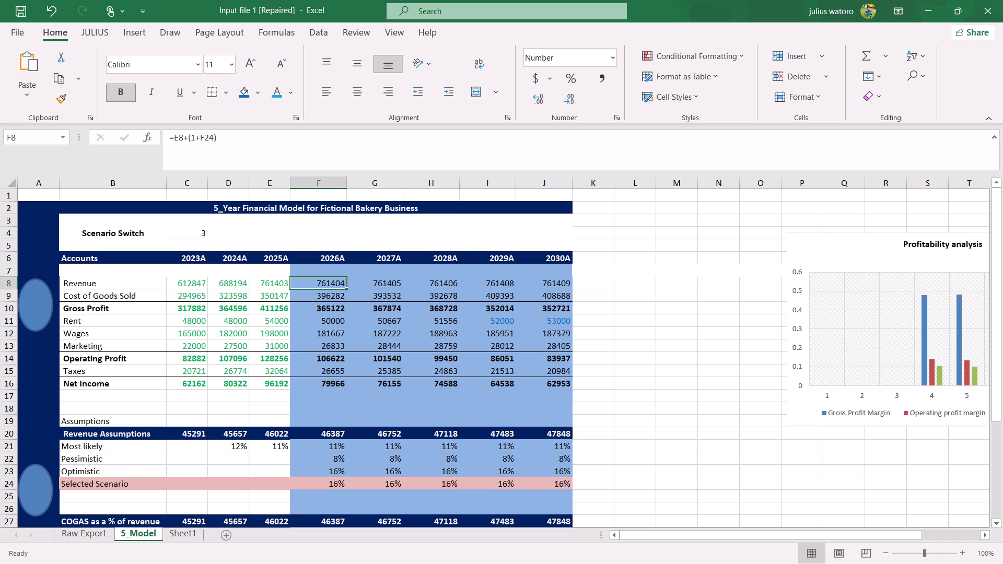
click(188, 532)
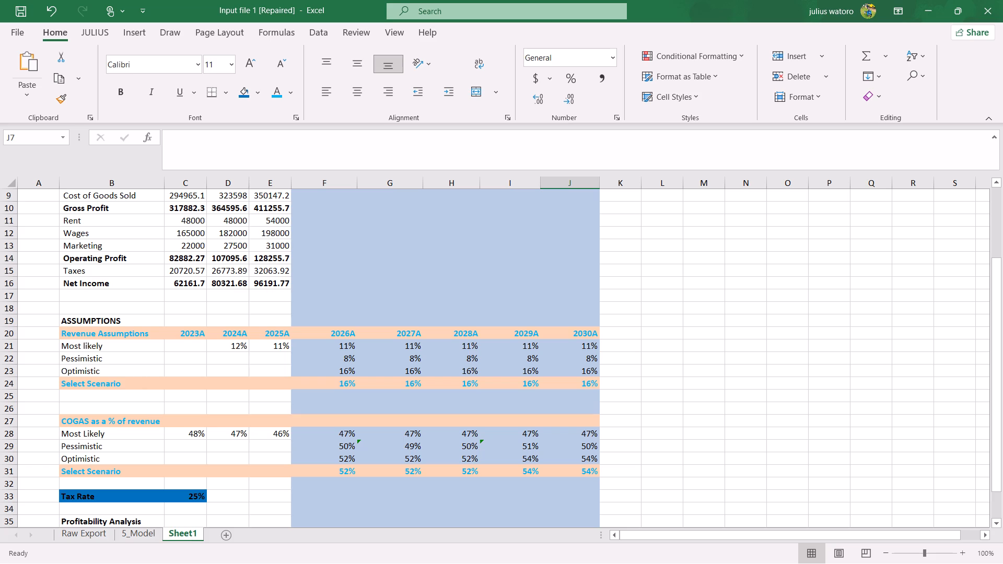
scroll(302, 255, up, 2)
click(318, 284)
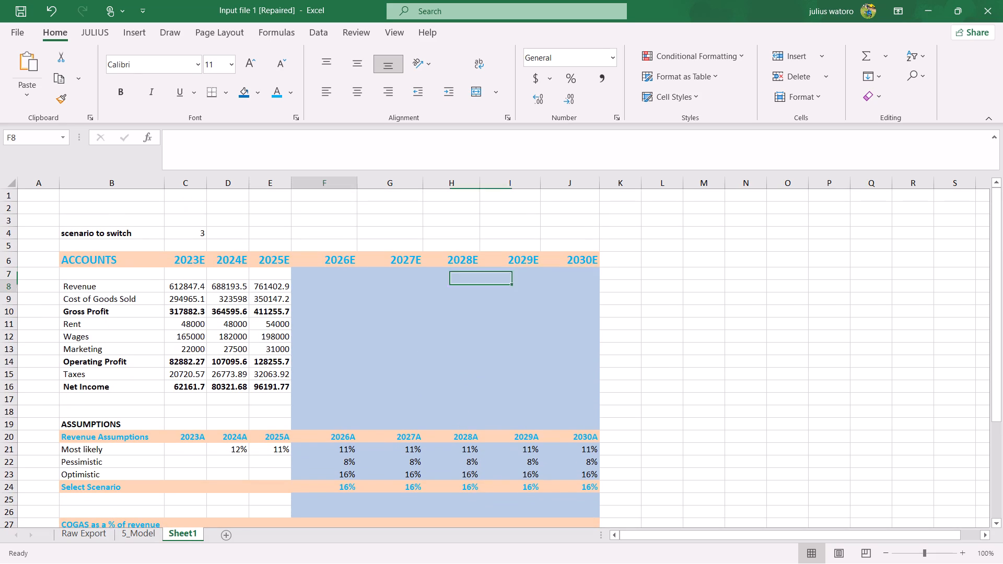
key(equal)
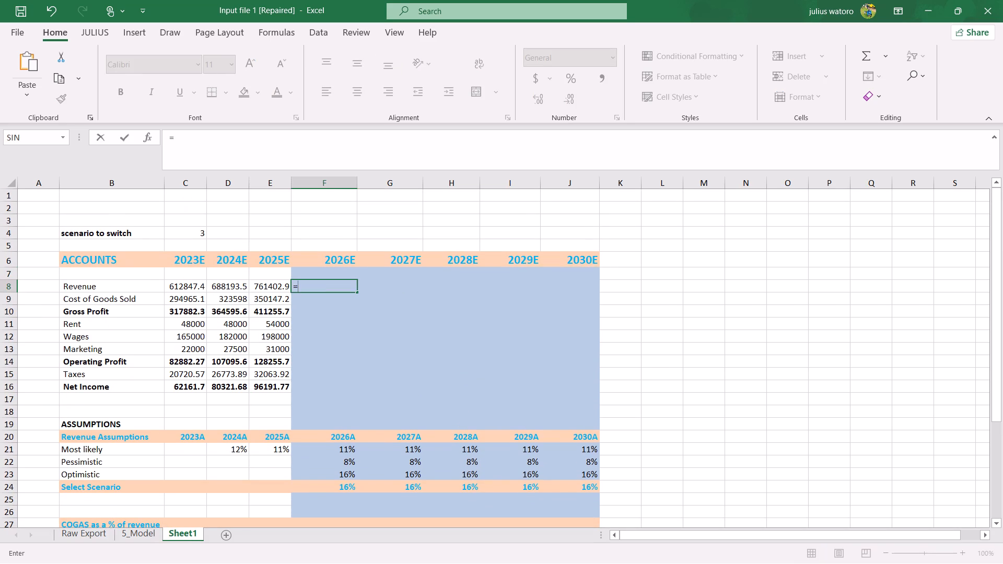
key(e)
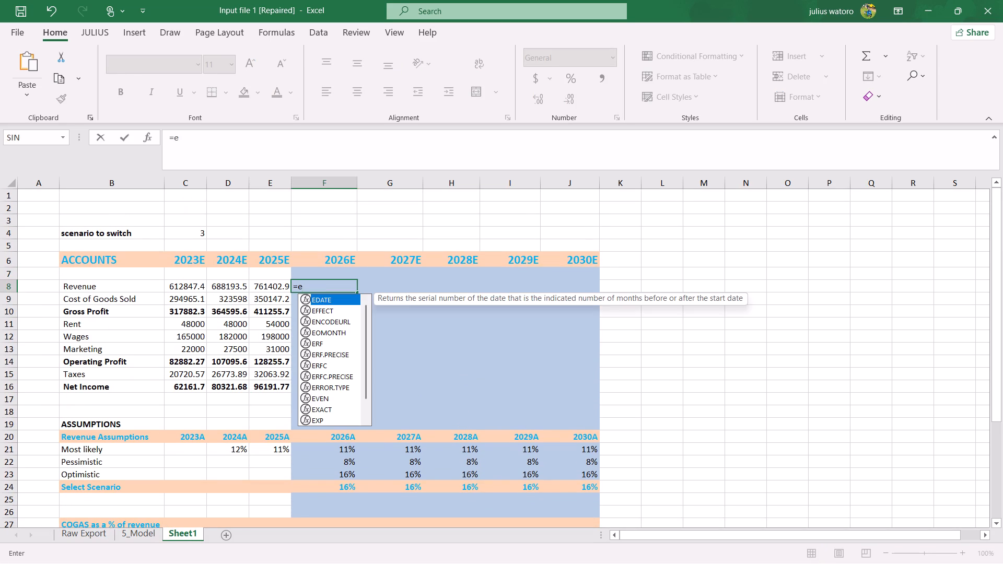
key(BackSpace)
text(E8)
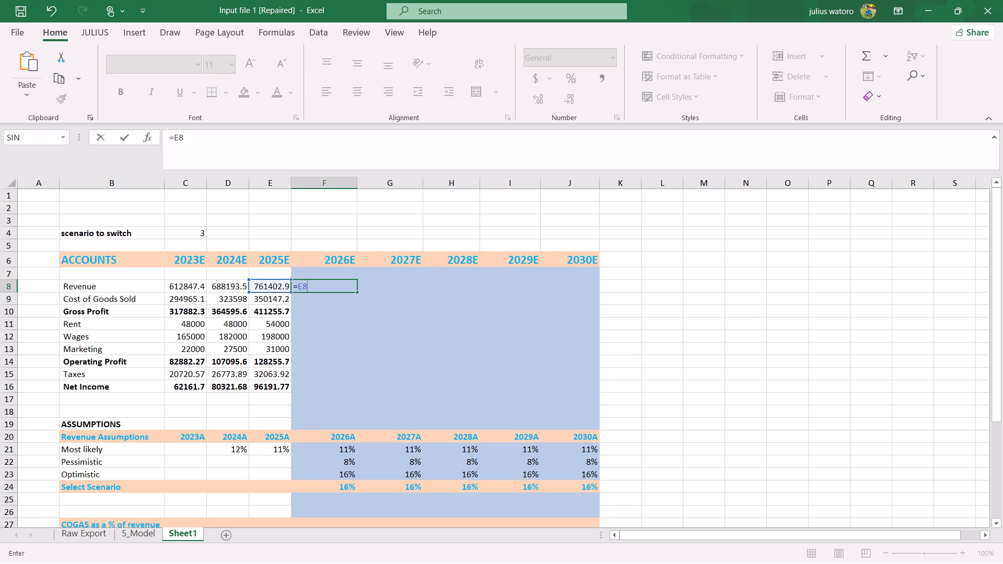
key(shift+plus)
text((1)
key(shift+plus)
text(F24)
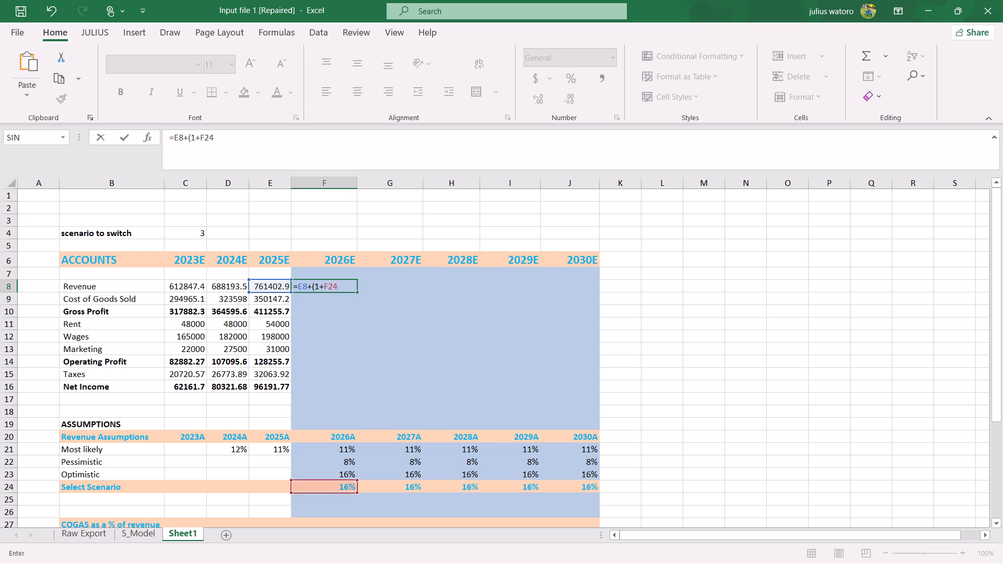
key(shift+parenright)
key(Return)
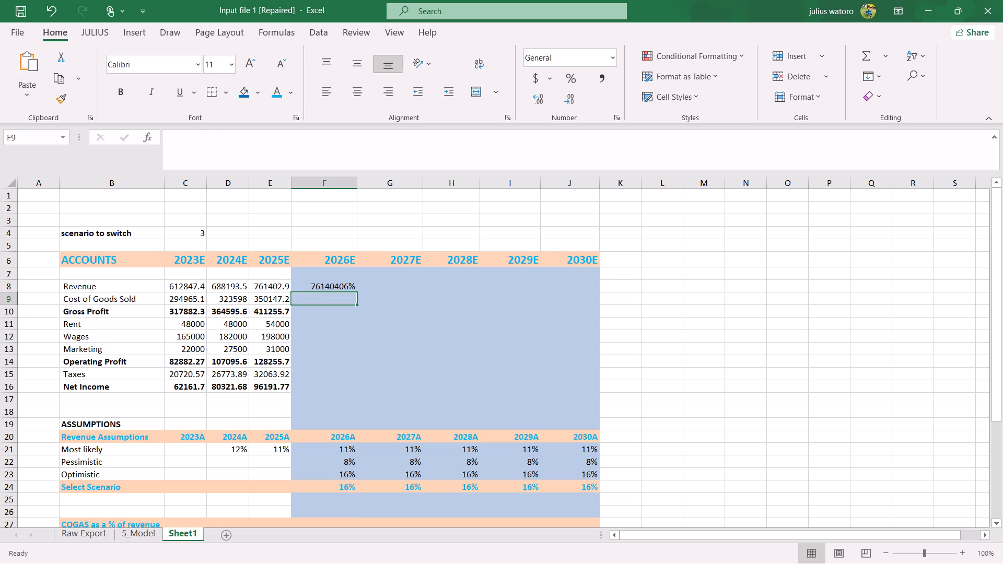
Format the 2026E Revenue cell F8 as Number with no decimal places.
click(346, 286)
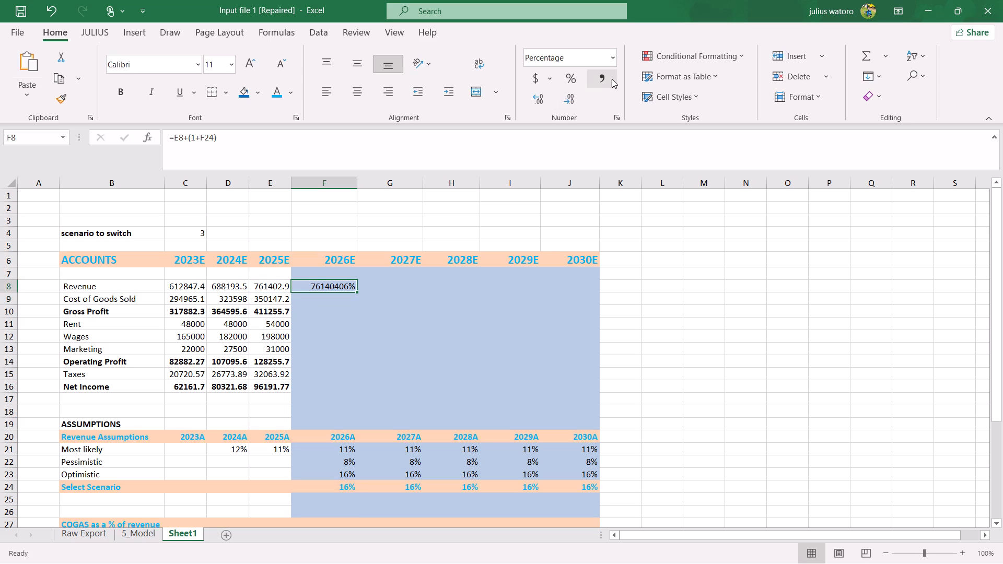
click(611, 53)
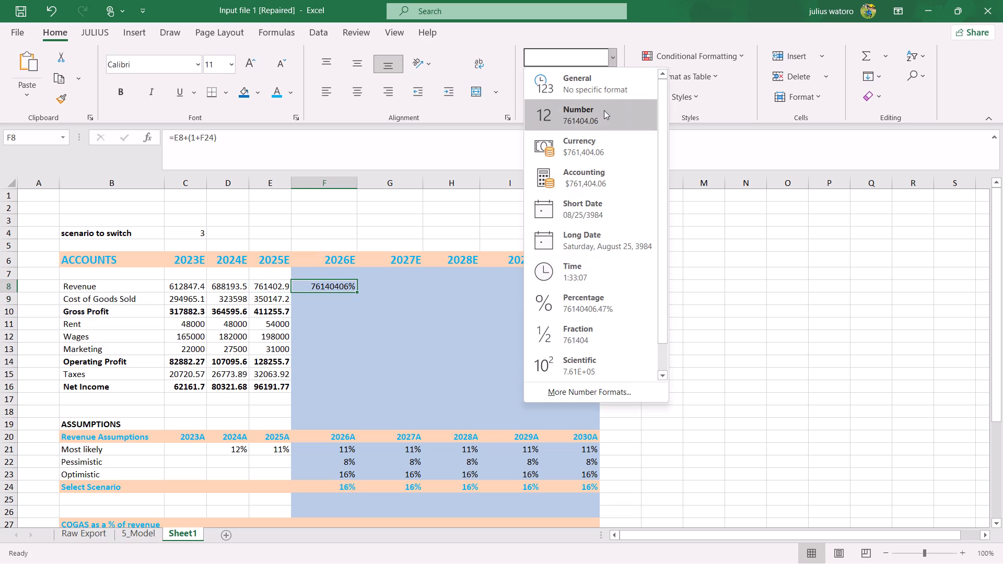
click(601, 115)
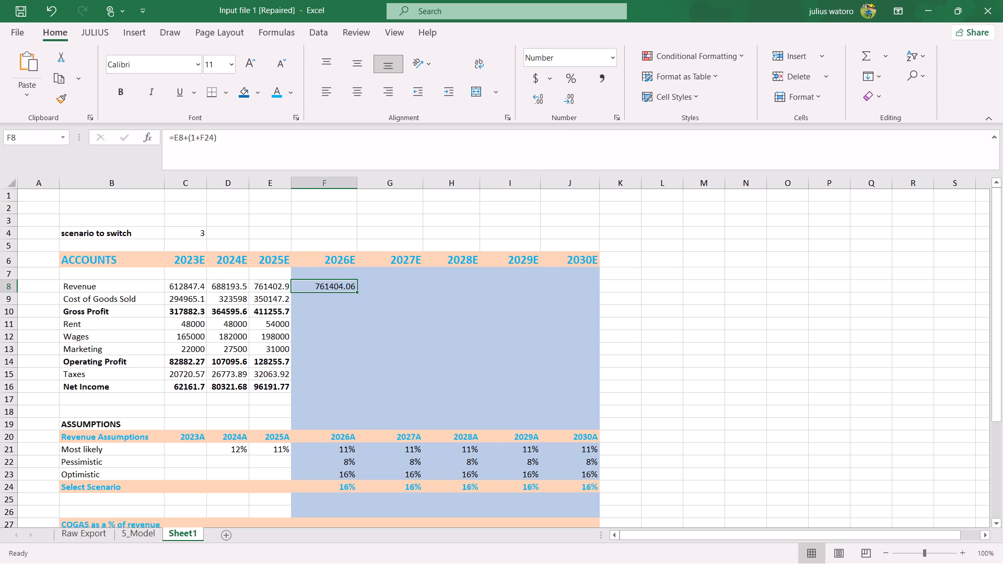
click(572, 103)
click(572, 103)
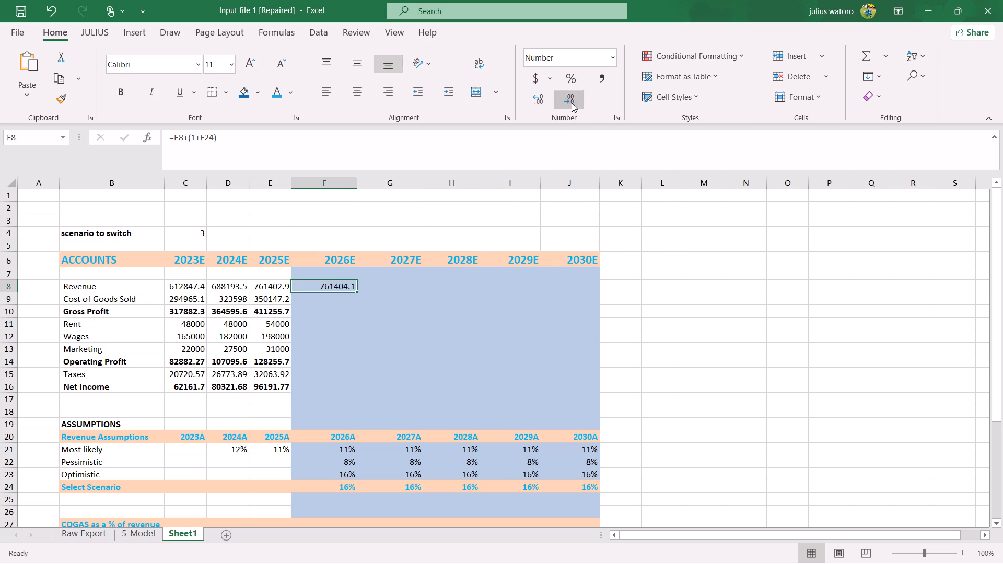
double_click(572, 103)
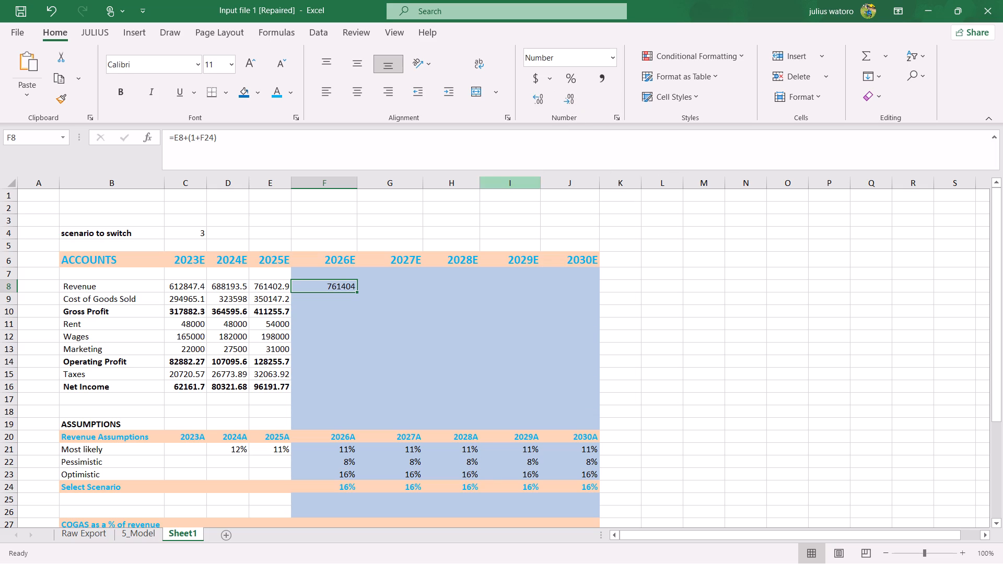
Examine the 2025 to 2028 Revenue formulas on 5_Model and compare them with the 2025E and 2026E Revenue cells on Sheet1.
click(149, 537)
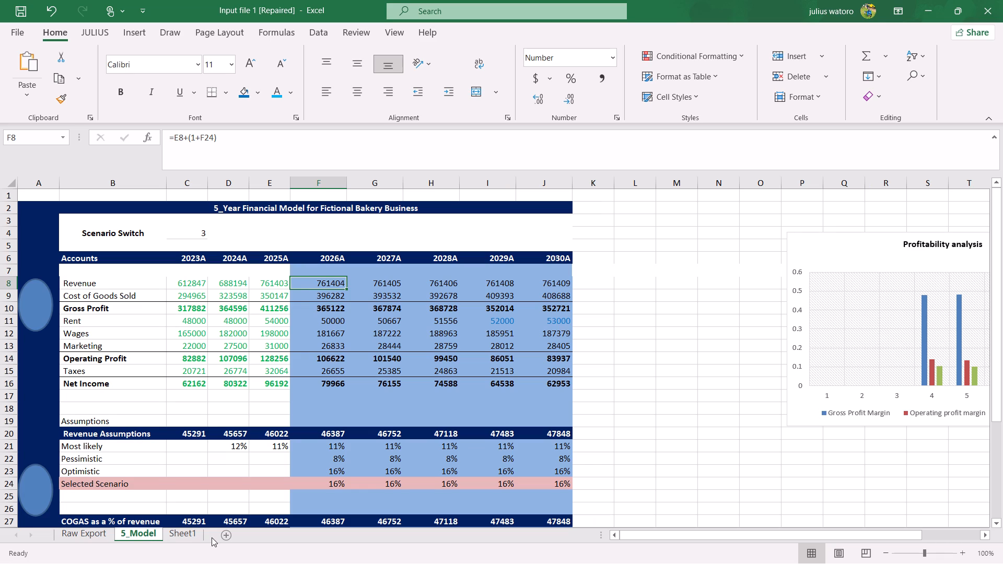
click(189, 533)
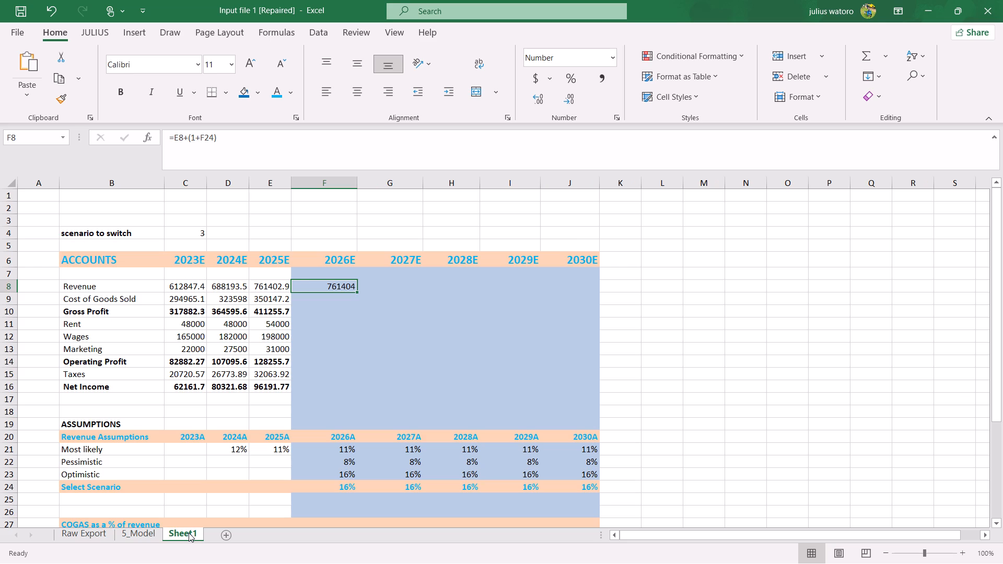
click(139, 536)
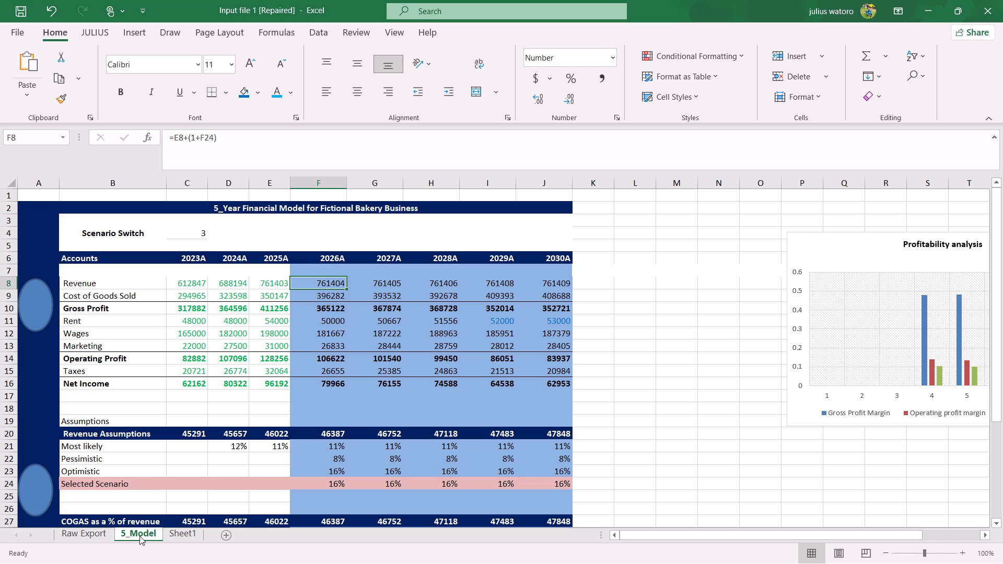
click(369, 287)
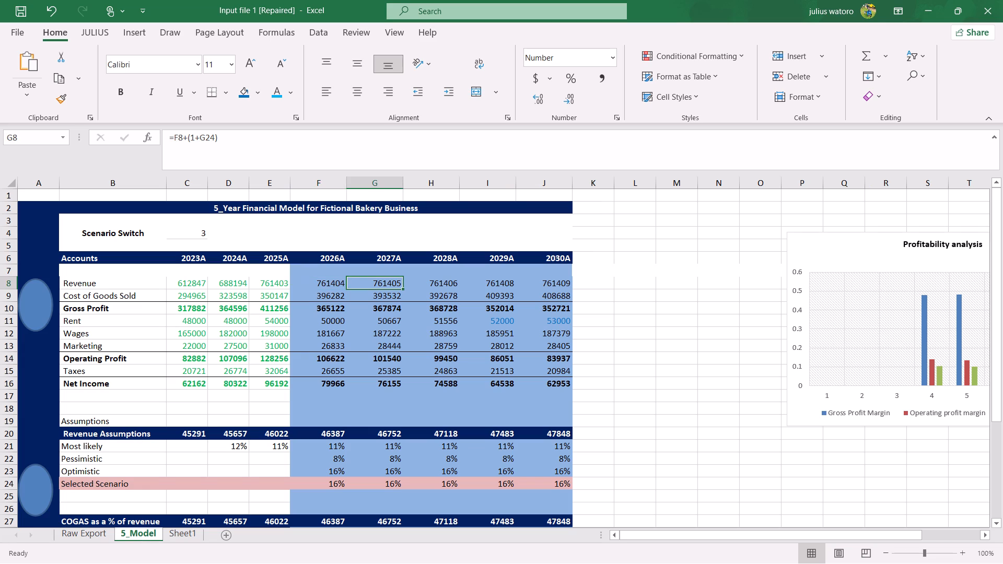
click(424, 283)
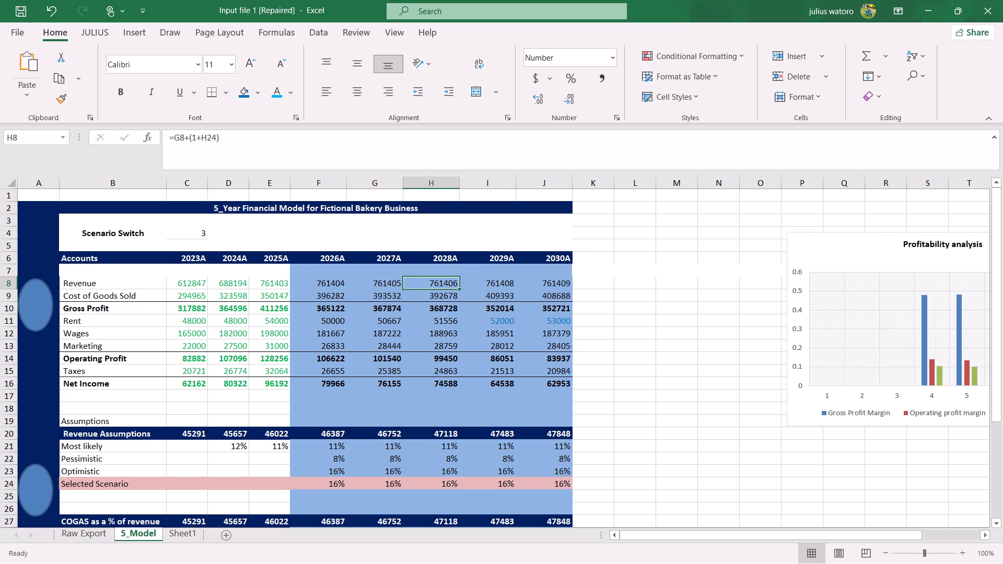
click(321, 279)
click(268, 281)
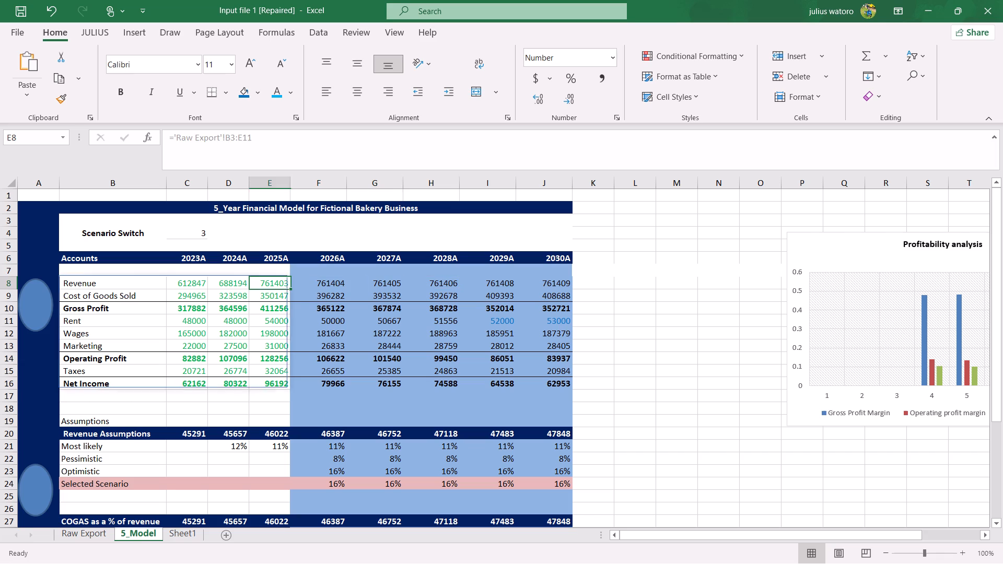
click(181, 538)
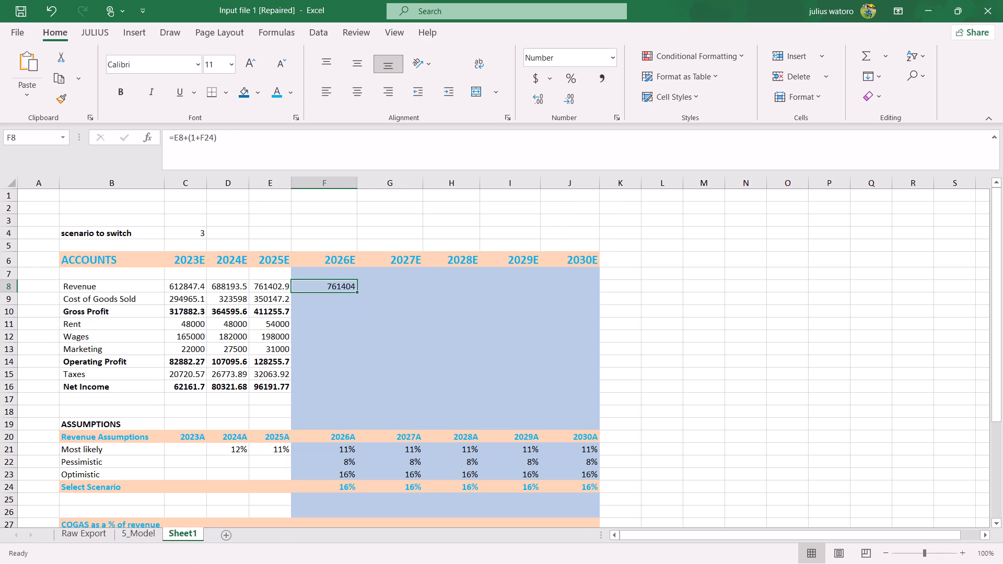
click(273, 292)
click(283, 288)
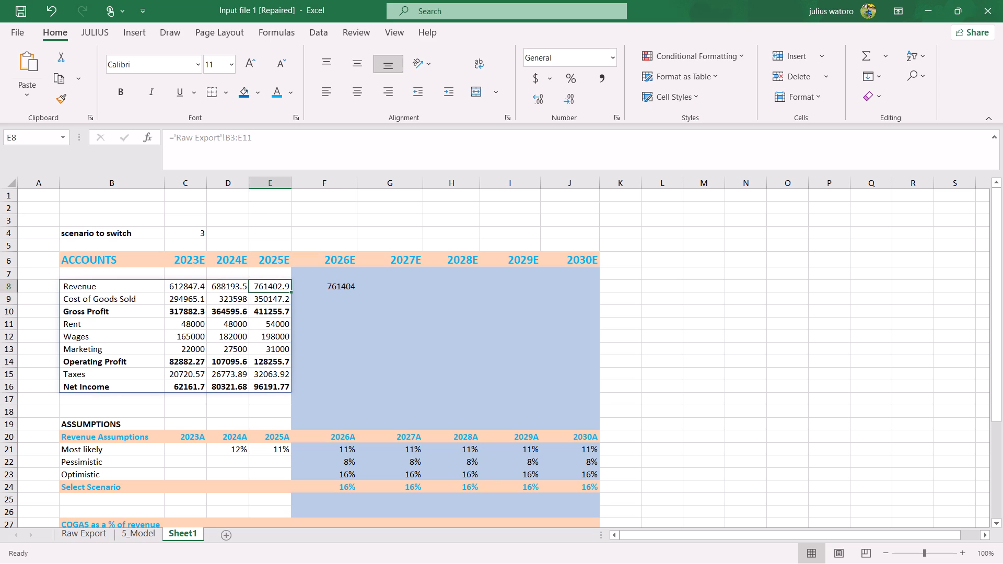
click(311, 287)
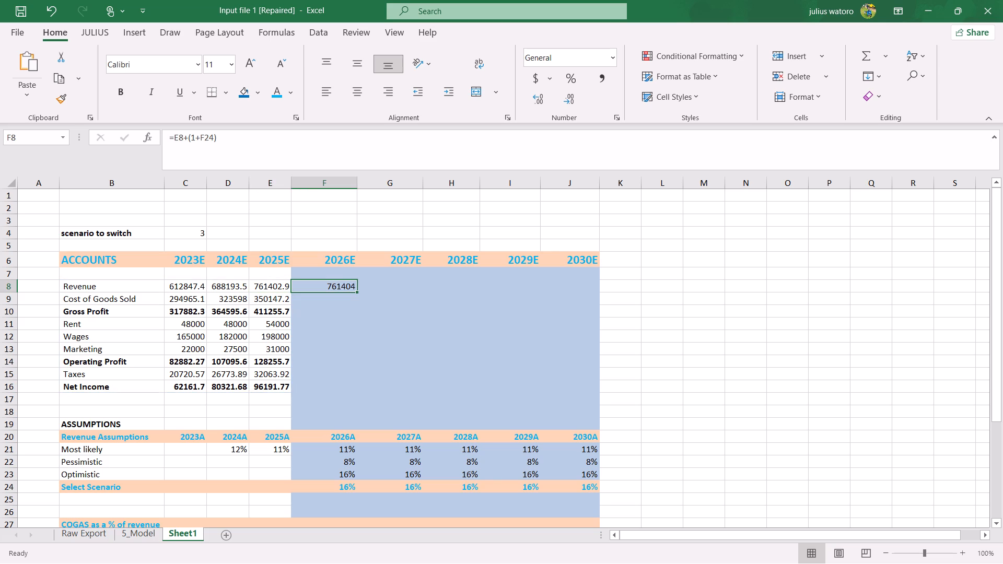
Enter the formula =F8(1+G24) in Sheet1's 2027E Revenue cell G8 and reselect that cell.
click(369, 283)
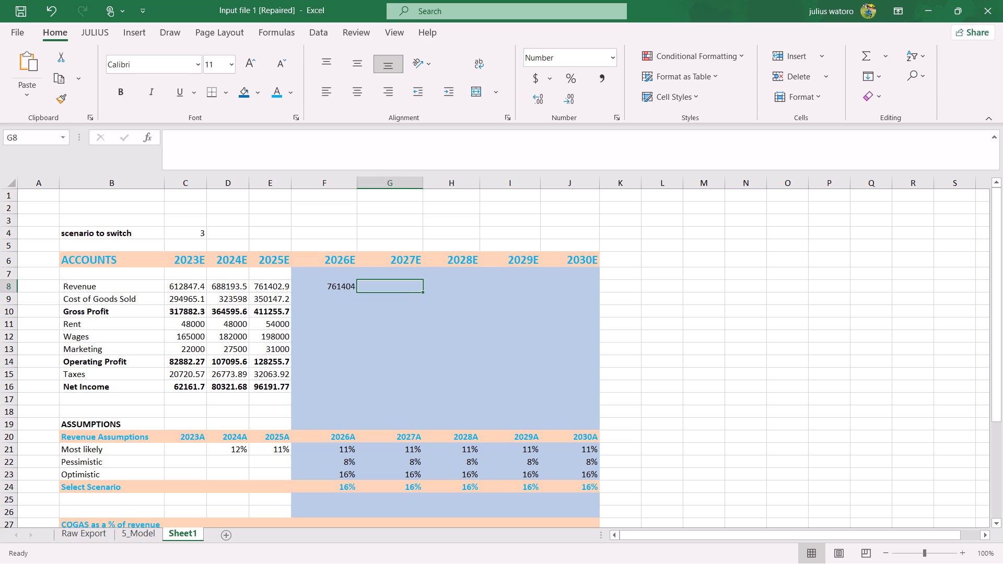
key(equal)
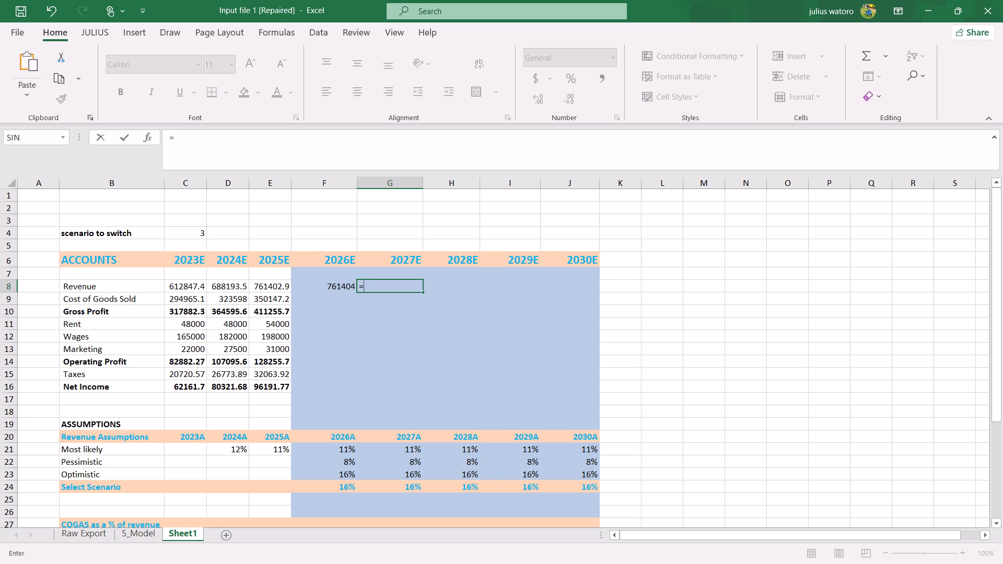
key(f)
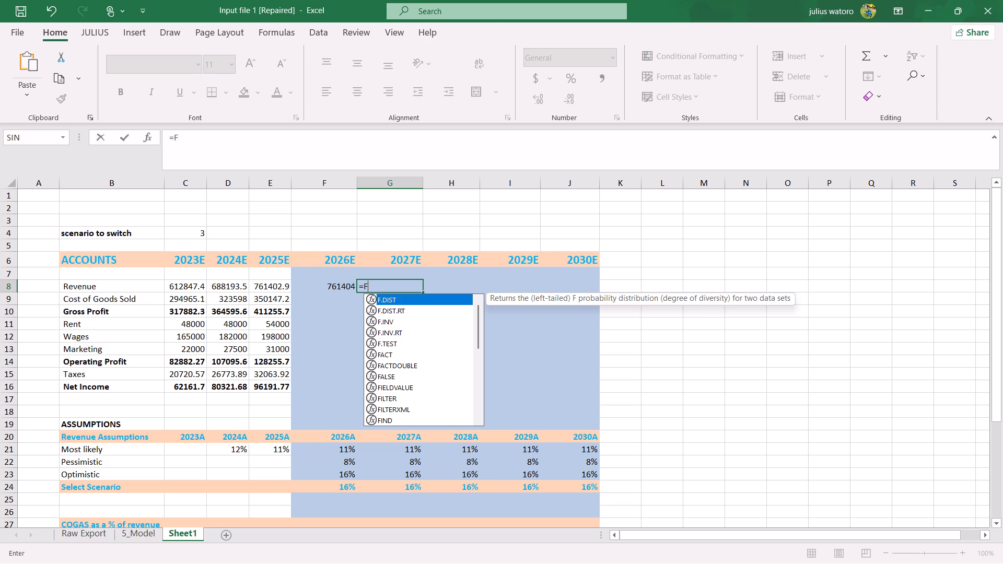
key(8)
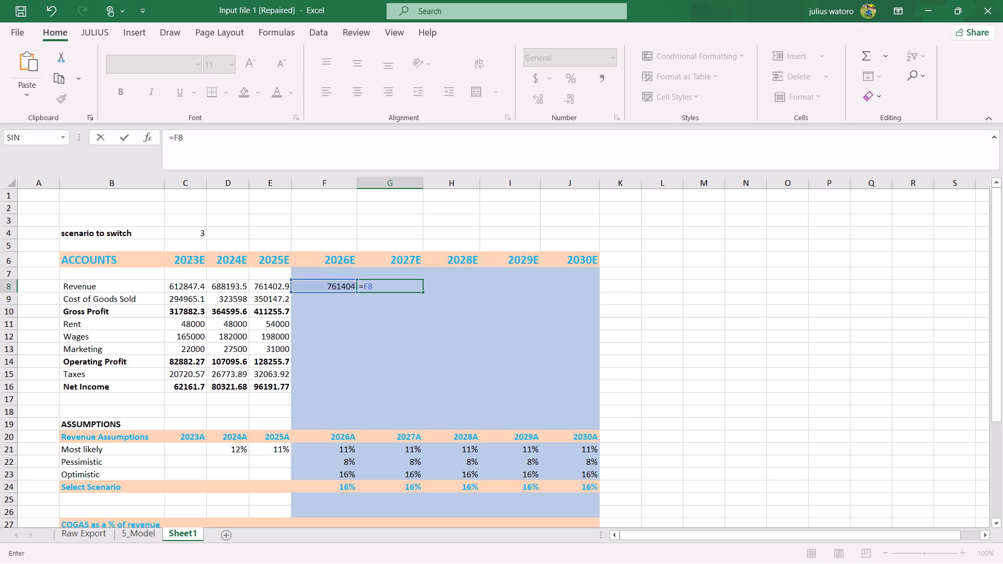
key(shift+parenleft)
key(1)
key(shift+plus)
key(g)
text(24)
key(shift+parenright)
key(Return)
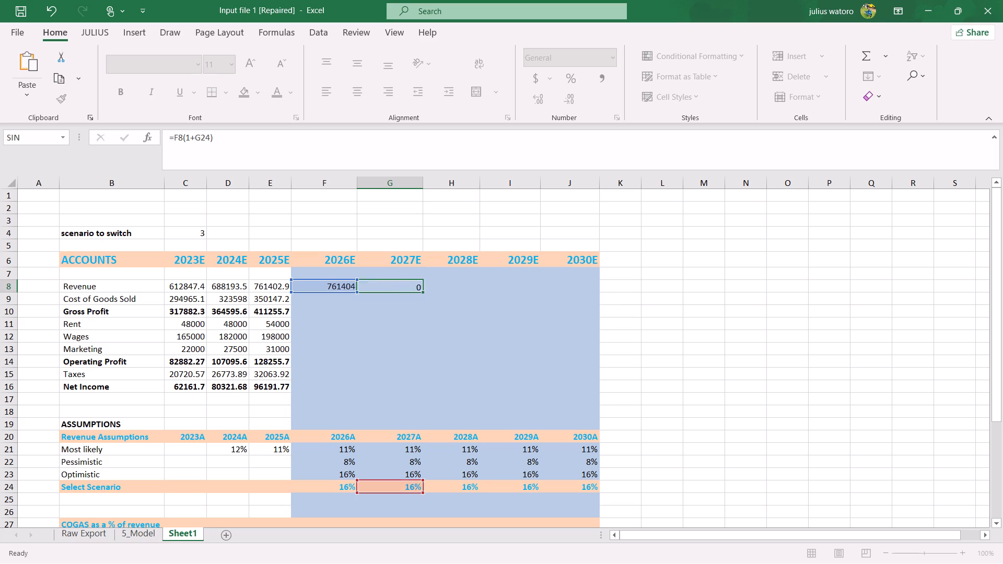
click(412, 283)
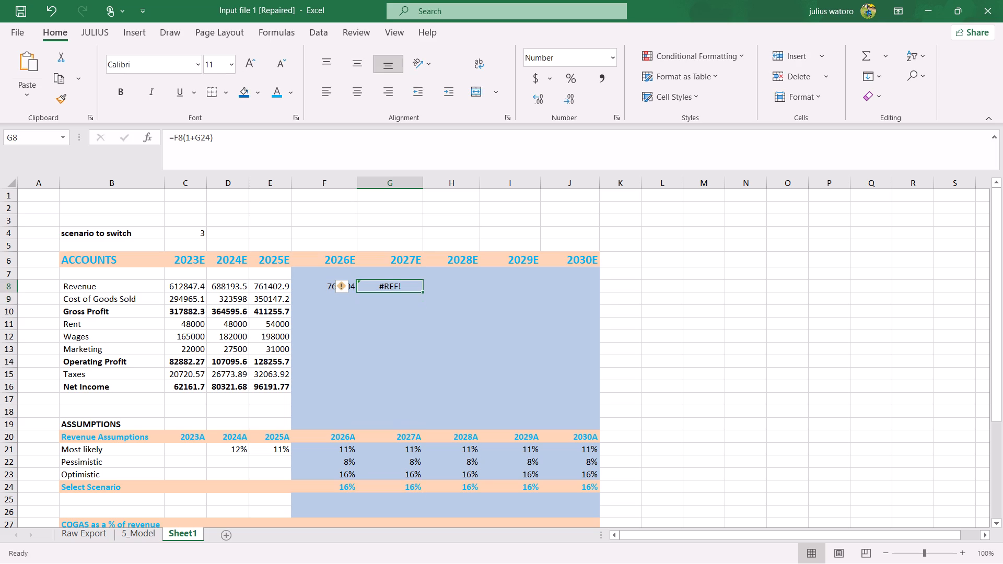
Correct the 2027E Revenue formula in Sheet1's G8 to =F8+(1+G24) and compare it with the 5_Model sheet.
click(203, 142)
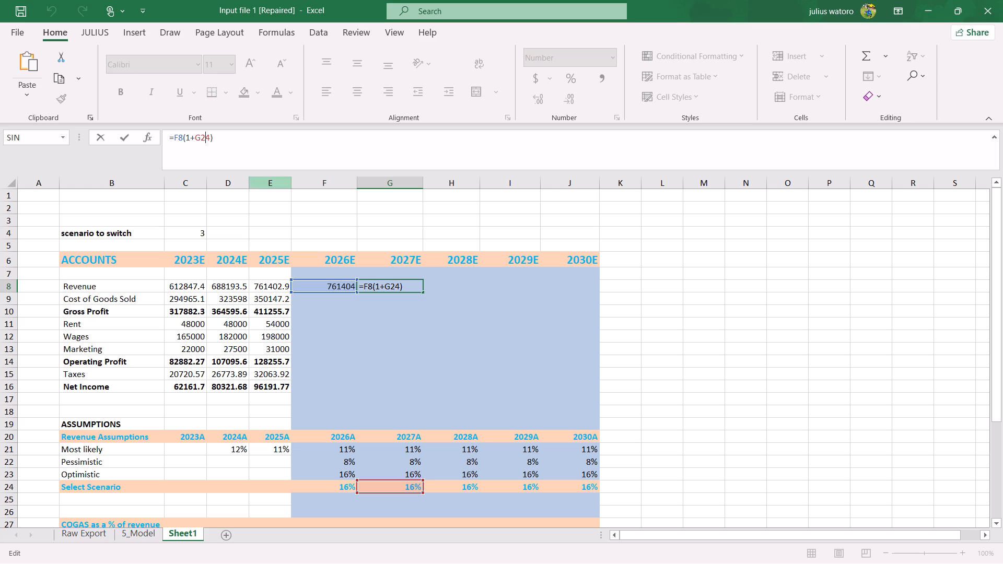
click(183, 140)
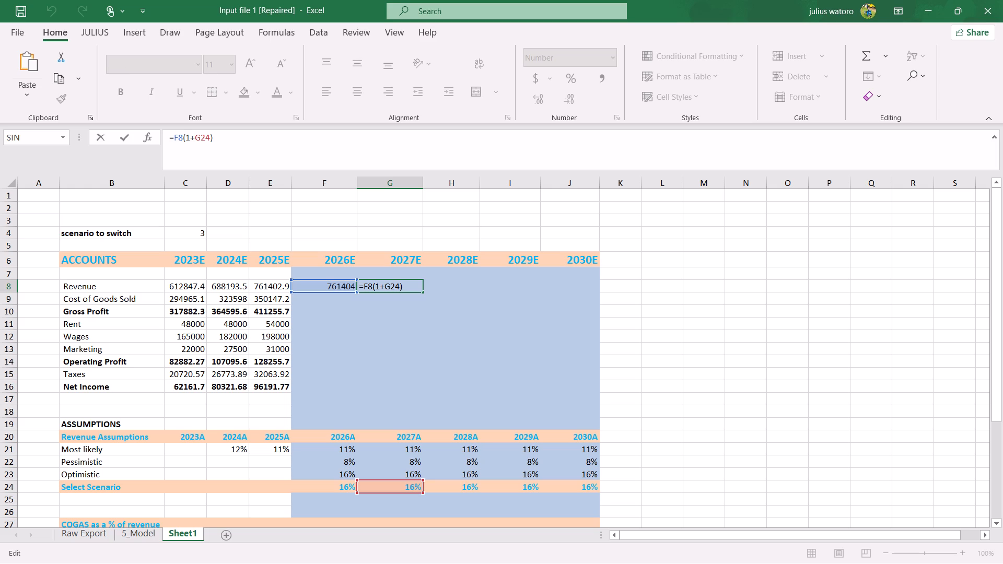
key(shift+plus)
key(Return)
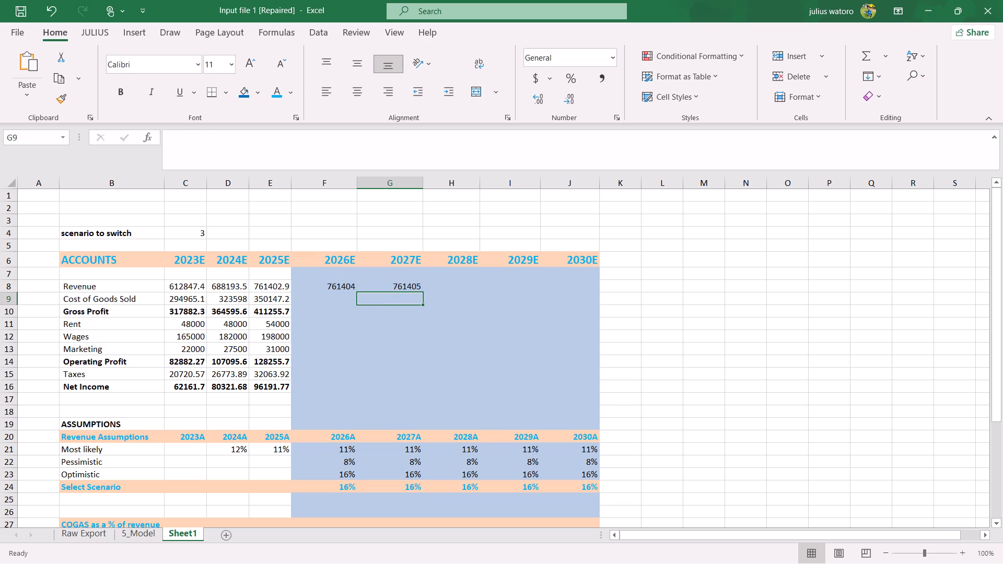
click(149, 535)
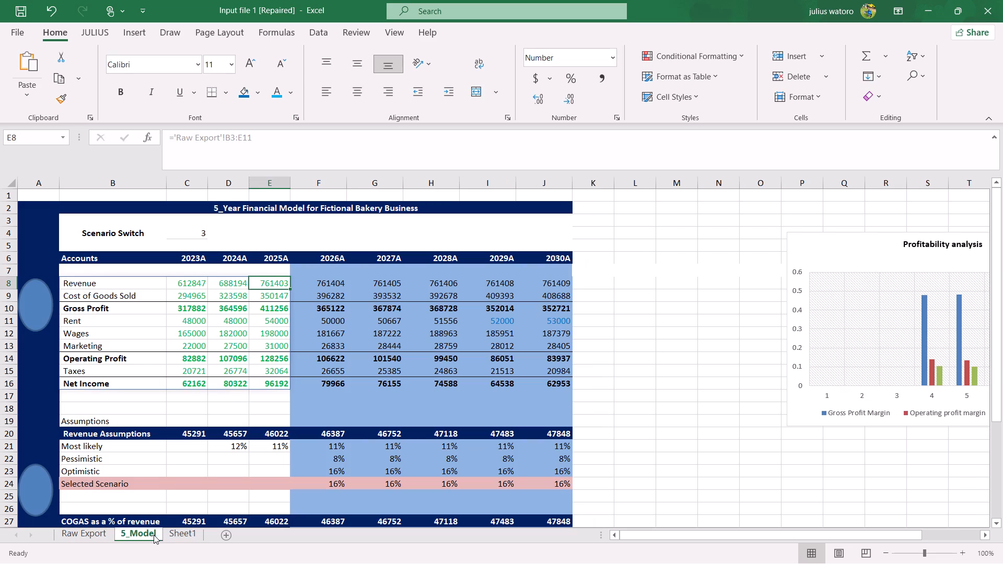
click(187, 533)
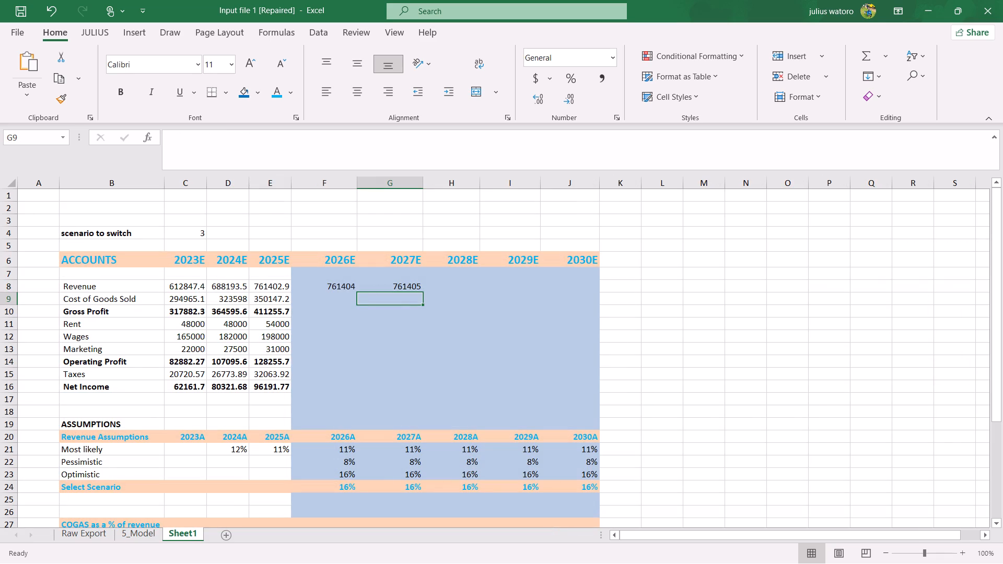
Write the formula =G8+(1+H28) in Sheet1's 2028E Revenue cell H8.
drag(404, 285, 423, 287)
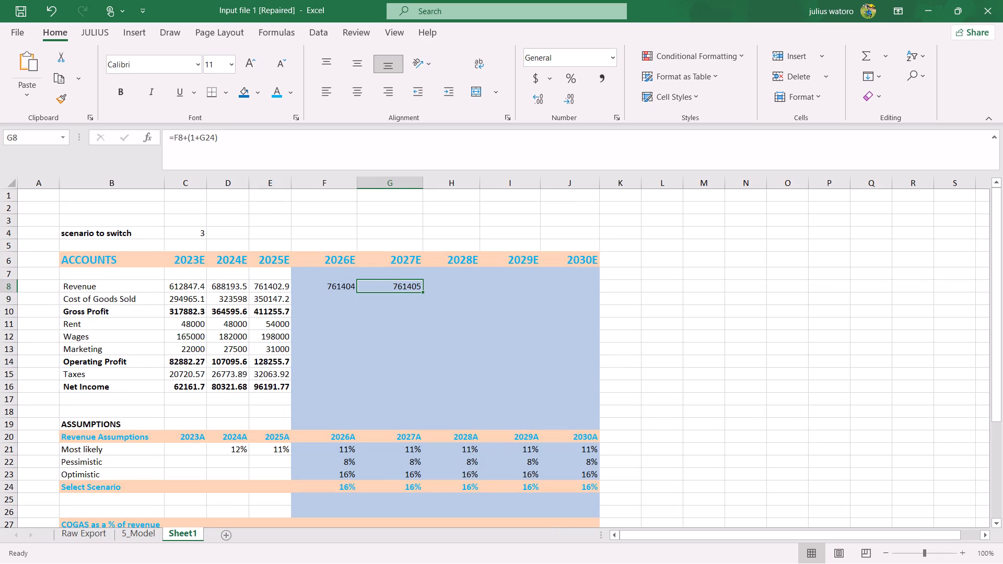
drag(423, 287, 442, 284)
click(442, 284)
key(equal)
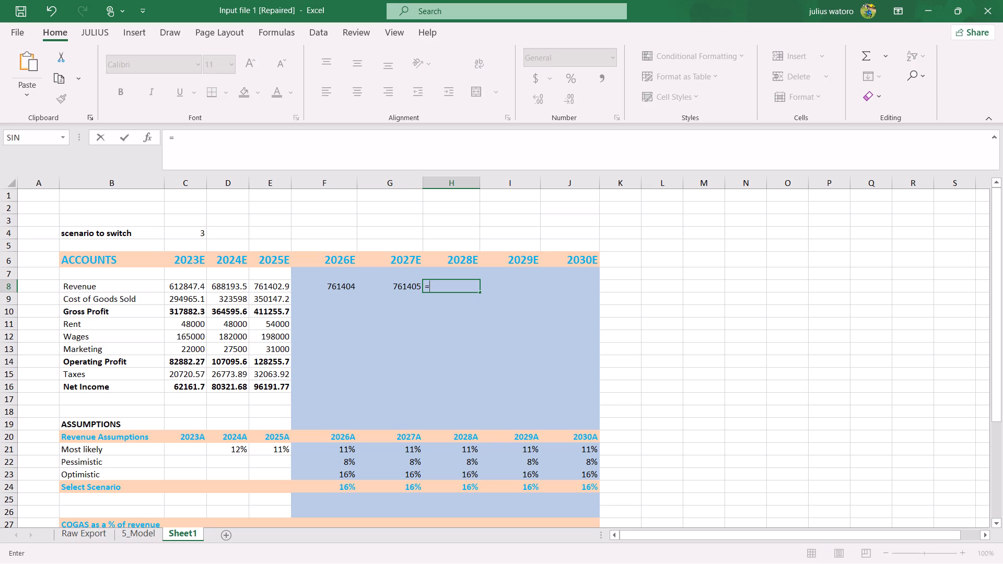
text(G8)
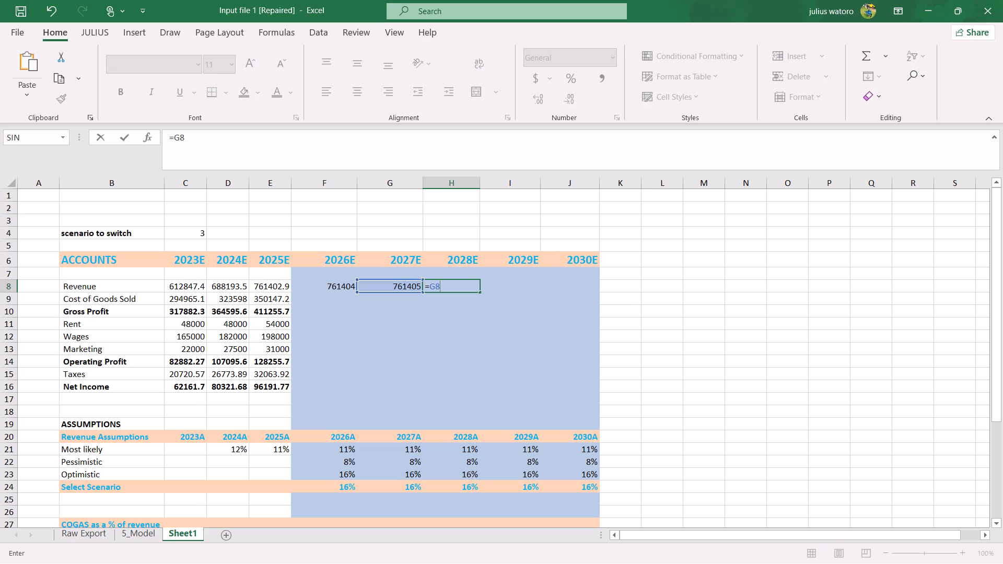
key(shift+parenleft)
key(BackSpace)
key(shift+plus)
key(shift+parenleft)
key(f)
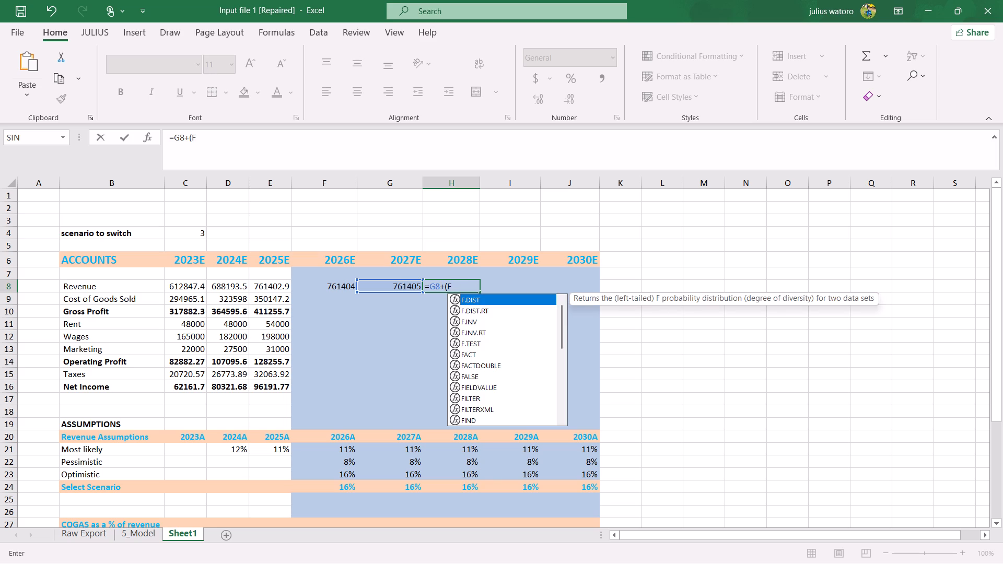
key(BackSpace)
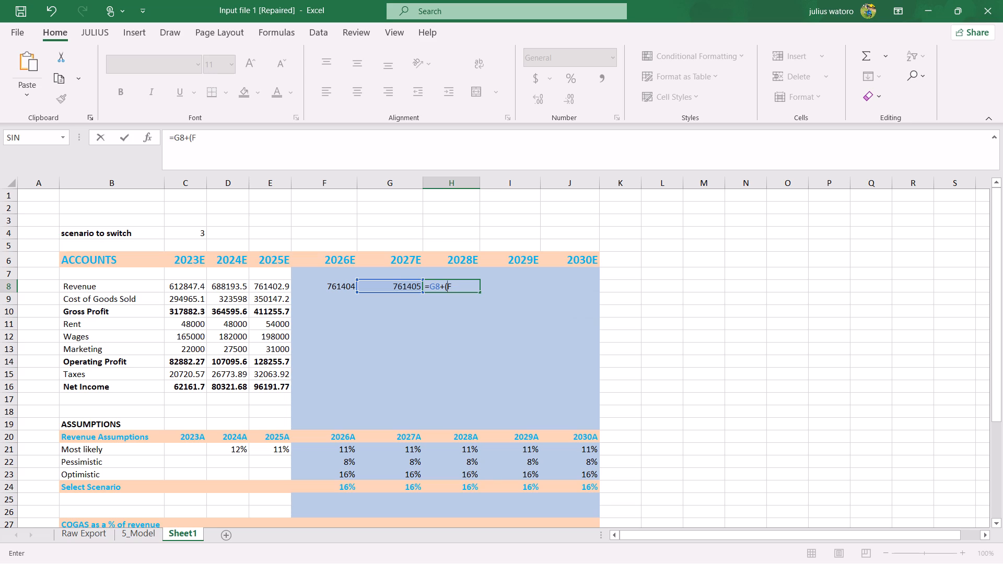
key(1)
key(shift+plus)
text(H28)
key(shift+parenright)
Check the referenced assumption row and correct the 2028E Revenue formula in H8 to =G8+(1+H24).
scroll(472, 334, down, 2)
scroll(472, 334, up, 1)
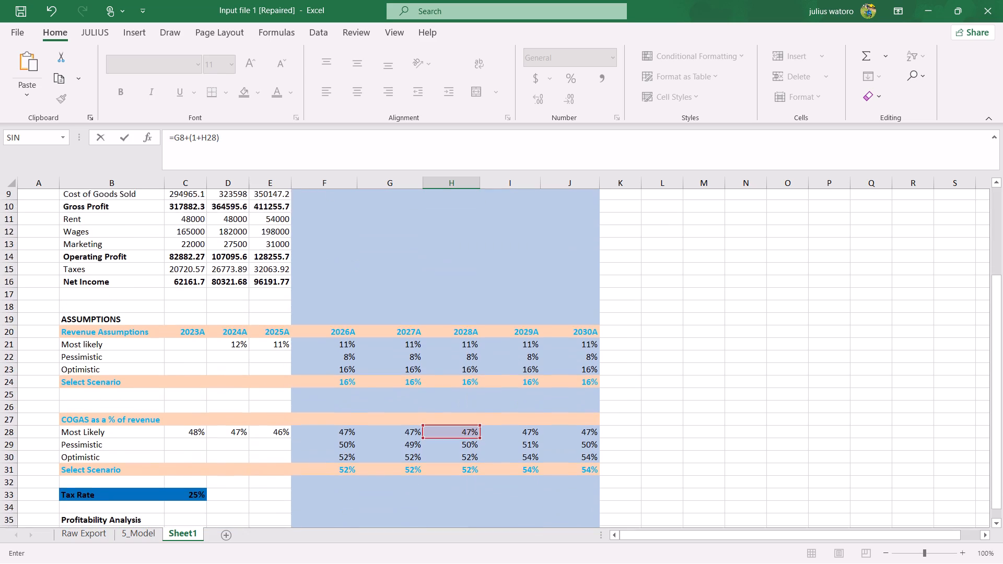
scroll(472, 334, up, 2)
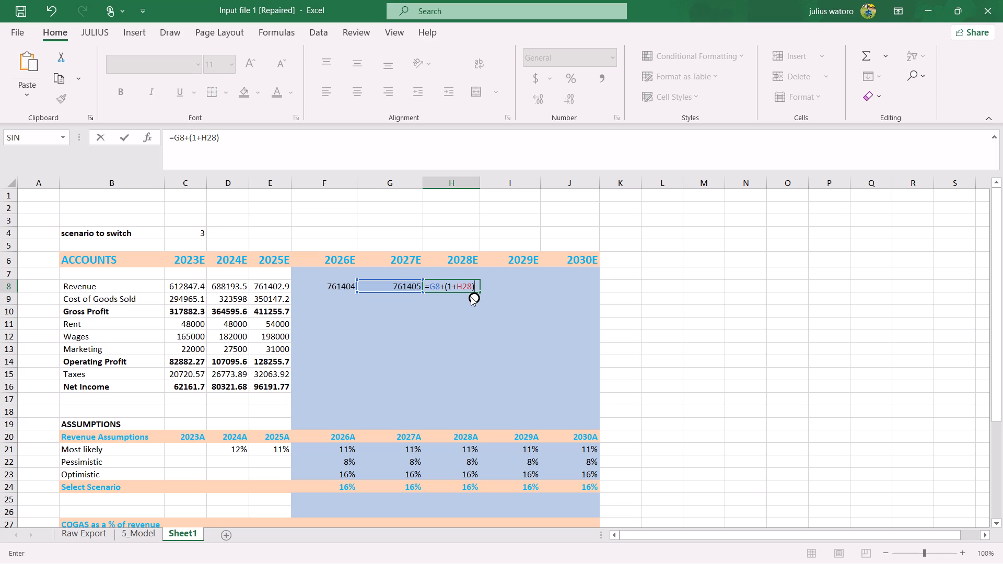
click(470, 289)
key(BackSpace)
key(4)
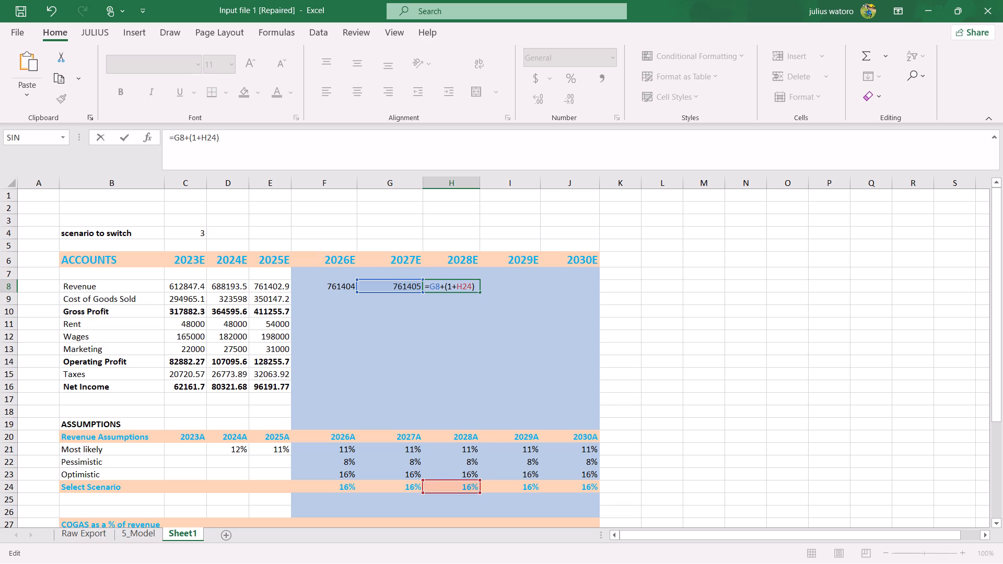
key(Return)
Widen column H until the full 2028E Revenue value fits, and narrow it back to a moderate width.
click(459, 281)
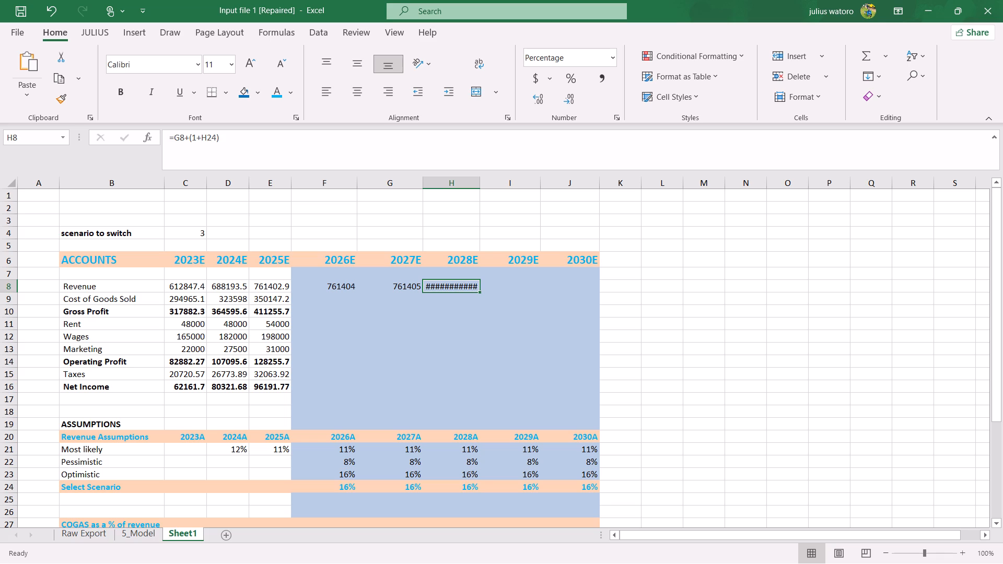
drag(478, 184, 487, 181)
drag(487, 181, 506, 177)
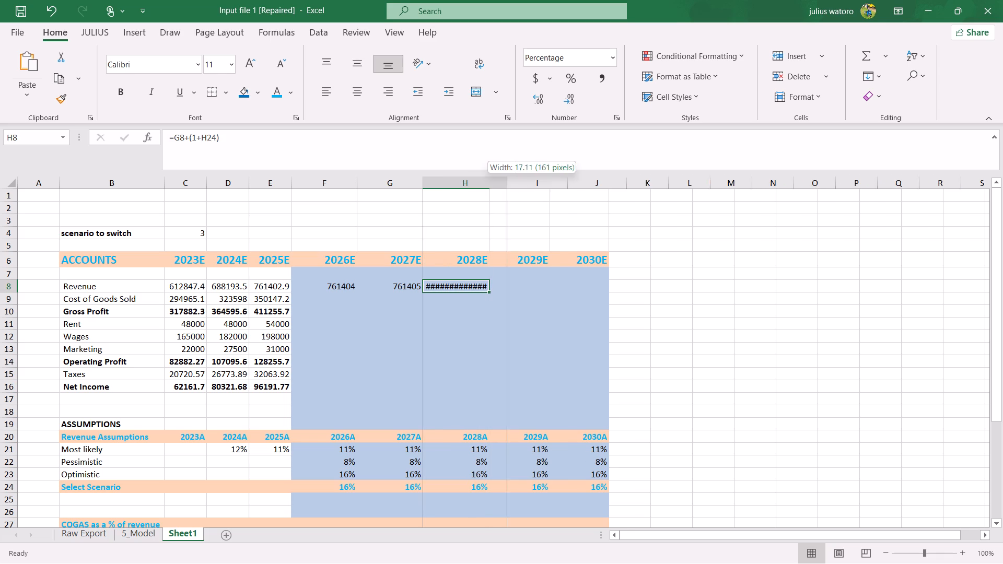
drag(506, 177, 609, 156)
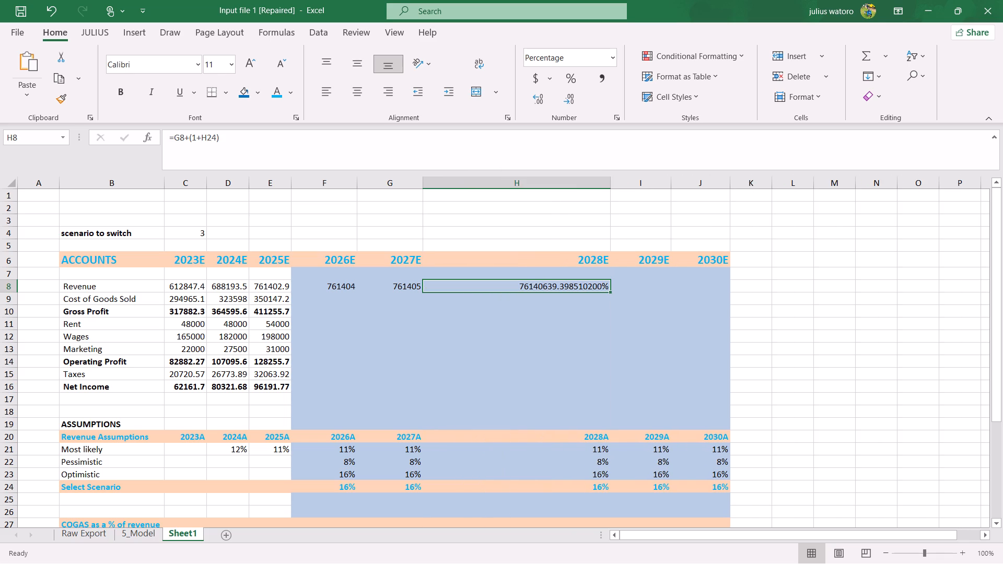
drag(609, 156, 556, 178)
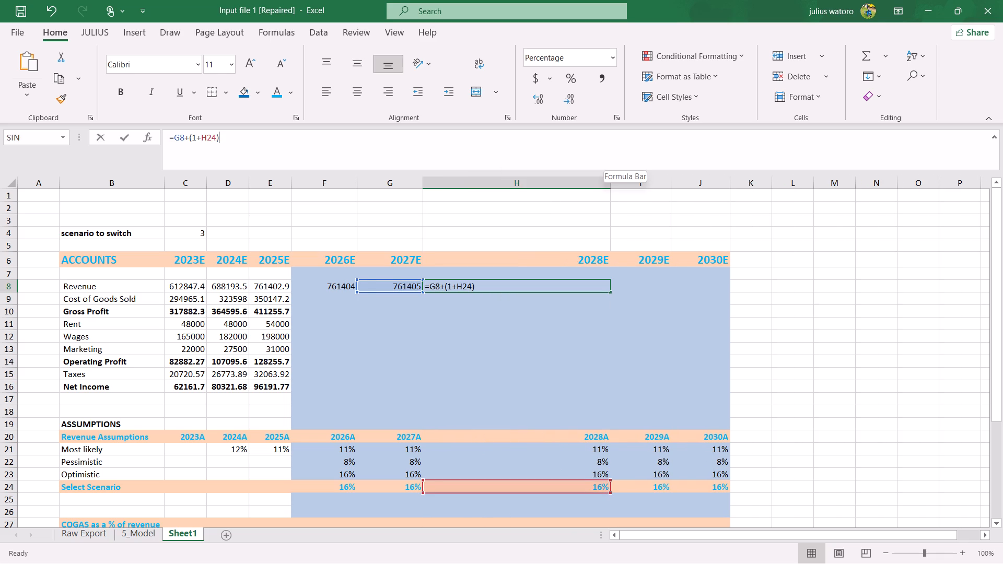
drag(556, 178, 594, 178)
click(577, 210)
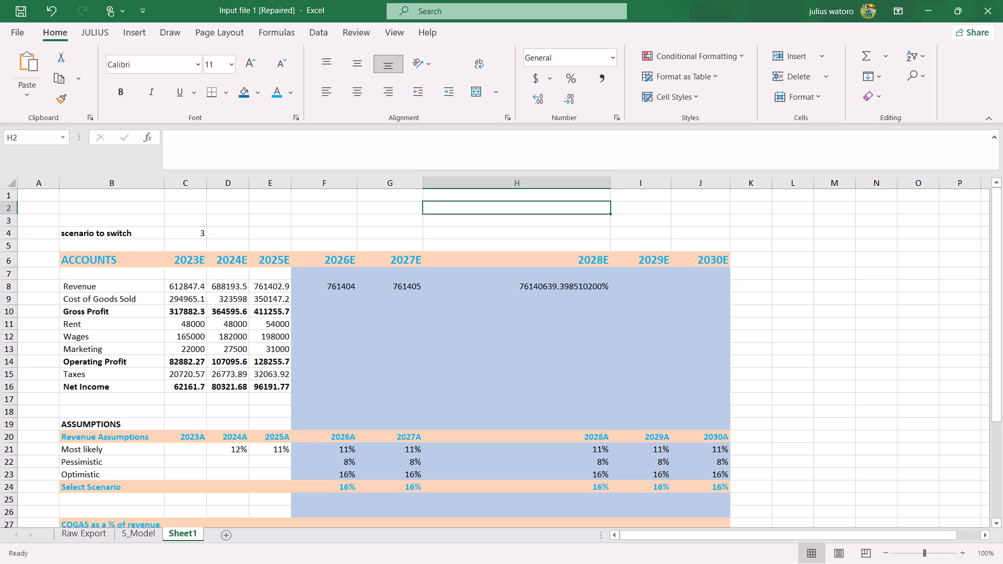
drag(610, 182, 502, 208)
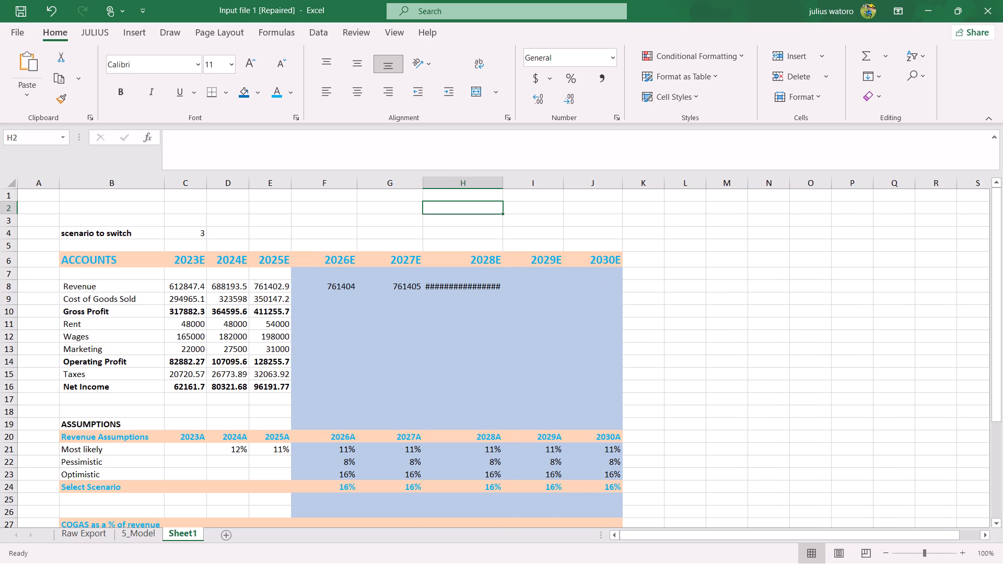
Change the 2028E Revenue cell H8 from percentage to General format and reduce it to no decimal places.
click(472, 286)
triple_click(573, 97)
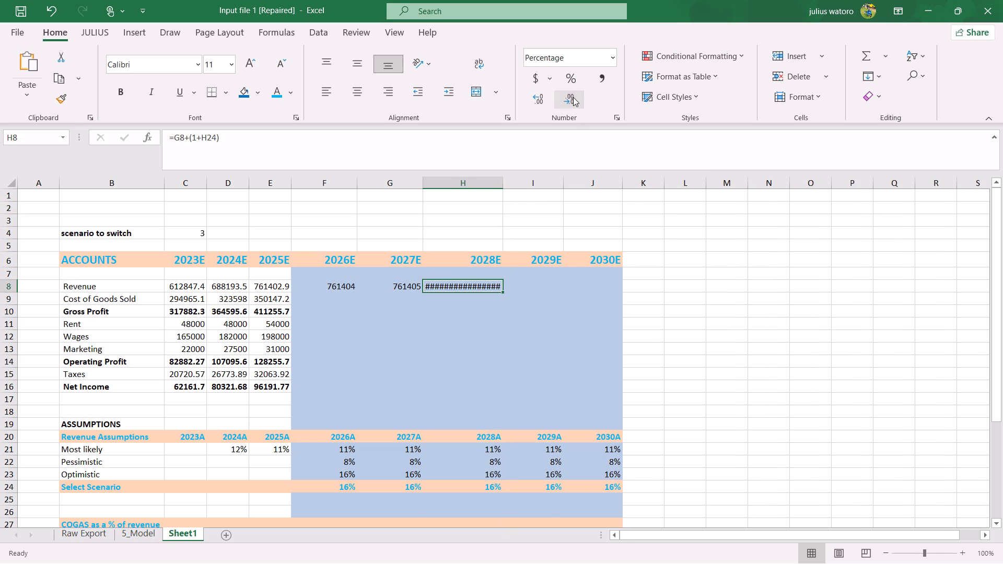
click(573, 97)
triple_click(573, 97)
triple_click(573, 97)
double_click(573, 97)
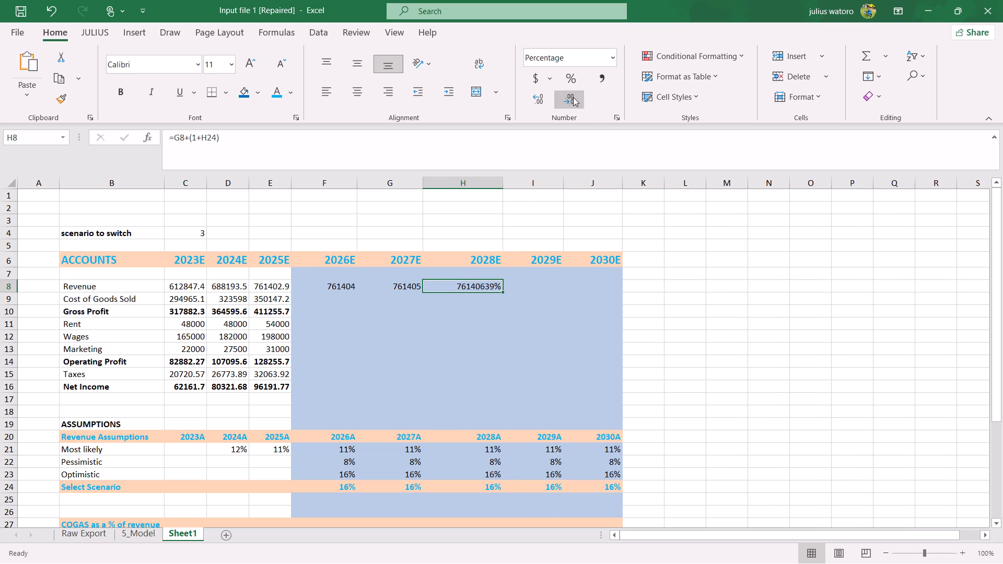
click(612, 57)
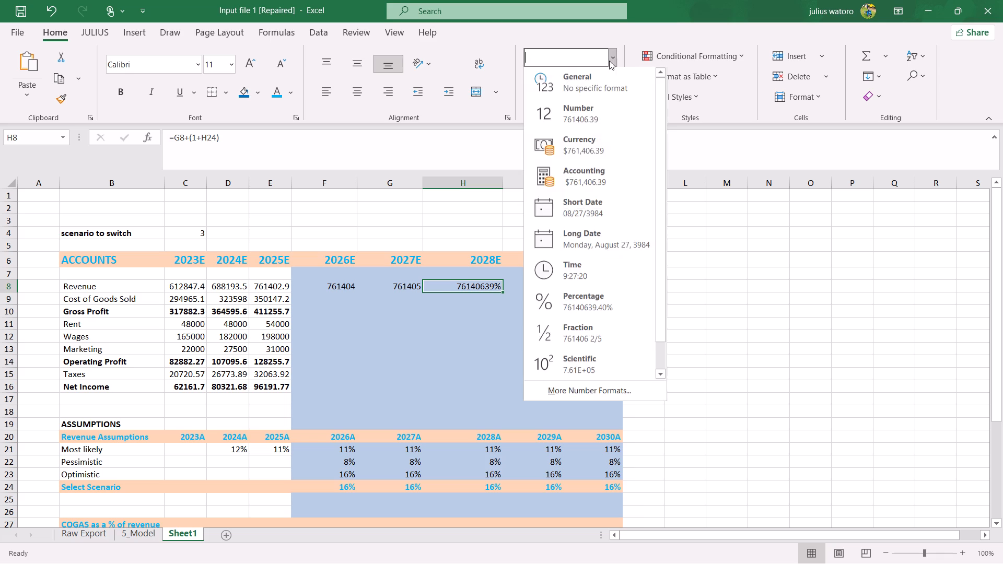
click(590, 87)
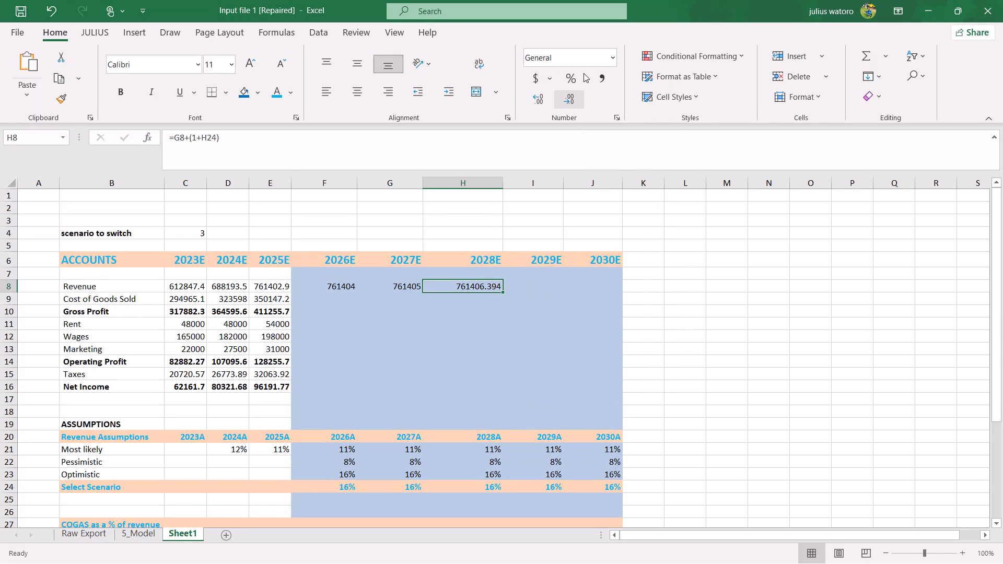
triple_click(566, 102)
triple_click(566, 102)
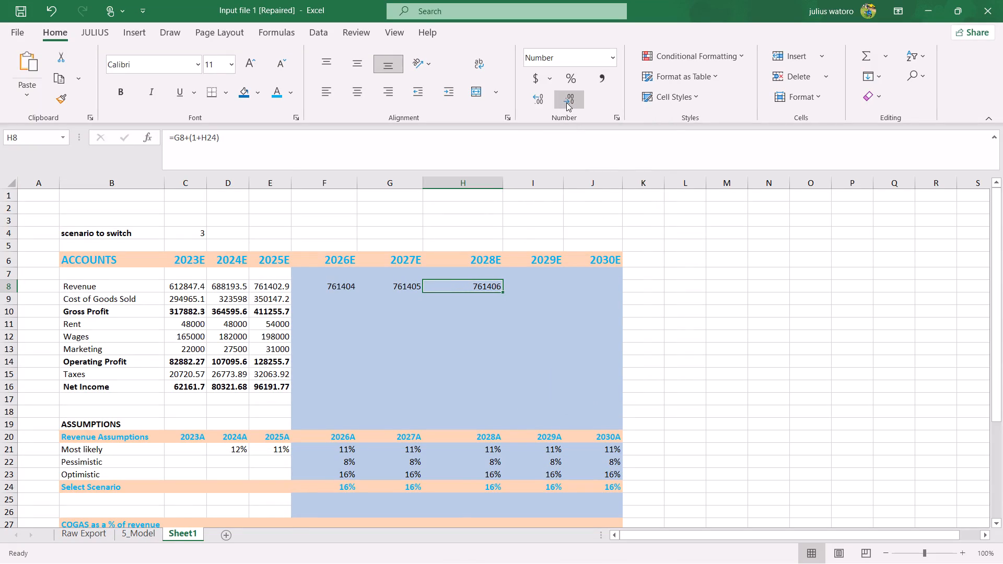
Narrow column H slightly and fill the 2028E Revenue formula from H8 across the 2029E and 2030E cells I8:J8.
click(499, 186)
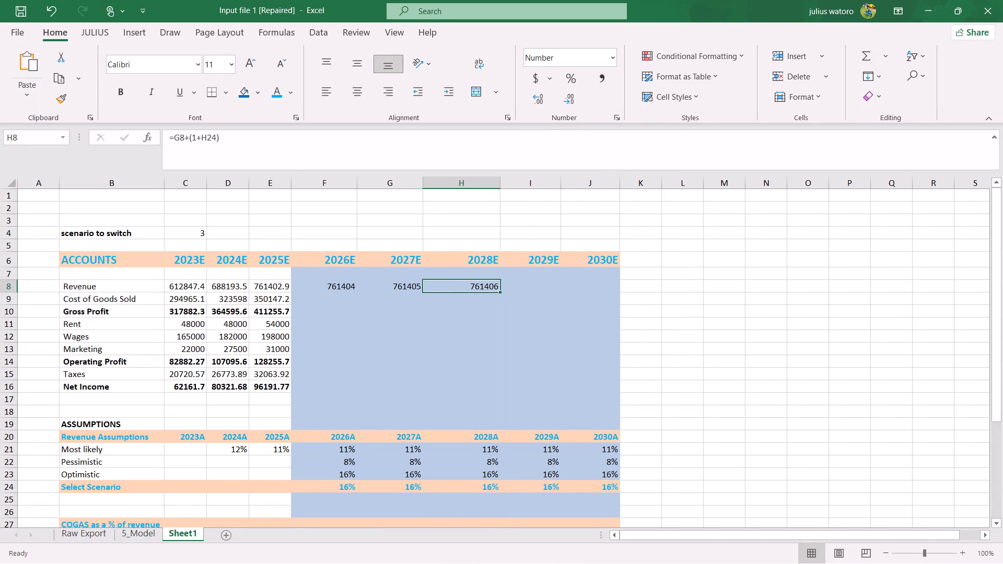
click(475, 282)
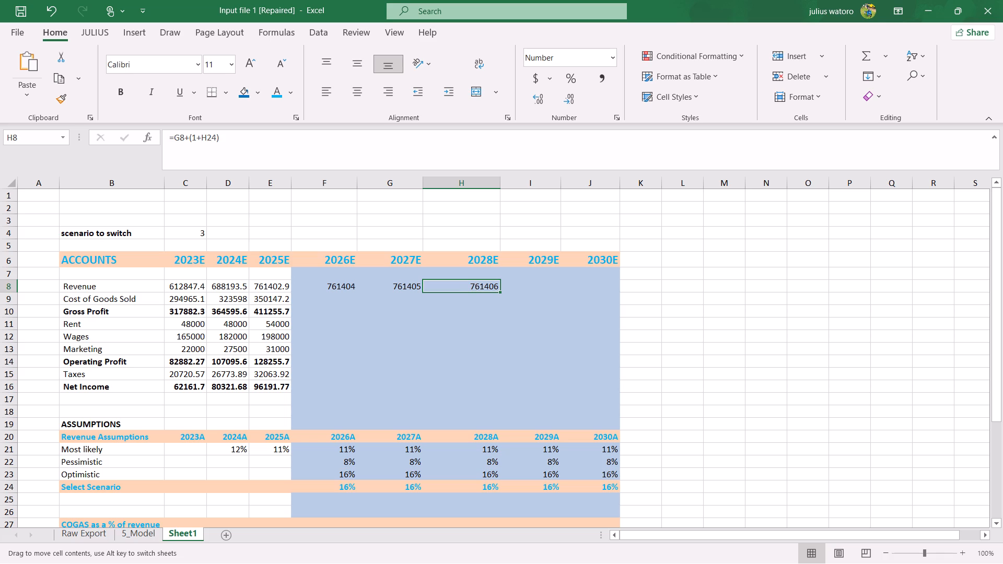
drag(501, 293, 601, 287)
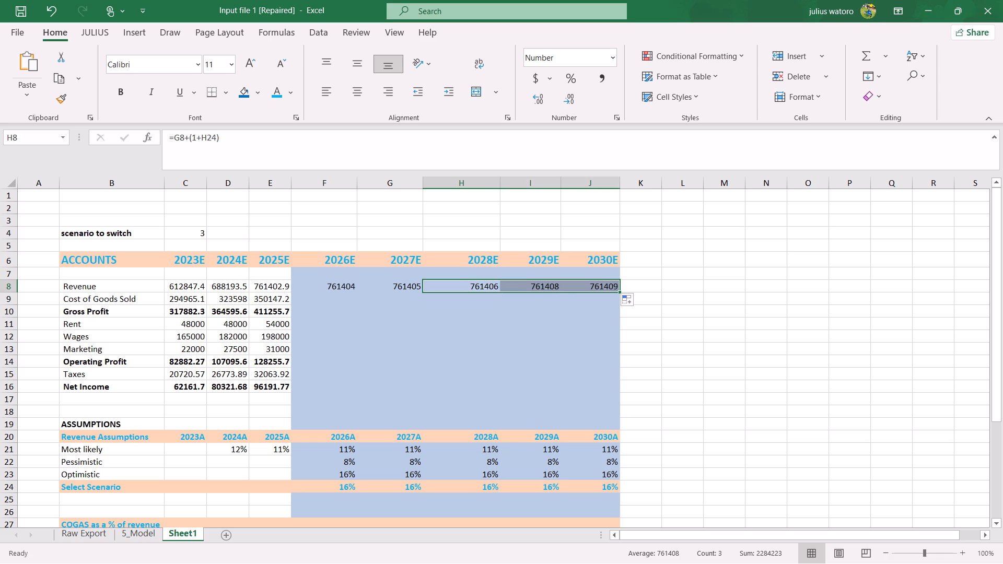
Compare the filled 2026E–2030E Revenue forecast with the Revenue row on the 5_Model sheet.
click(131, 530)
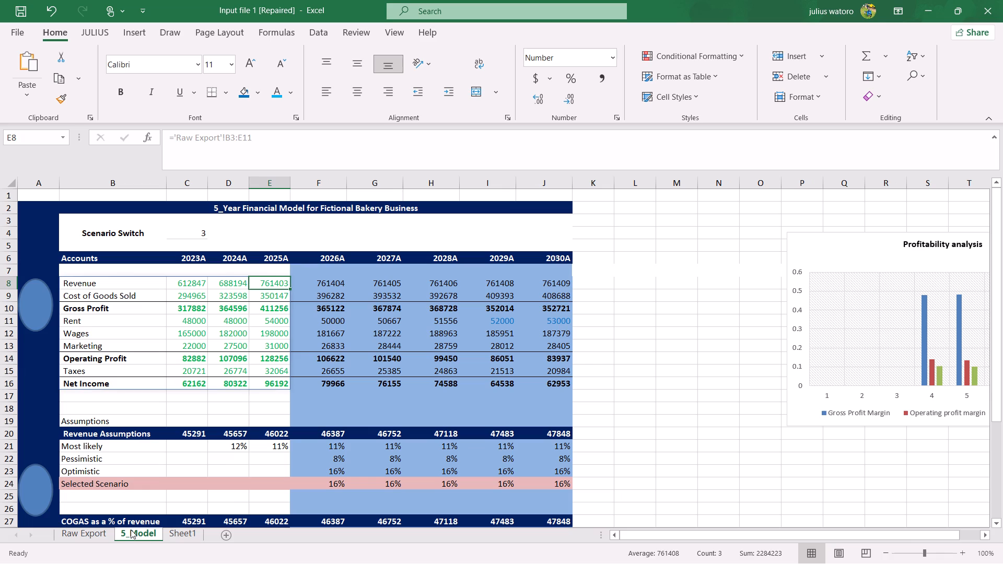
click(164, 534)
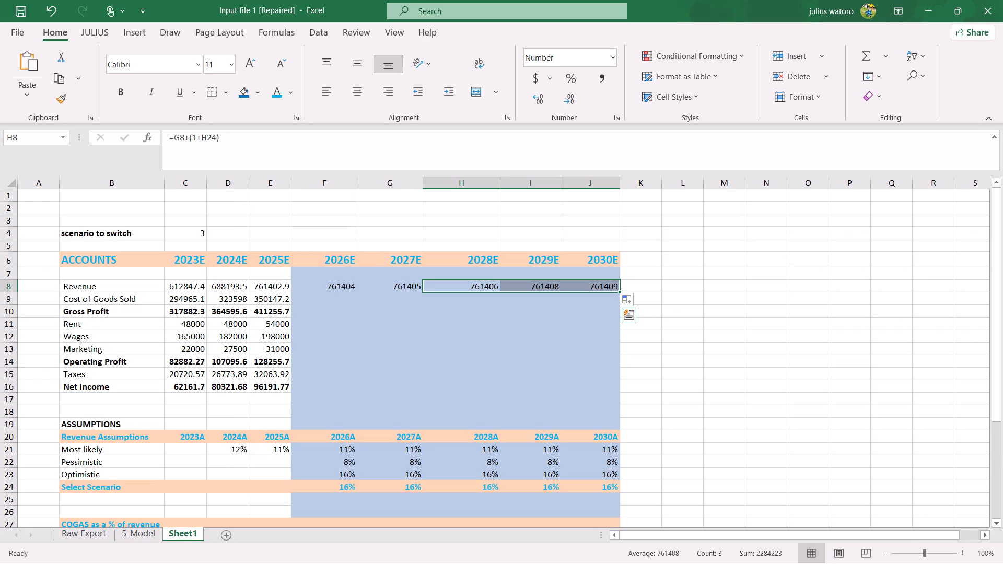
Examine how 5_Model calculates 2026 Cost of Goods Sold in F9, including the assumption rows its formula references.
click(321, 303)
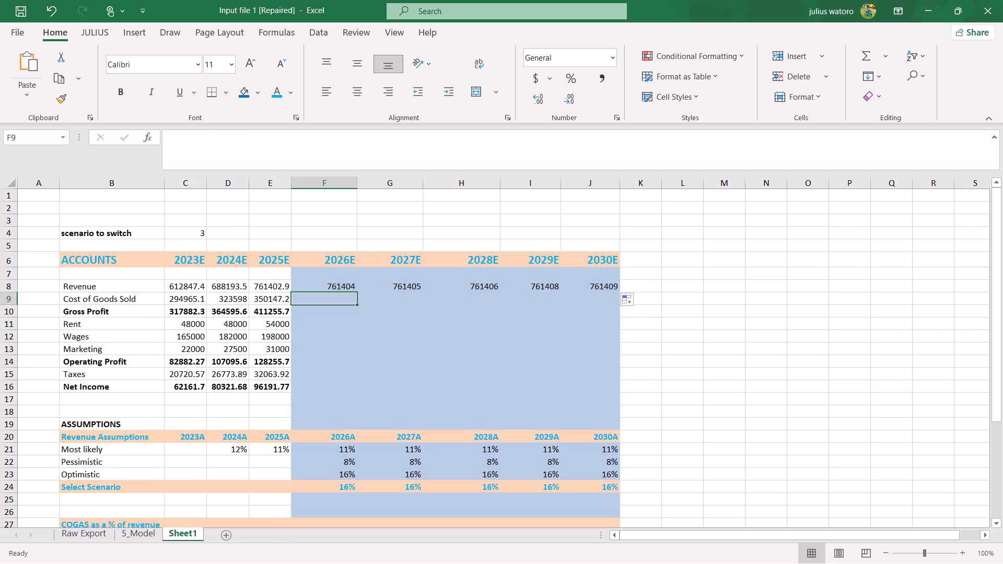
click(144, 535)
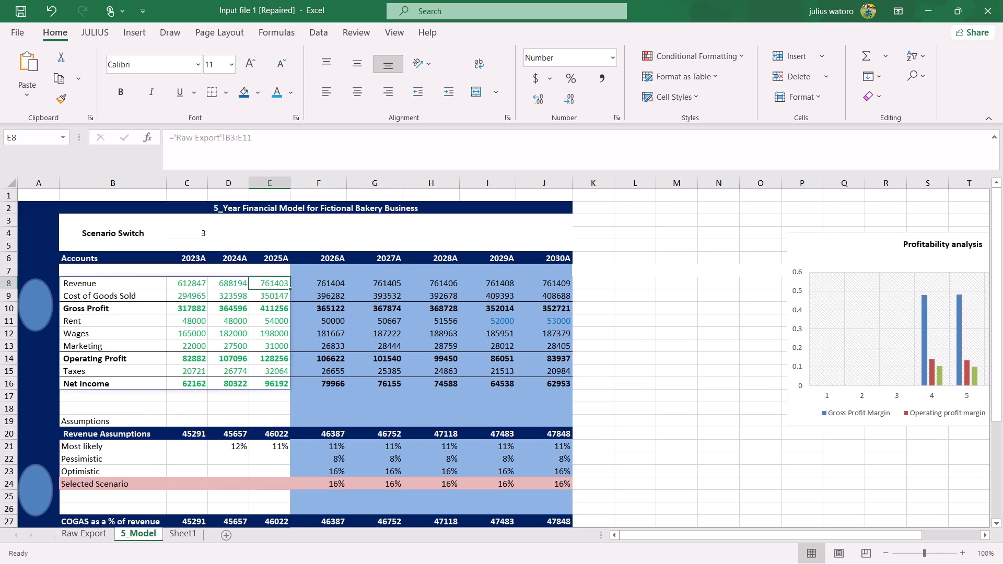
click(341, 300)
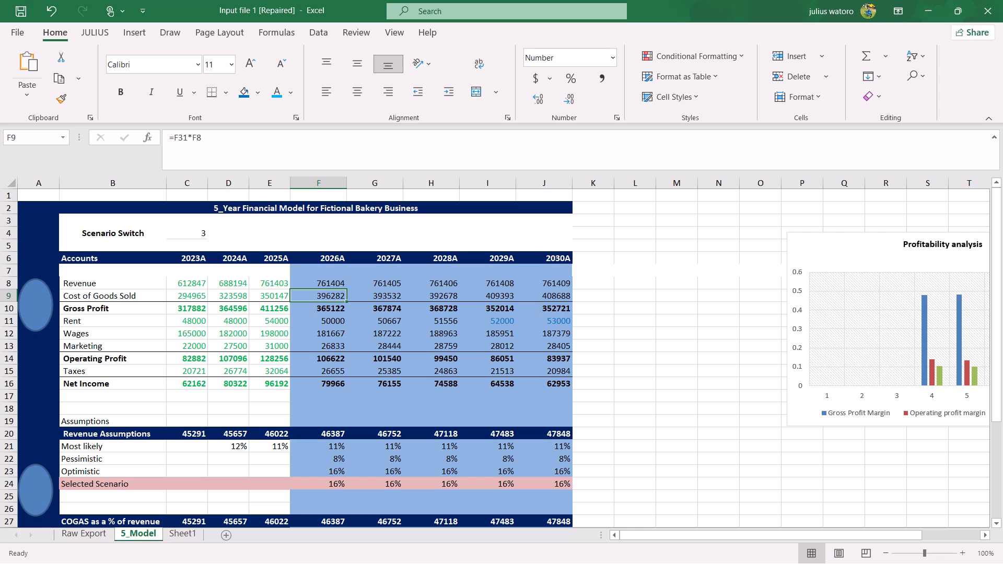
scroll(333, 375, down, 3)
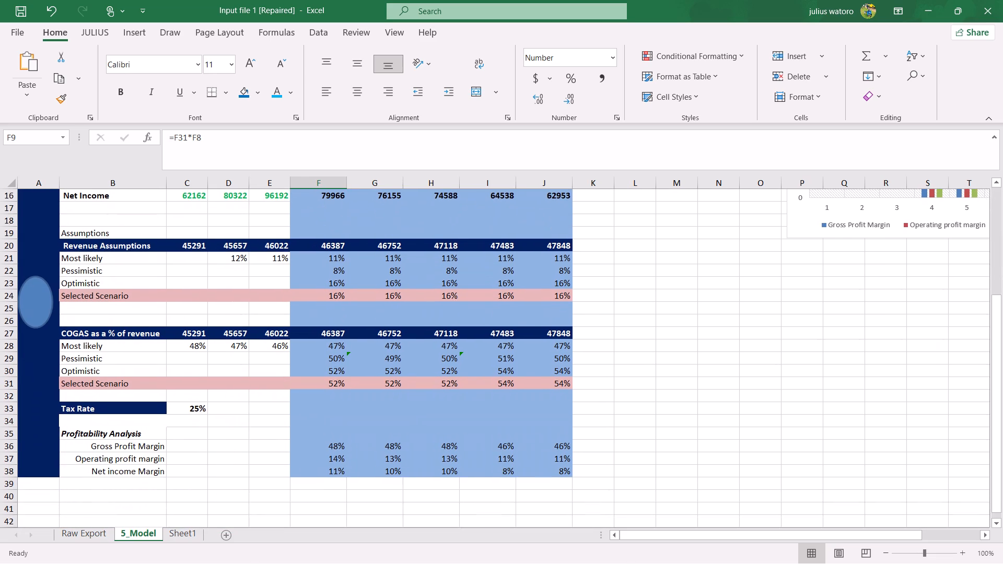
scroll(333, 375, up, 2)
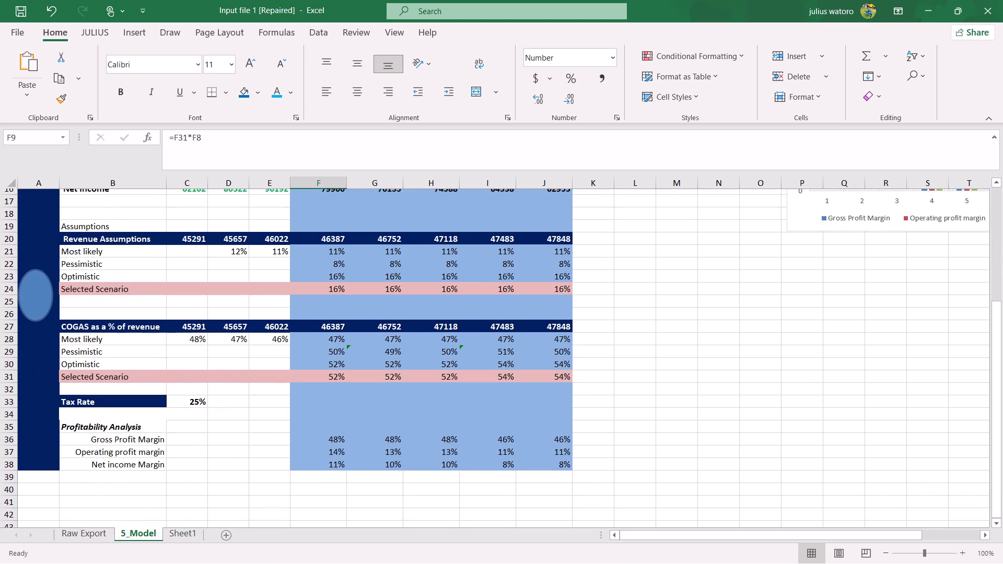
scroll(333, 375, up, 3)
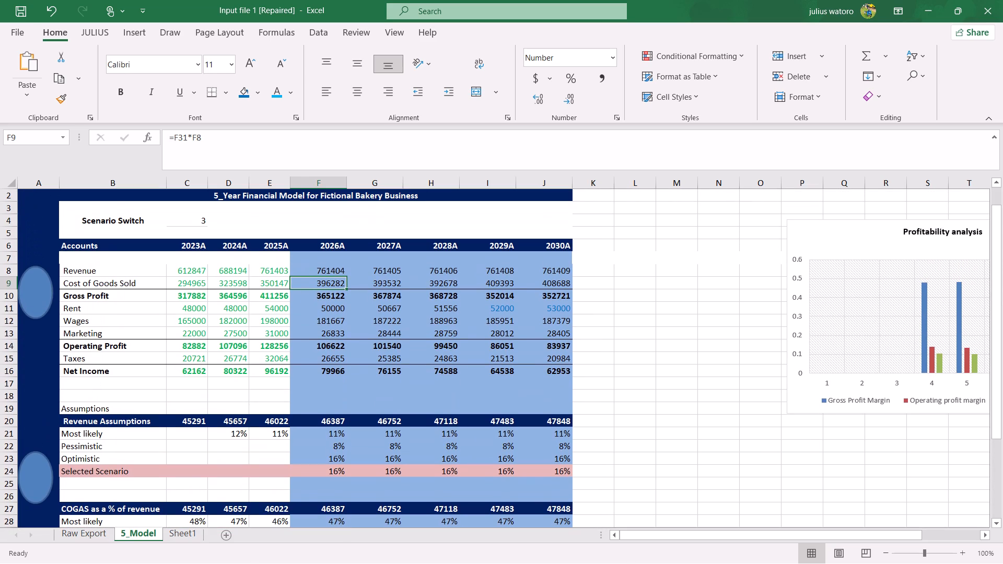
scroll(333, 375, up, 1)
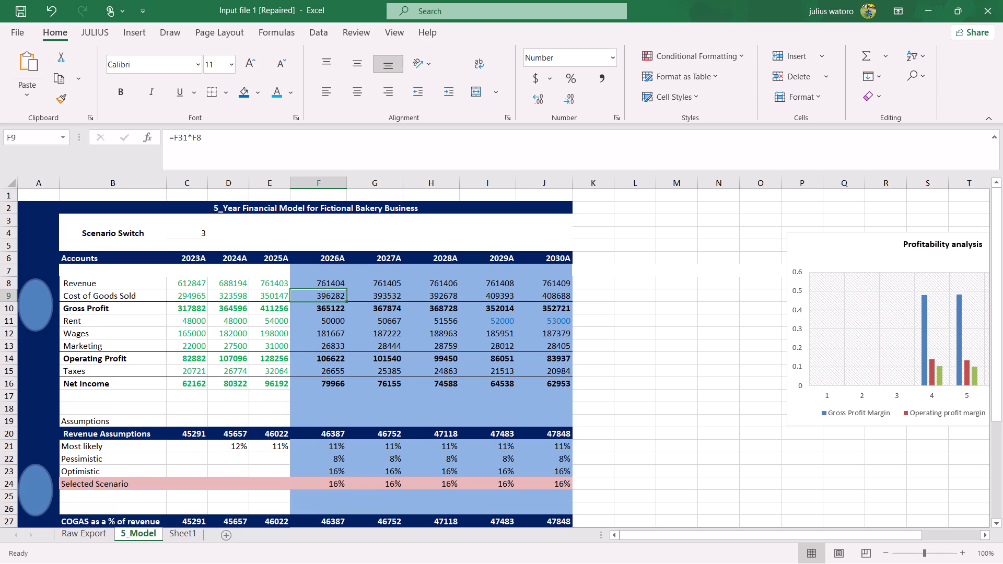
click(182, 534)
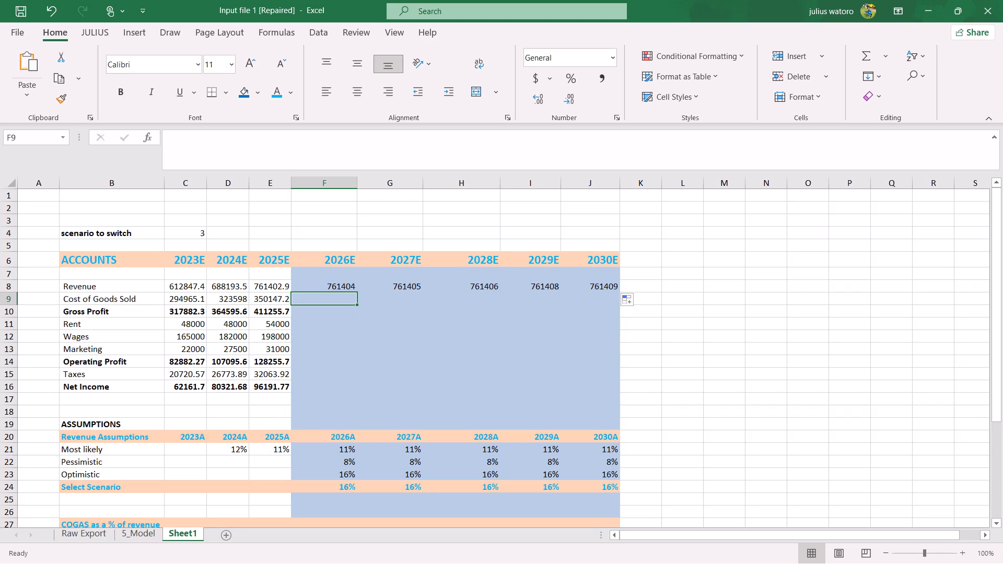
Enter the formula =F38*F8 in the 2026E Cost of Goods Sold cell F9 on Sheet1.
key(equal)
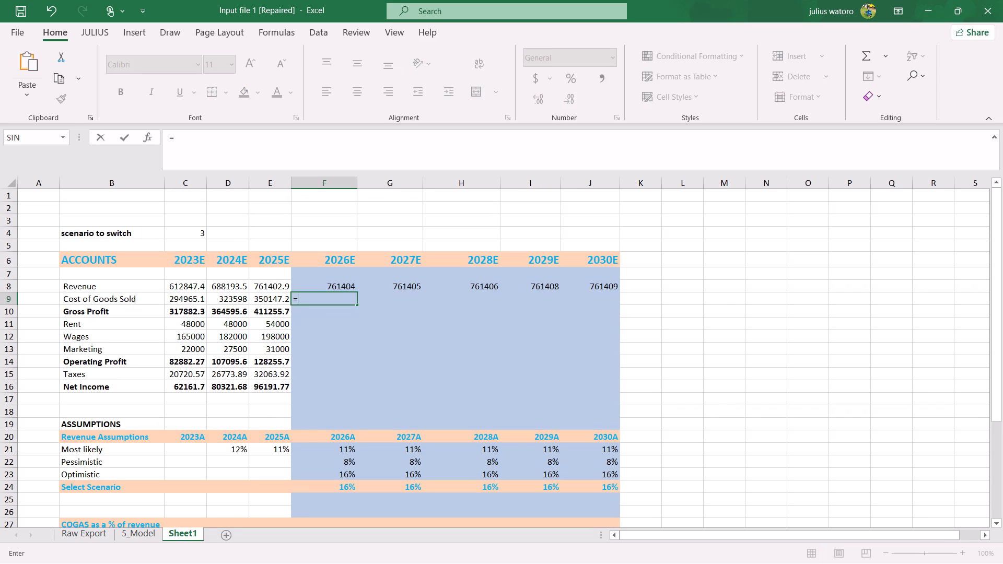
key(f)
key(3)
key(8)
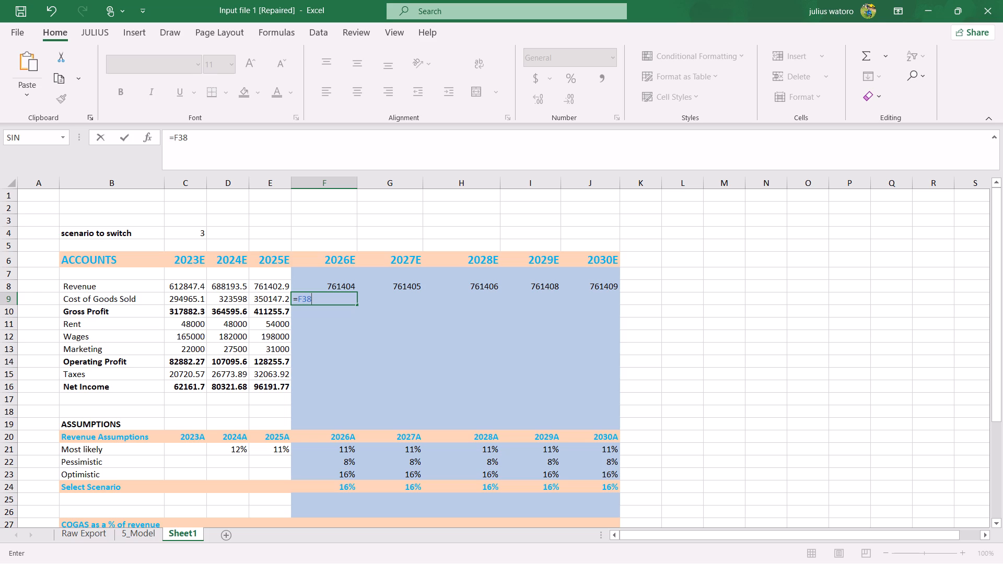
key(shift+asterisk)
key(f)
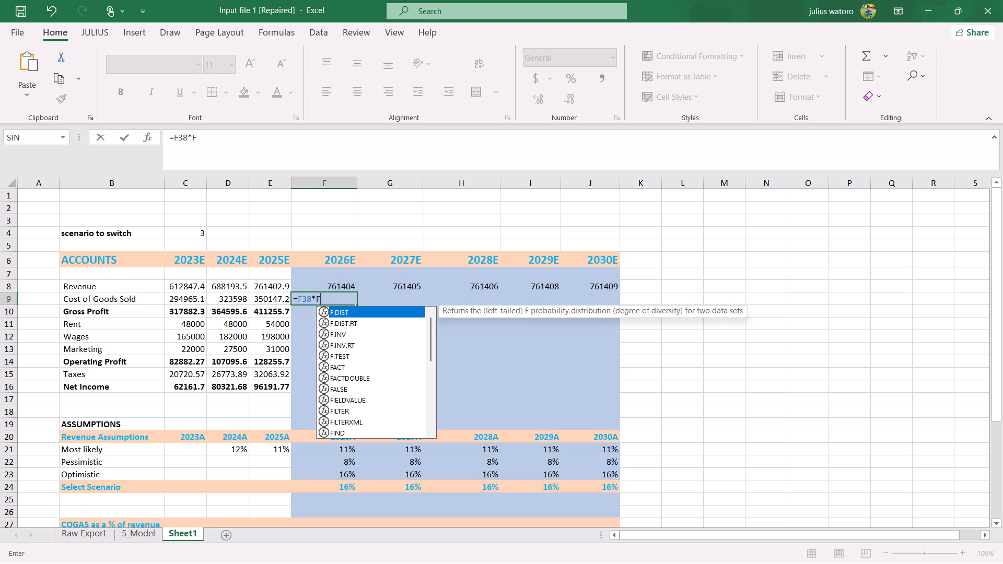
key(8)
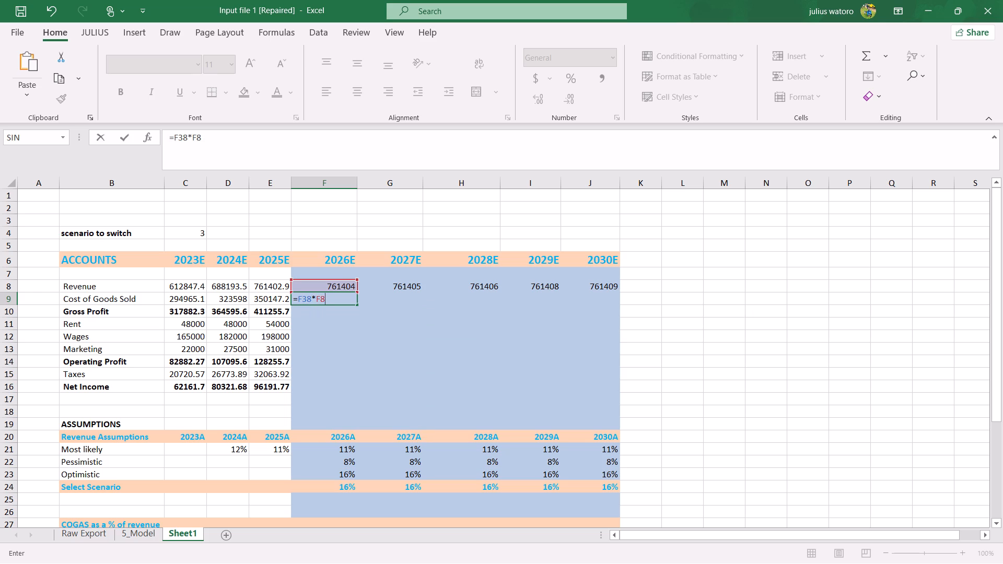
key(Return)
Check Sheet1's COGAS selected-scenario row and correct the 2026E Cost of Goods Sold formula in F9 to =F31*F8.
click(353, 295)
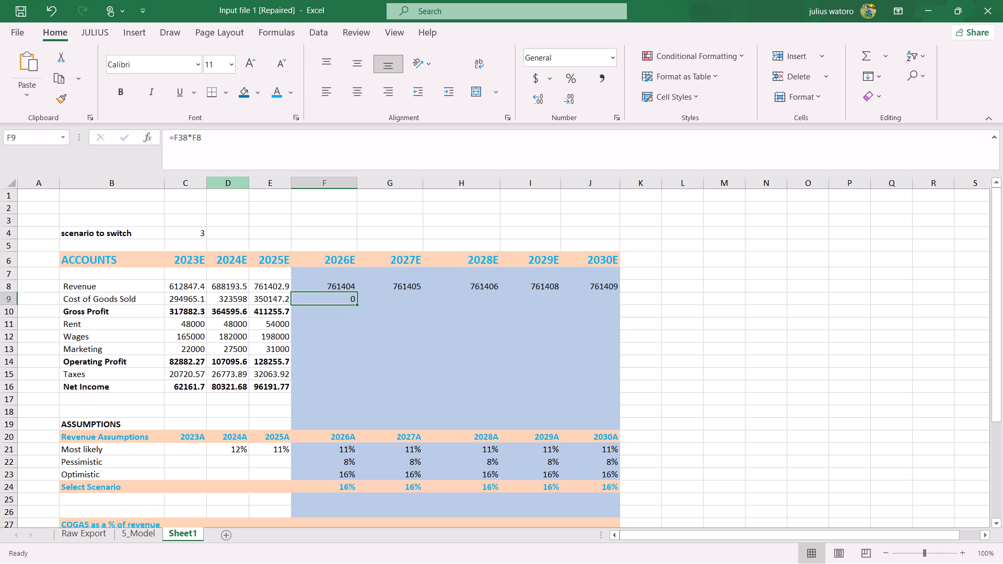
scroll(341, 369, down, 3)
scroll(341, 369, up, 1)
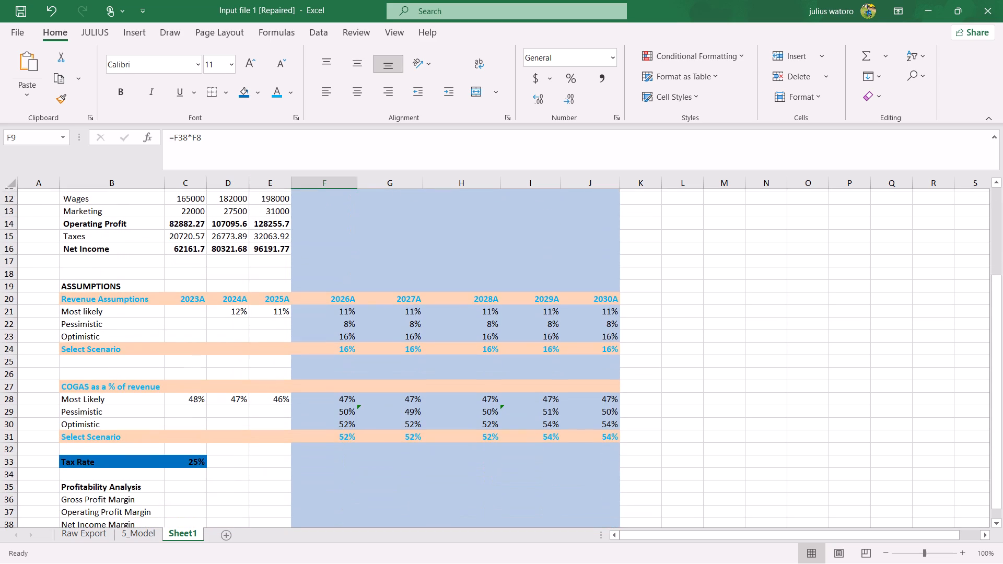
scroll(341, 369, up, 2)
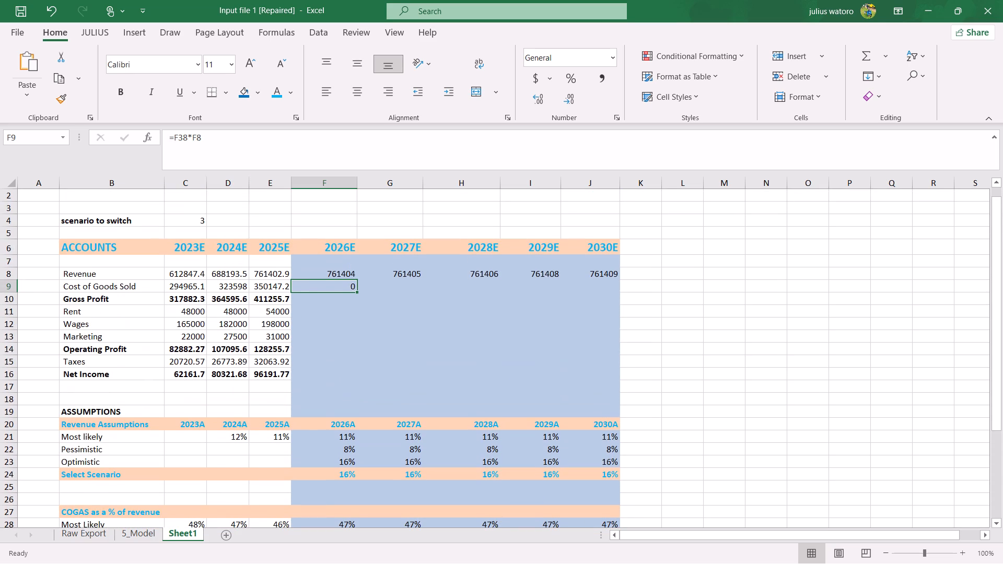
click(187, 141)
key(BackSpace)
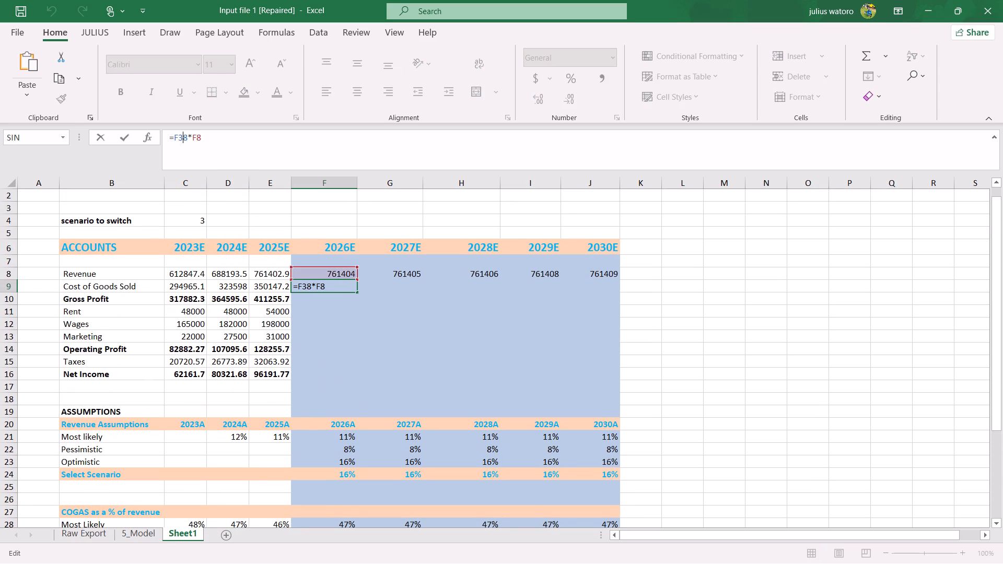
key(1)
key(Return)
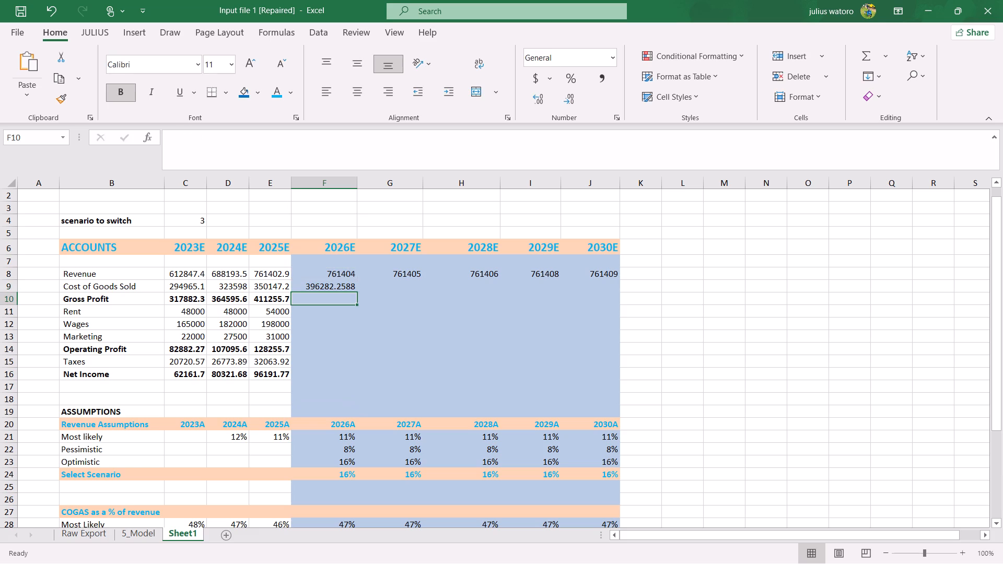
Enter the formula =G8*G31 in the 2027E Cost of Goods Sold cell G9 on Sheet1.
click(135, 532)
click(188, 535)
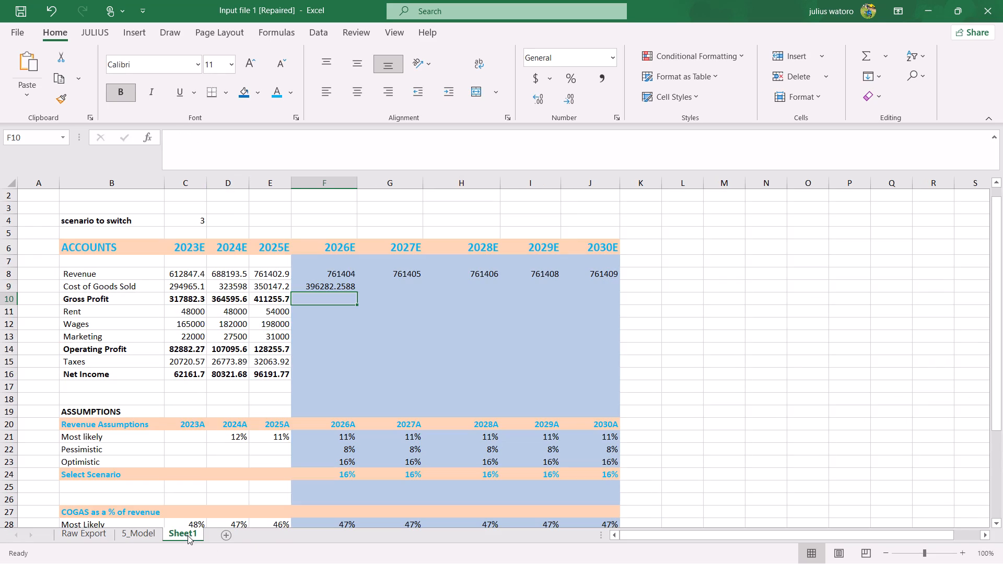
click(393, 282)
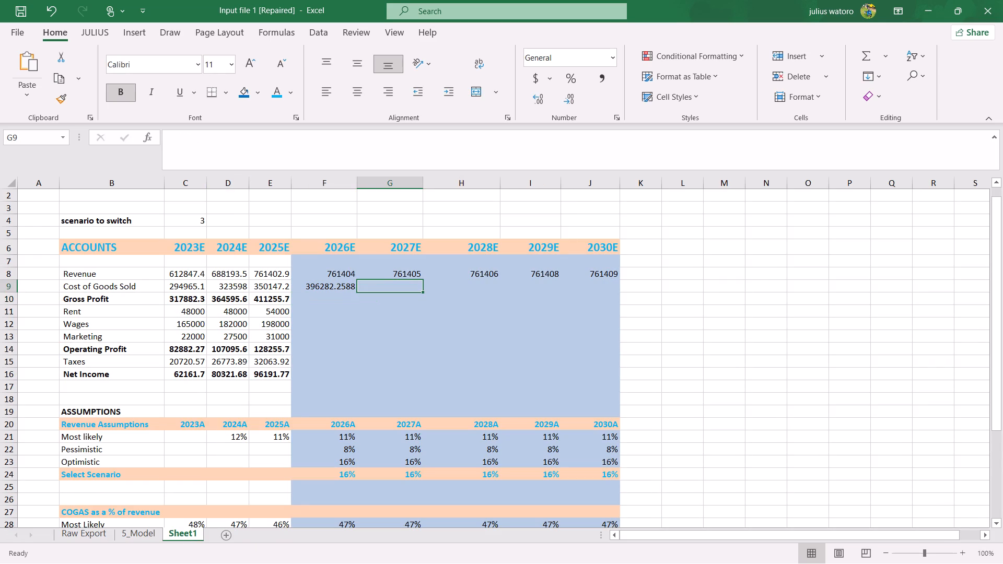
key(equal)
key(g)
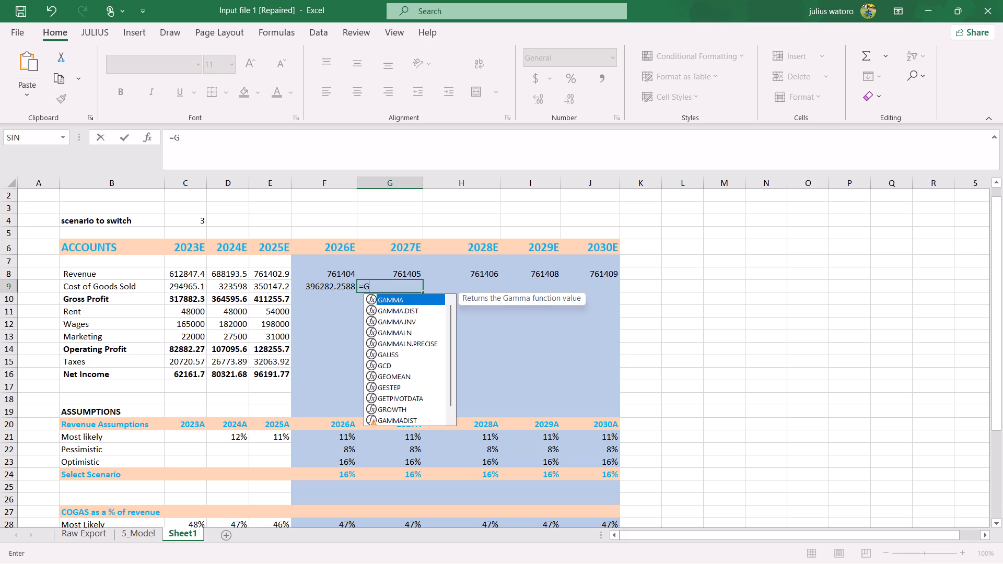
key(8)
key(shift+asterisk)
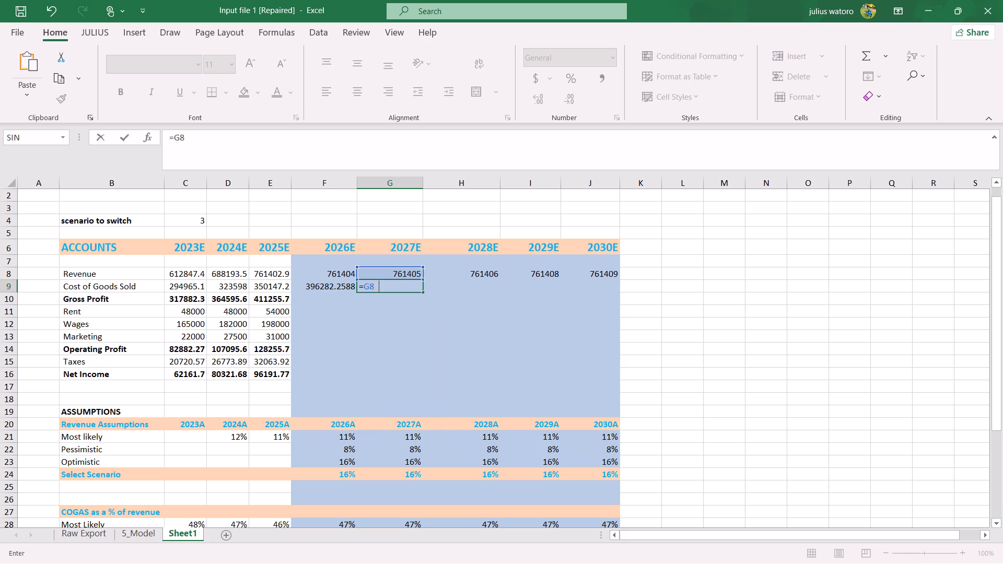
text(G31)
key(Return)
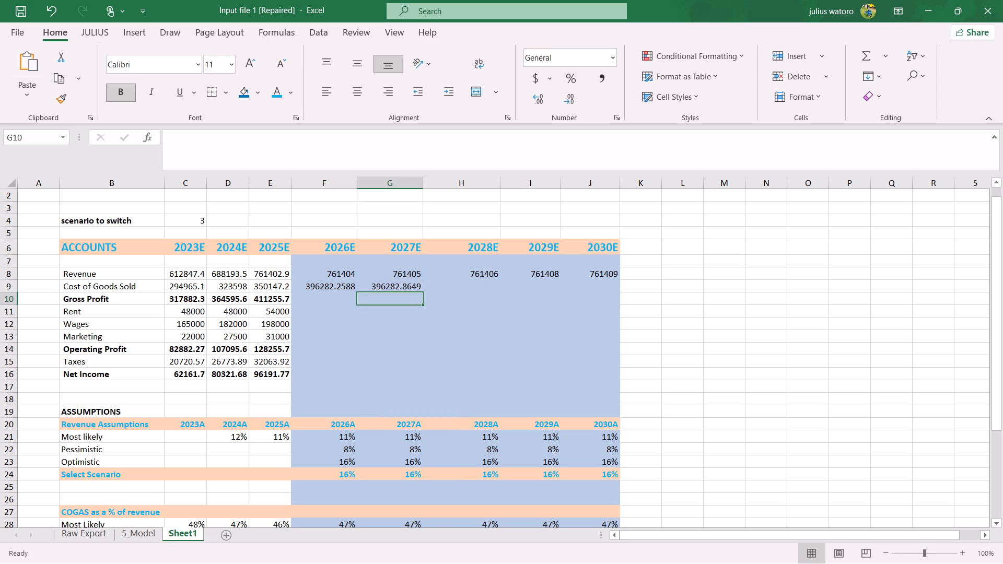
Enter the formula =H8*H31 in the 2028E Cost of Goods Sold cell H9 on Sheet1.
click(457, 288)
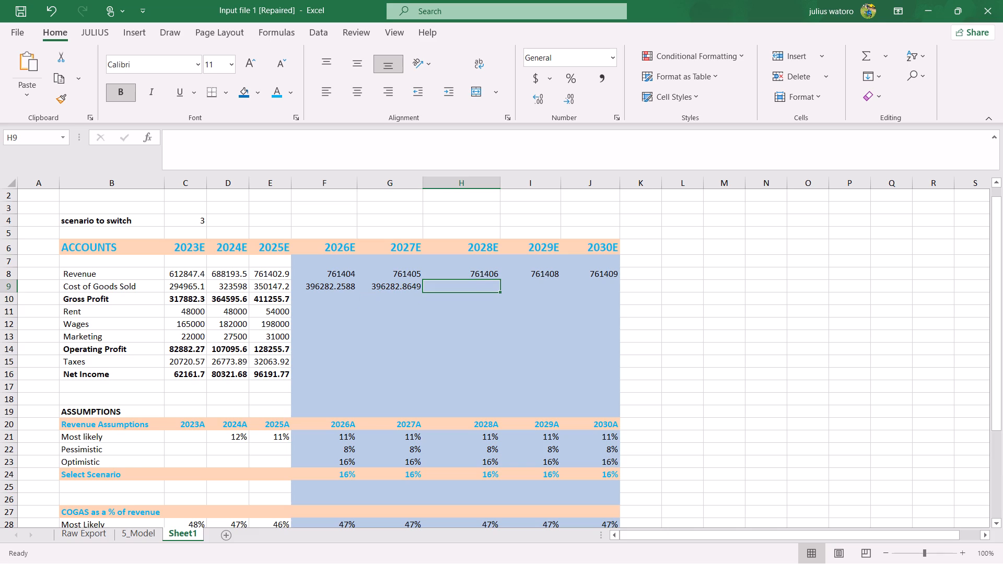
key(equal)
key(h)
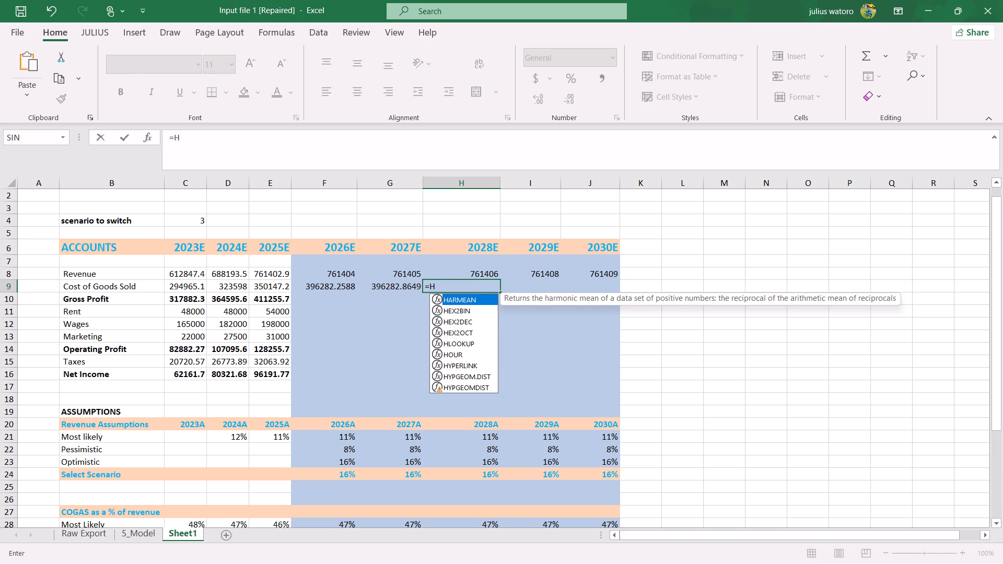
key(8)
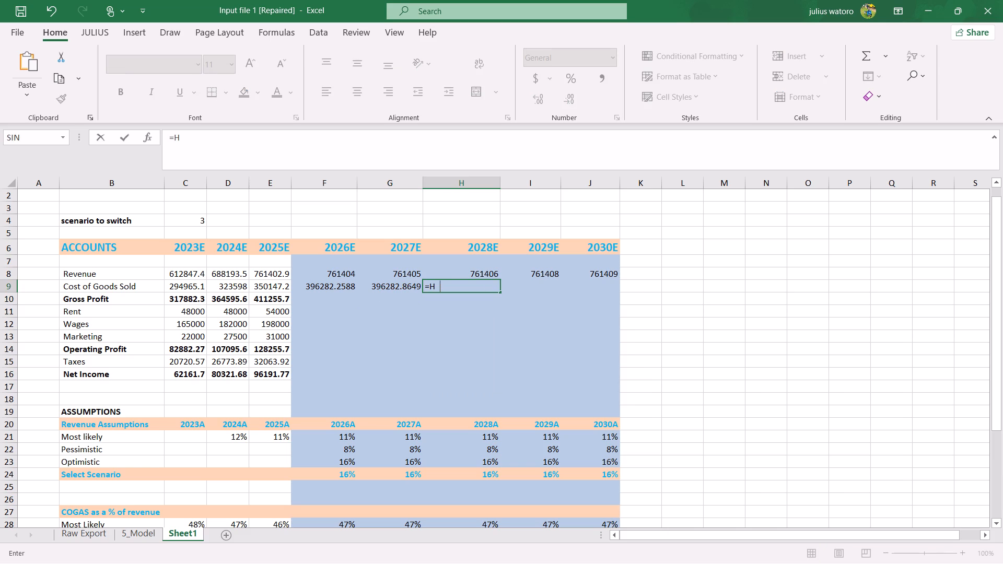
key(shift+parenleft)
key(BackSpace)
key(shift+asterisk)
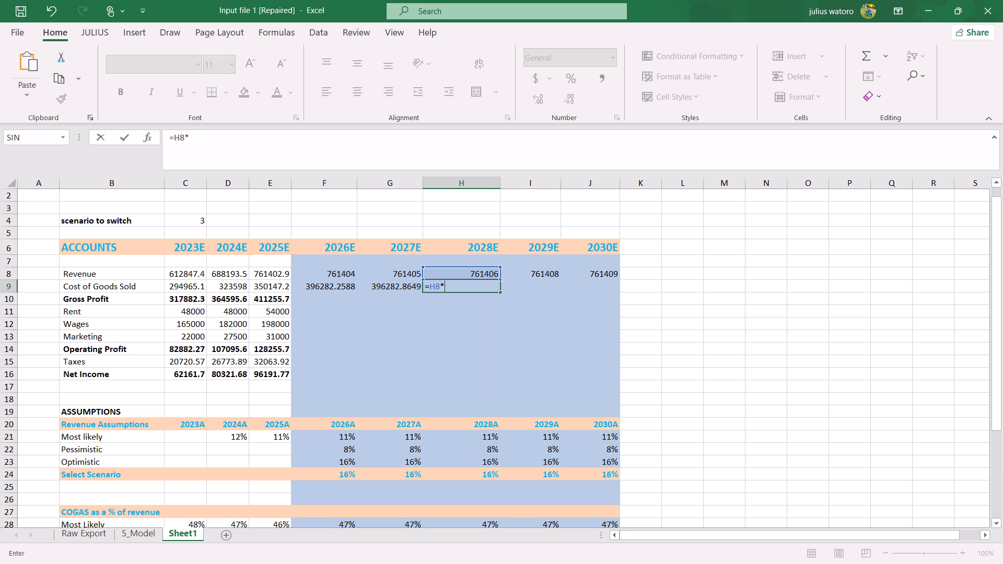
key(g)
text(31)
scroll(500, 381, down, 2)
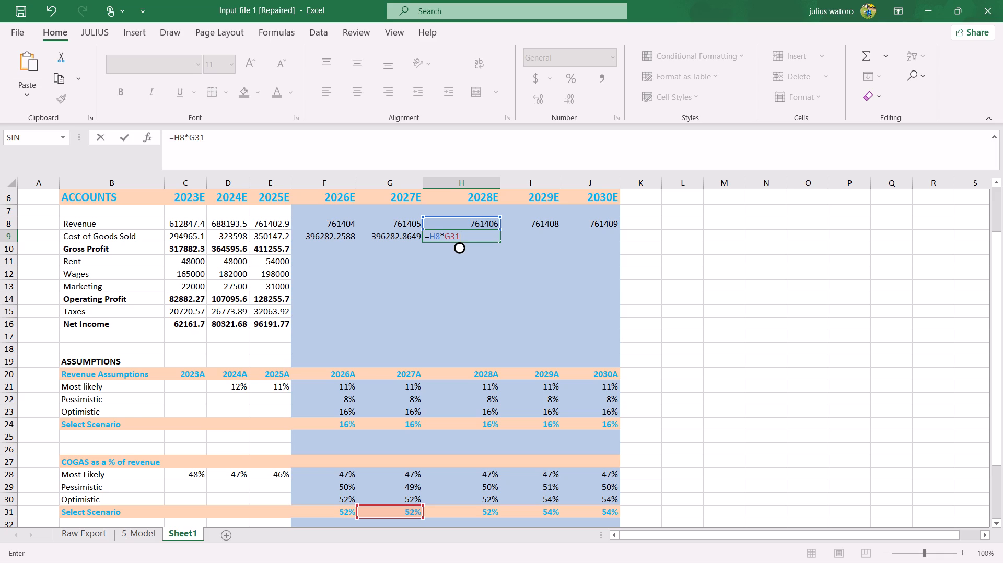
click(451, 237)
key(BackSpace)
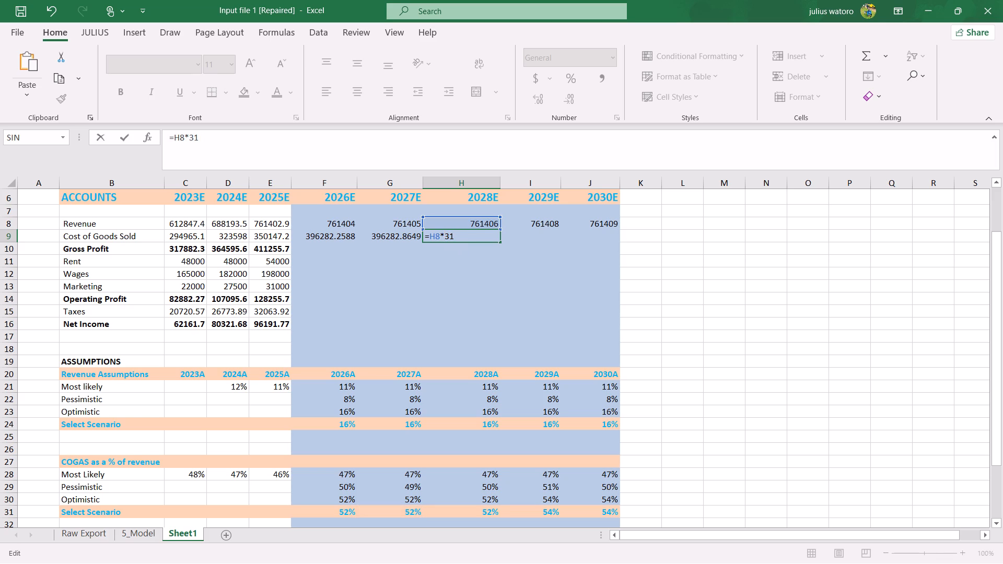
key(h)
key(Return)
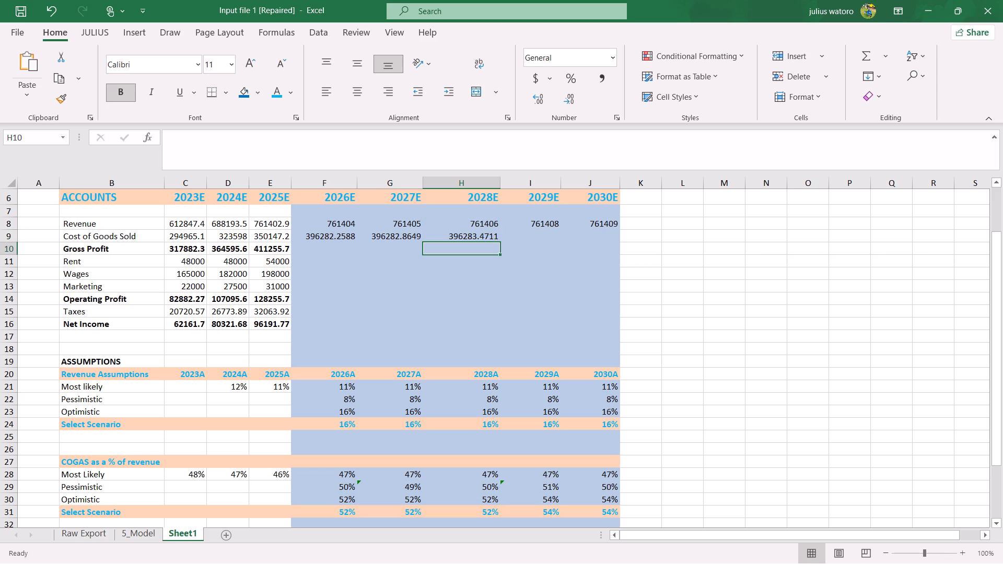
Fill the 2028E Cost of Goods Sold formula from H9 across to 2029E and 2030E in I9:J9.
click(476, 233)
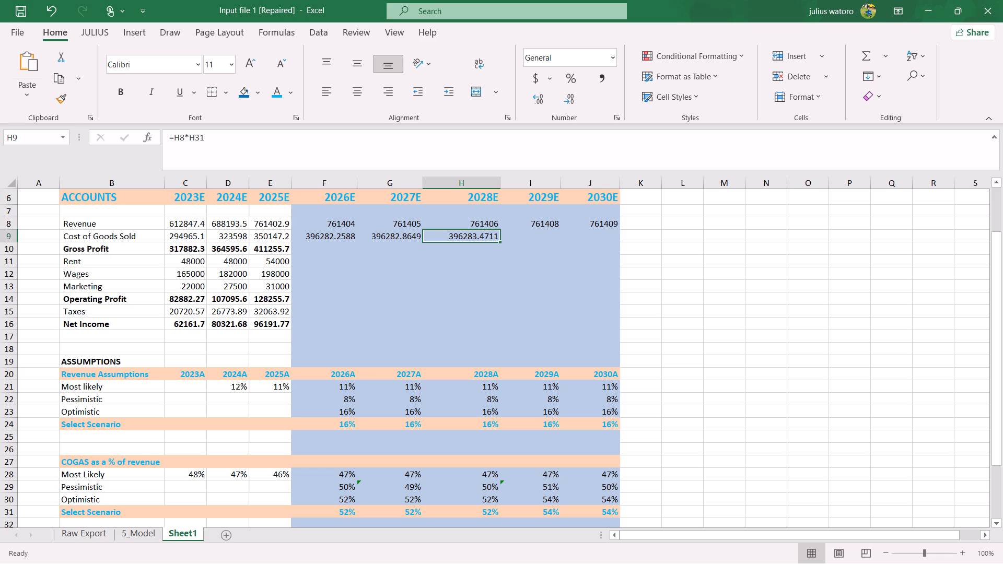
drag(498, 244, 611, 254)
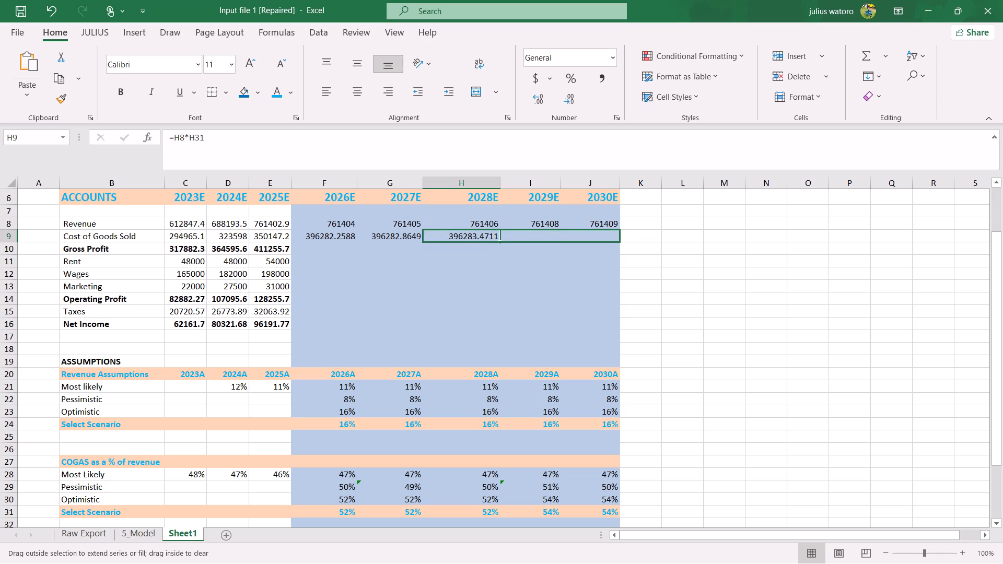
drag(611, 254, 615, 254)
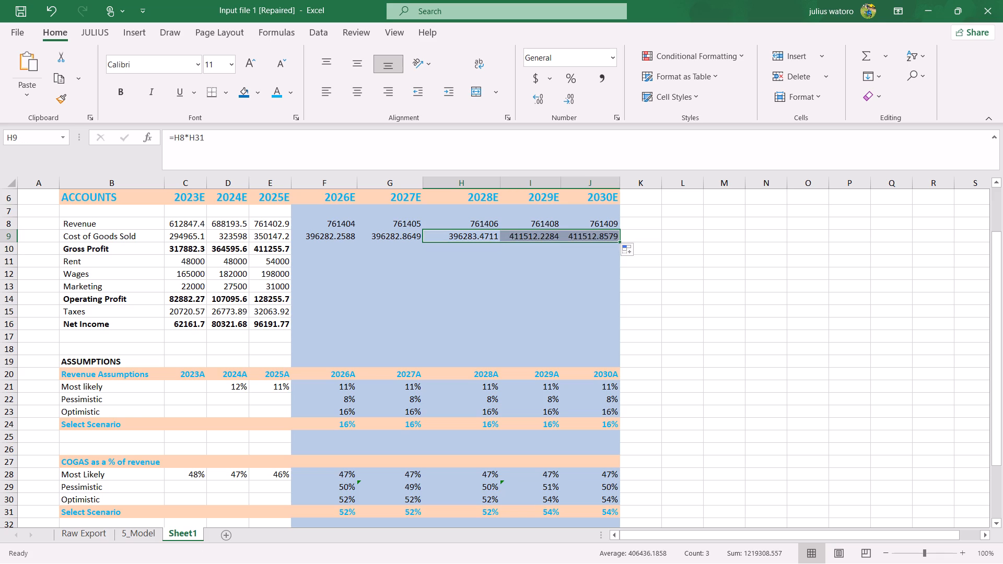
Format the 2026E–2030E Cost of Goods Sold cells F9:J9 as Number with no decimal places.
click(330, 235)
drag(332, 235, 574, 236)
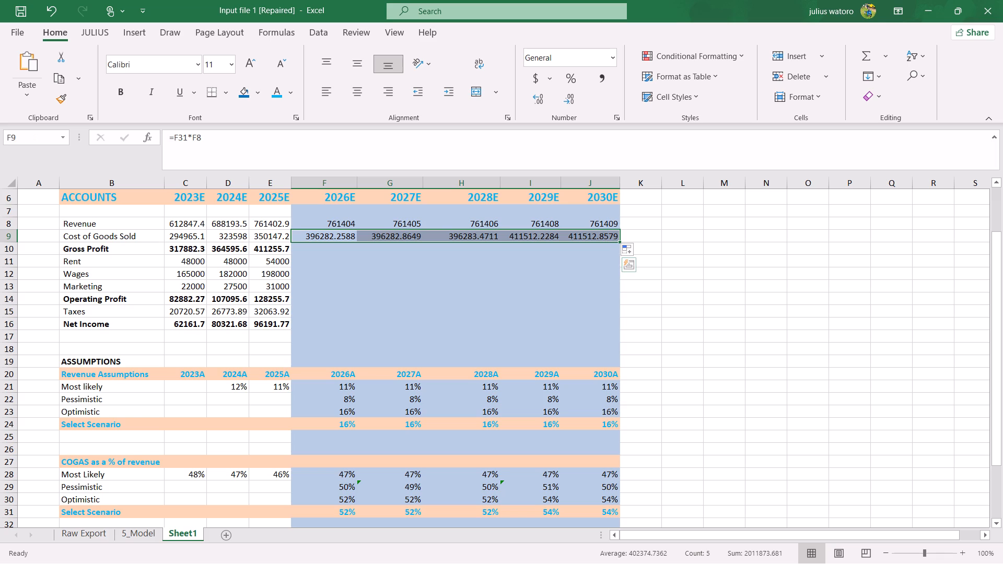
click(616, 60)
click(599, 113)
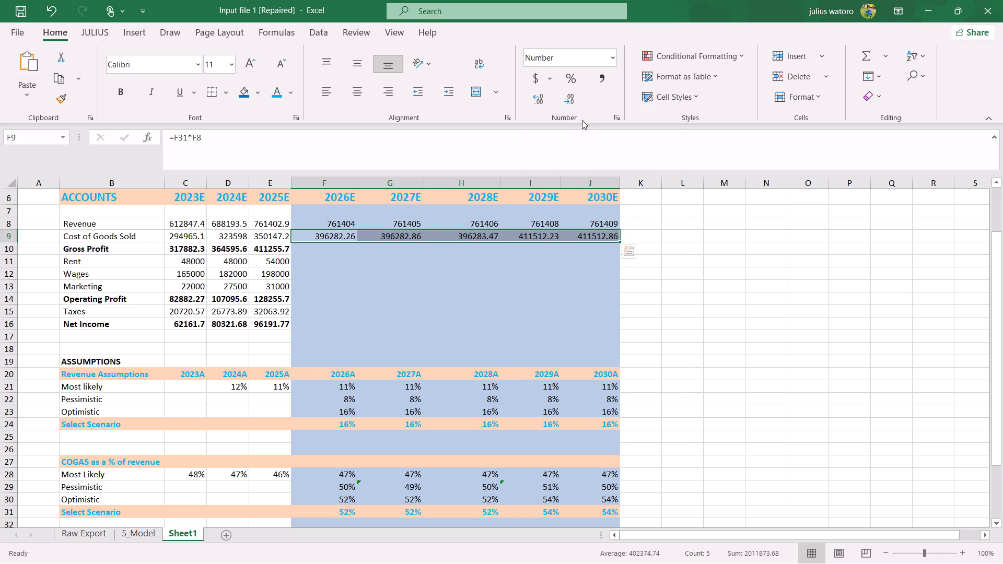
click(570, 105)
click(570, 105)
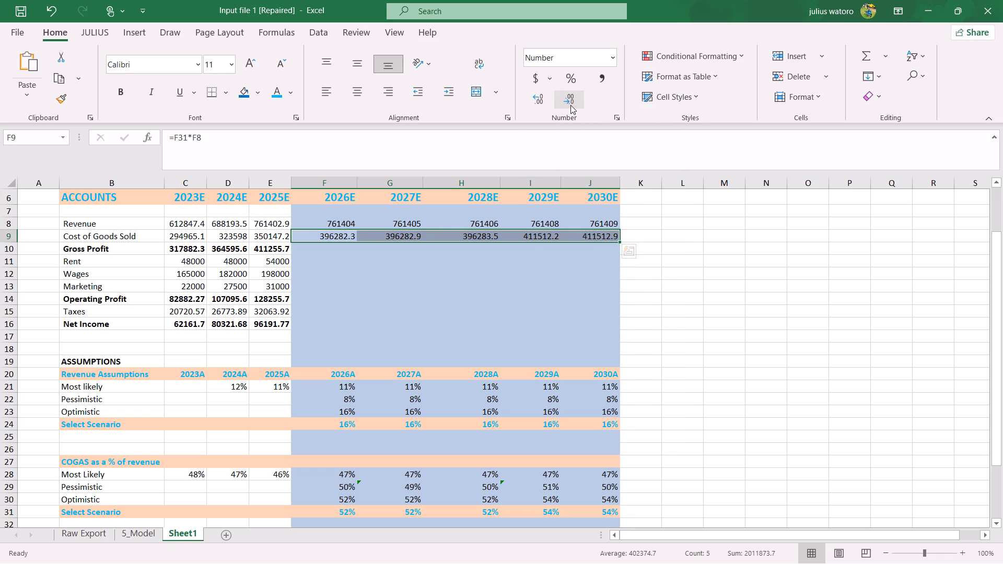
click(570, 105)
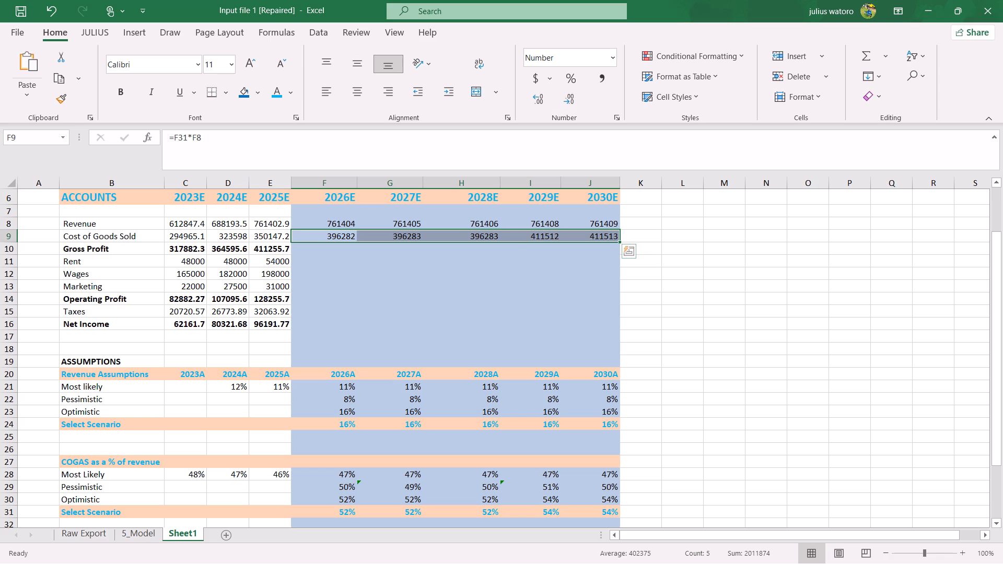
click(512, 240)
Compare Sheet1's forecast Cost of Goods Sold row with 5_Model, including the 2030 formula in J9 on both sheets.
click(356, 249)
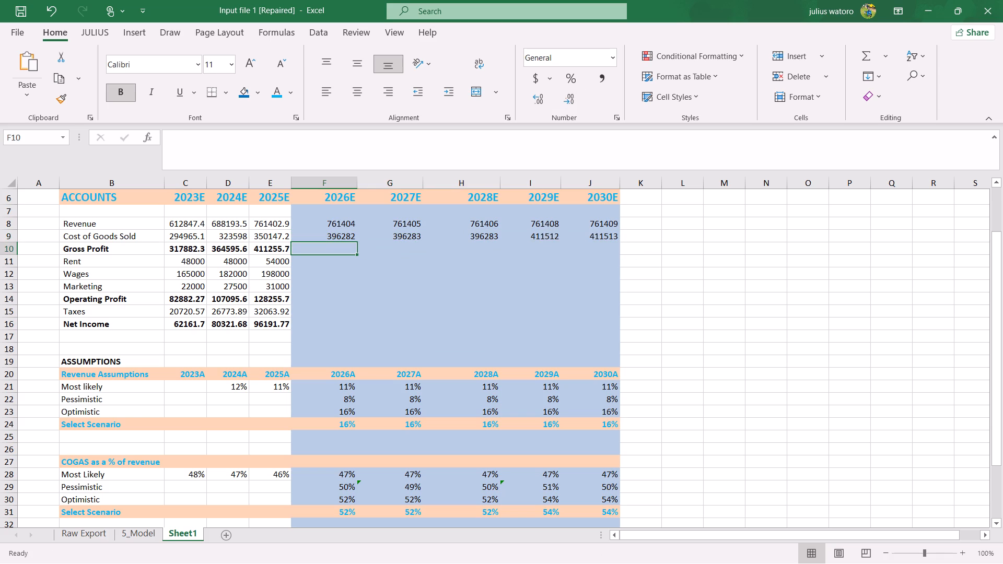
click(144, 533)
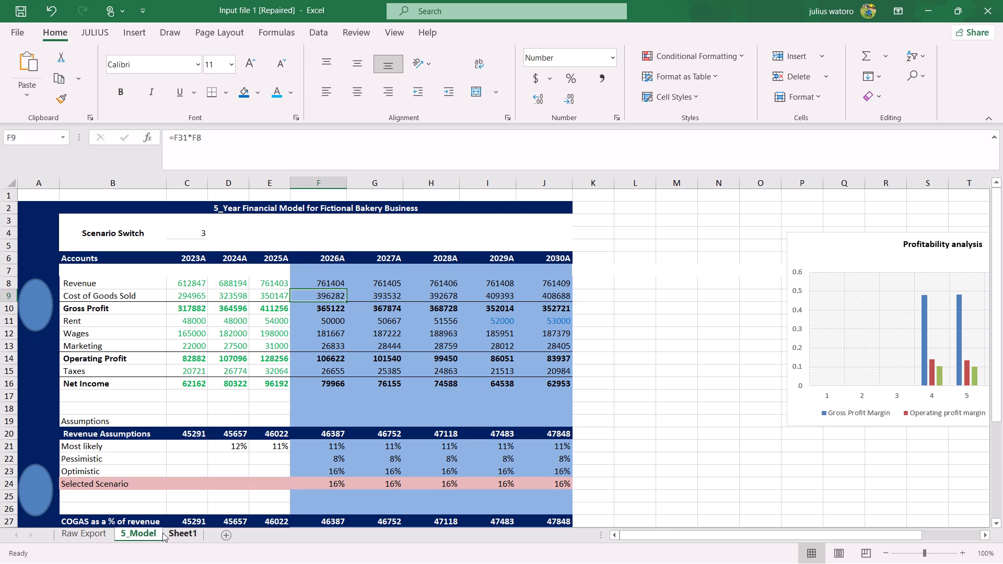
click(195, 533)
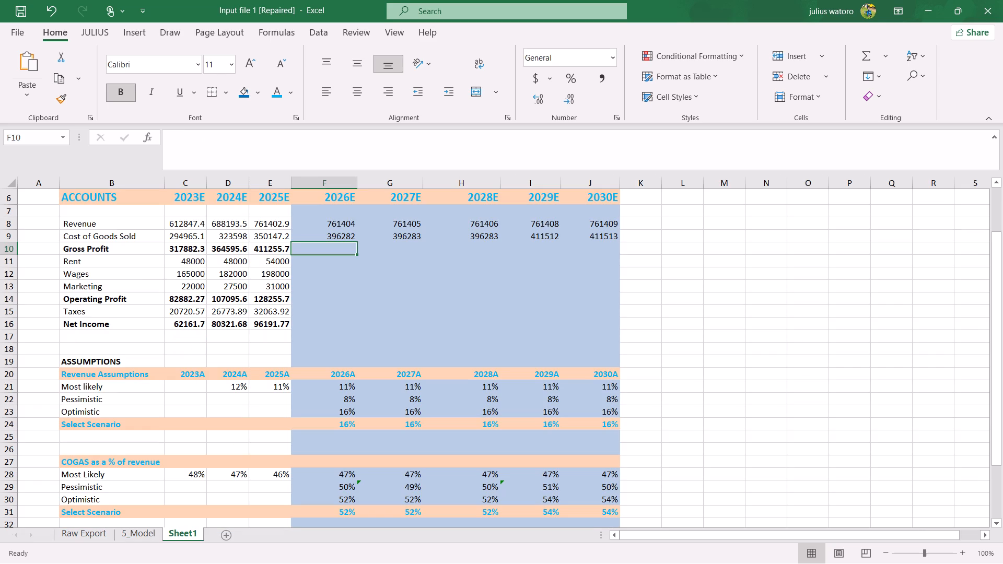
click(579, 241)
scroll(576, 263, down, 1)
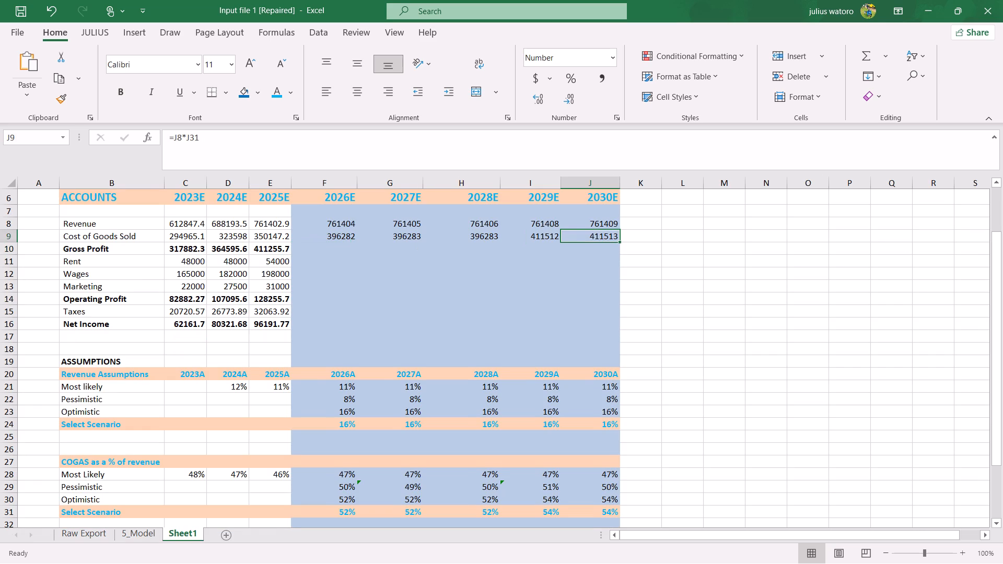
scroll(576, 263, down, 3)
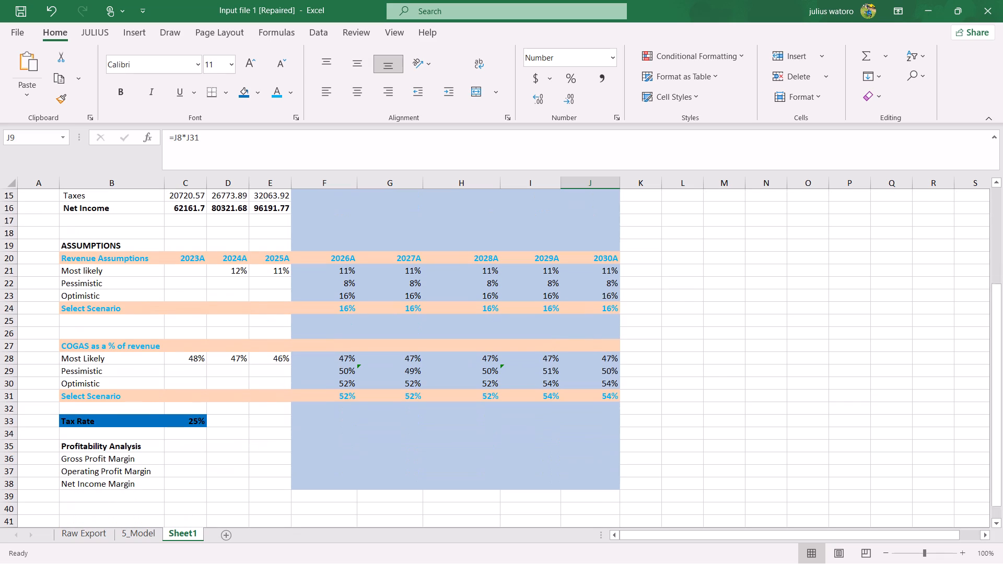
scroll(576, 263, up, 4)
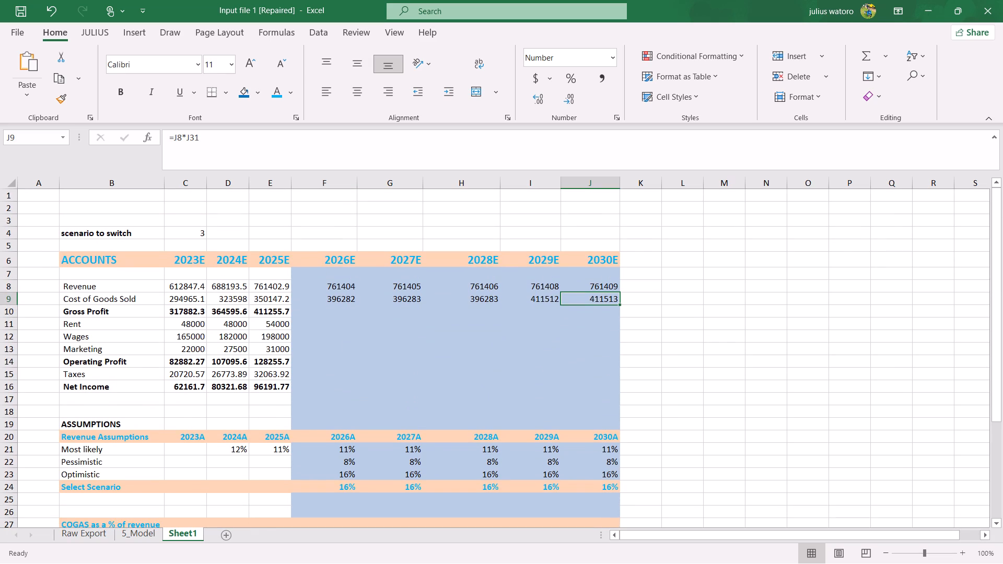
click(145, 537)
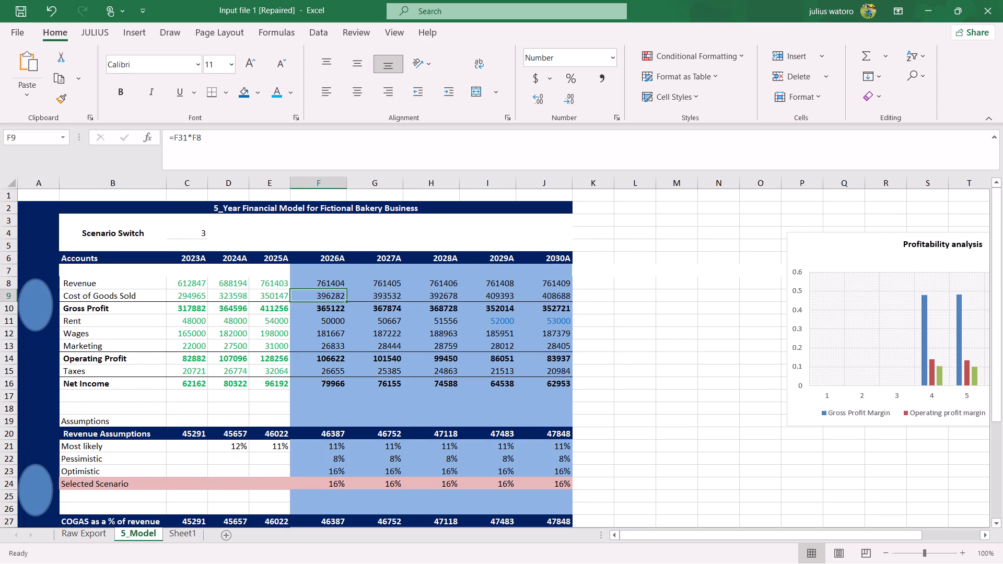
click(557, 297)
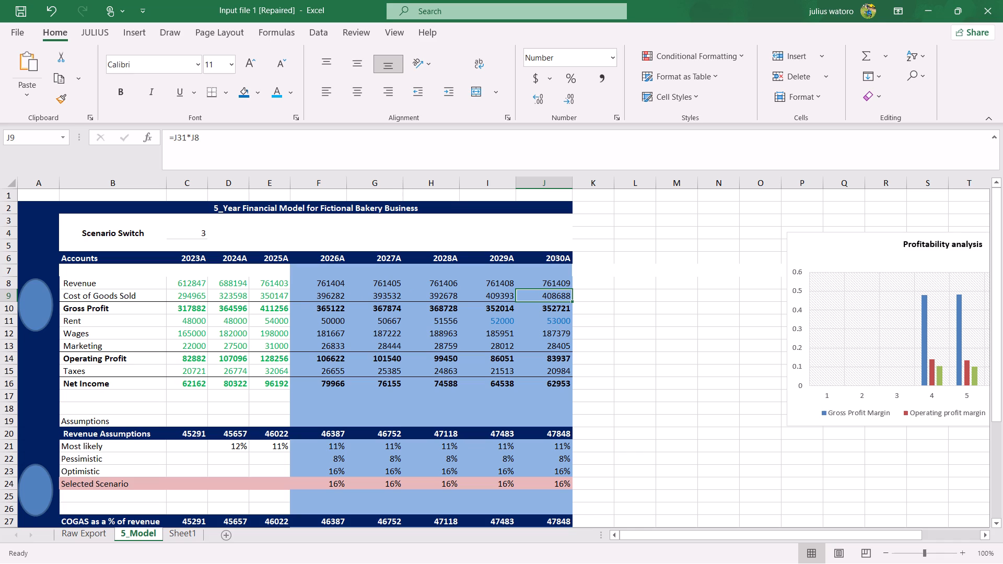
Compare the revenue and COGAS percentage assumption rows on Sheet1 with those on 5_Model, along with the forecast Cost of Goods Sold rows.
click(175, 534)
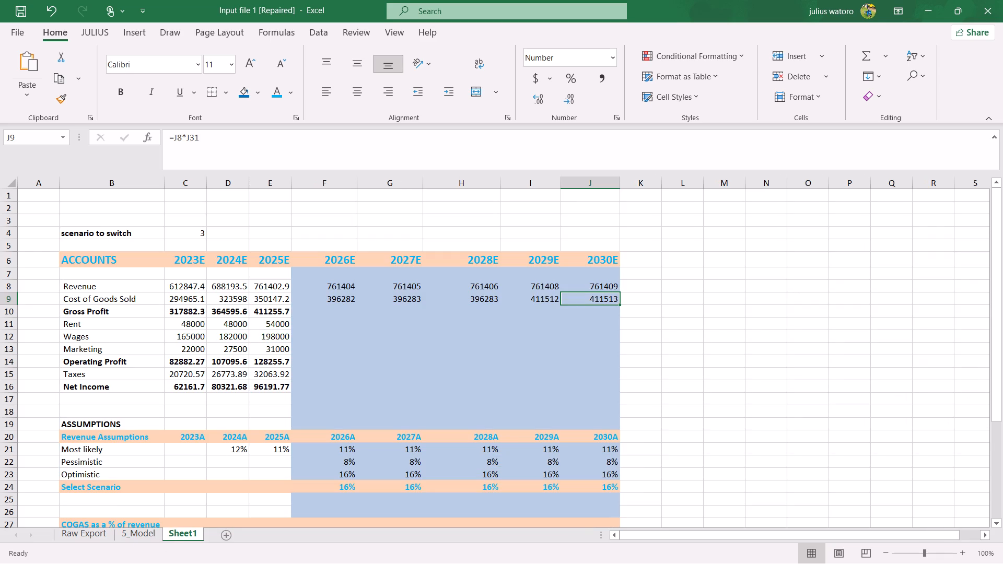
scroll(591, 322, down, 2)
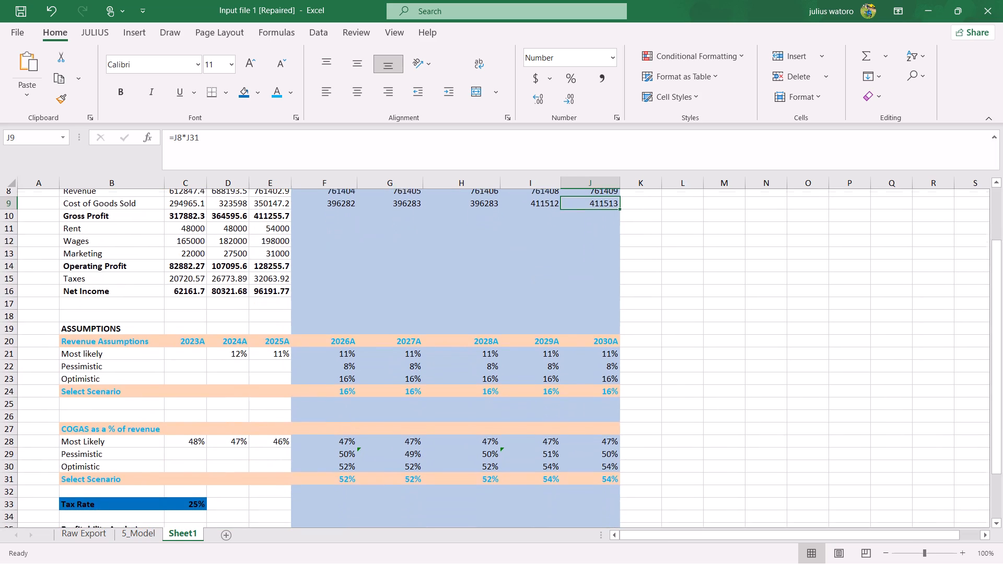
scroll(591, 322, down, 2)
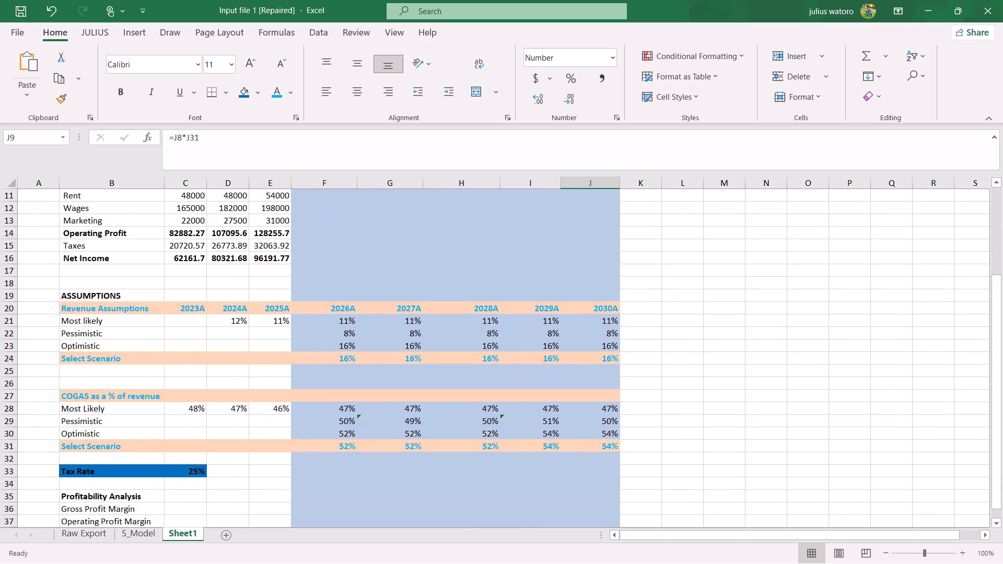
click(150, 535)
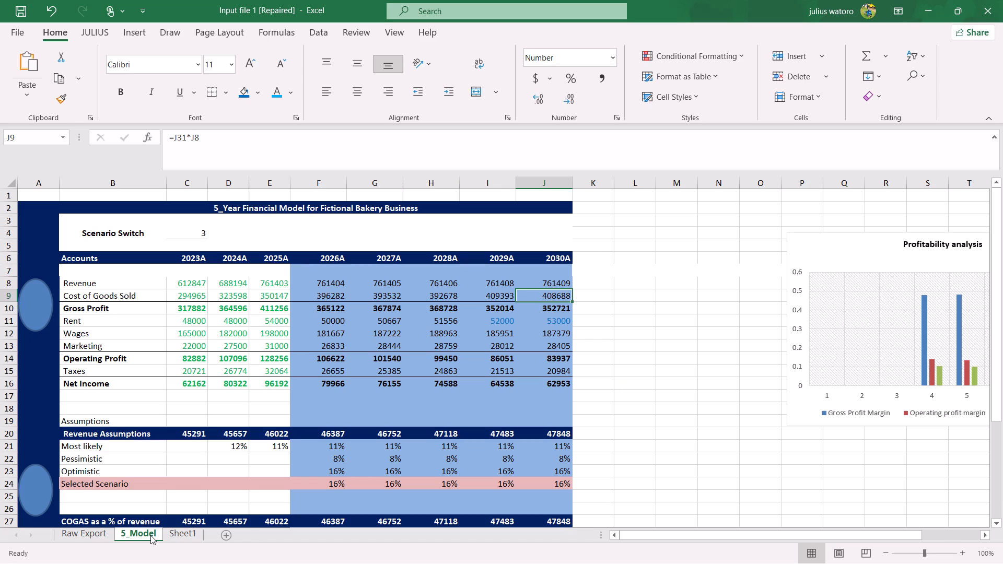
scroll(446, 438, down, 3)
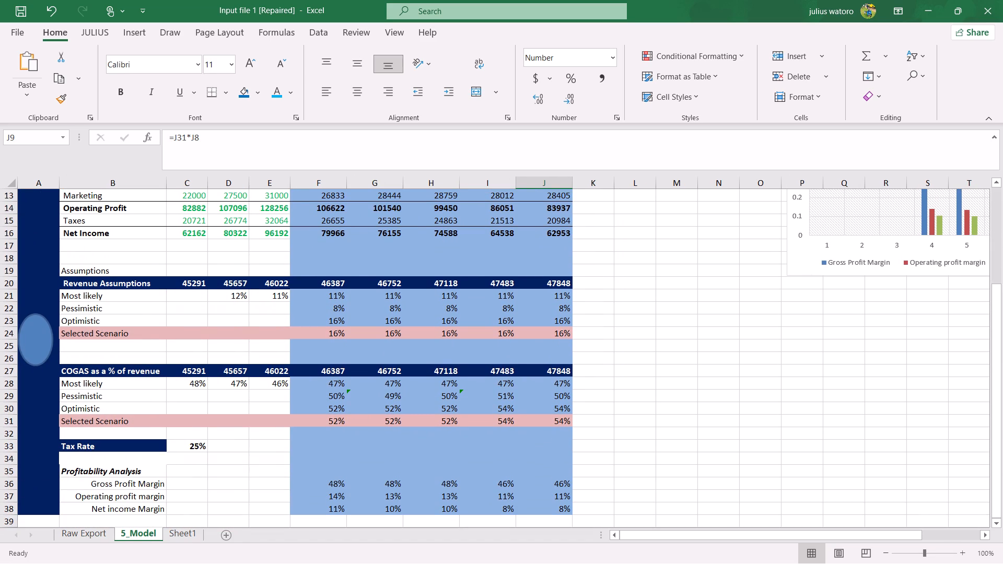
scroll(446, 438, up, 3)
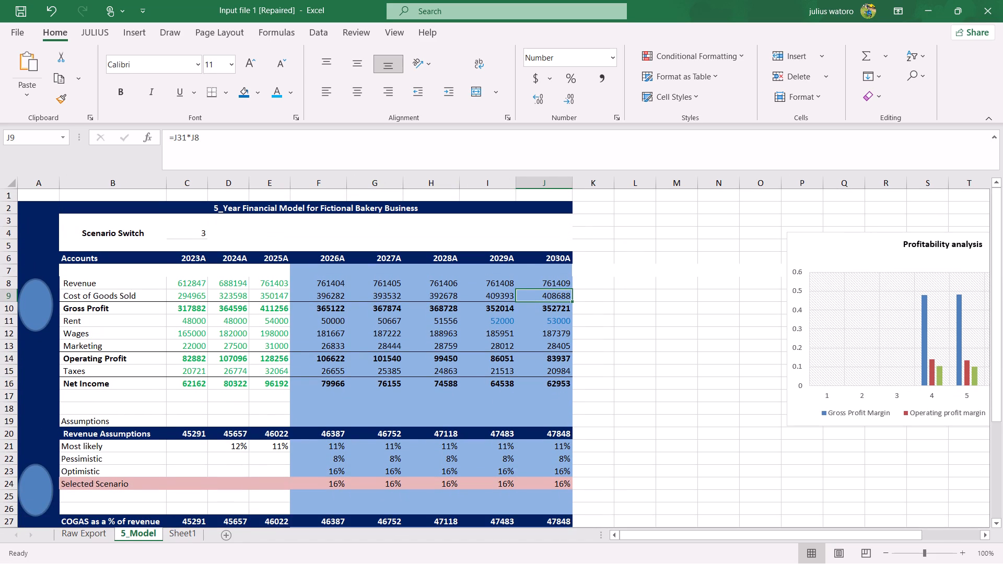
click(171, 530)
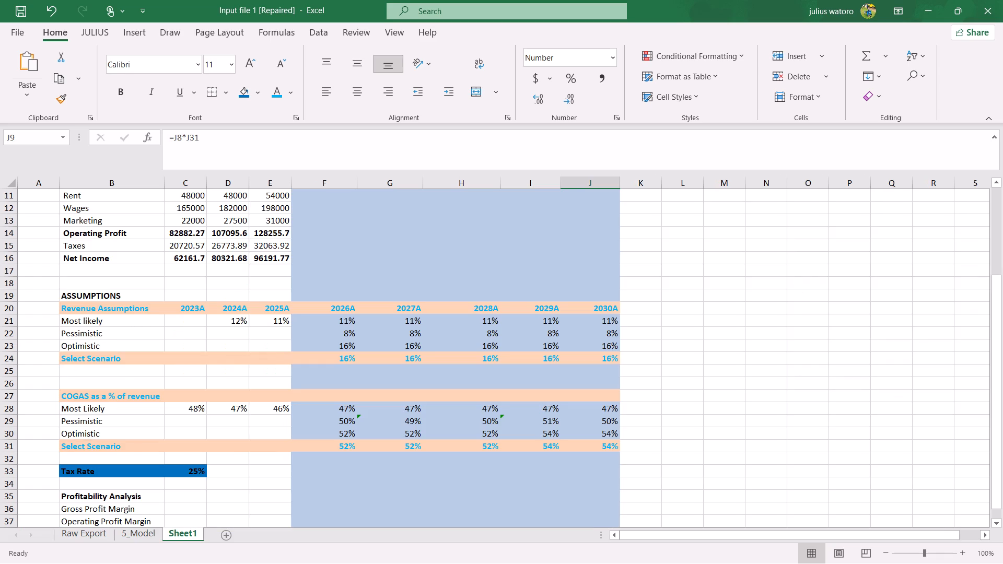
scroll(415, 421, up, 3)
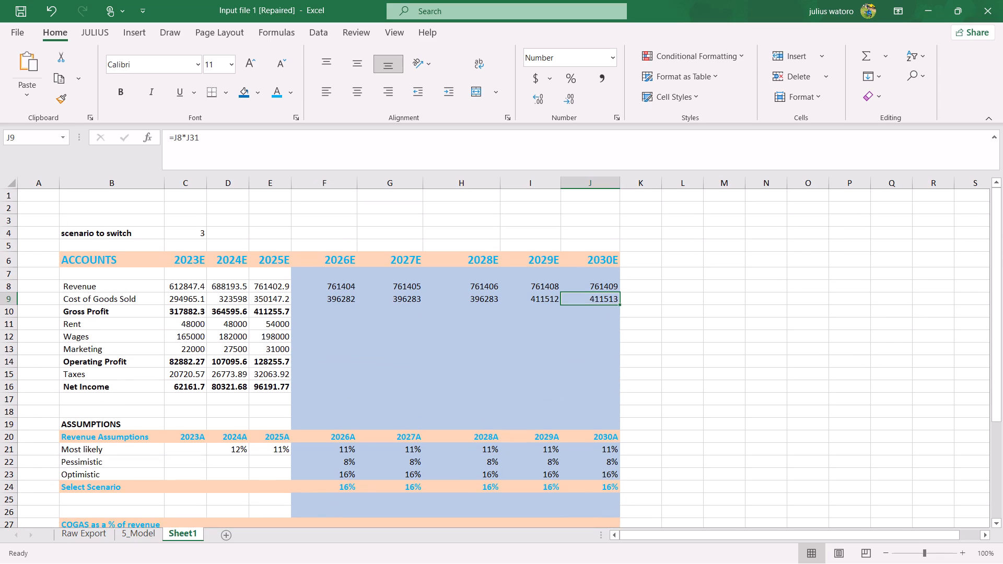
click(533, 308)
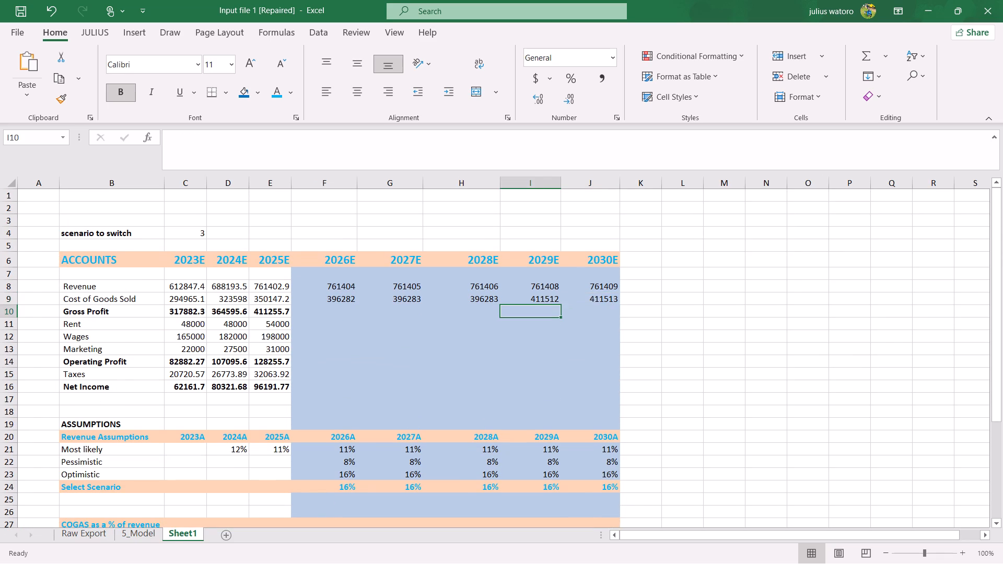
click(142, 537)
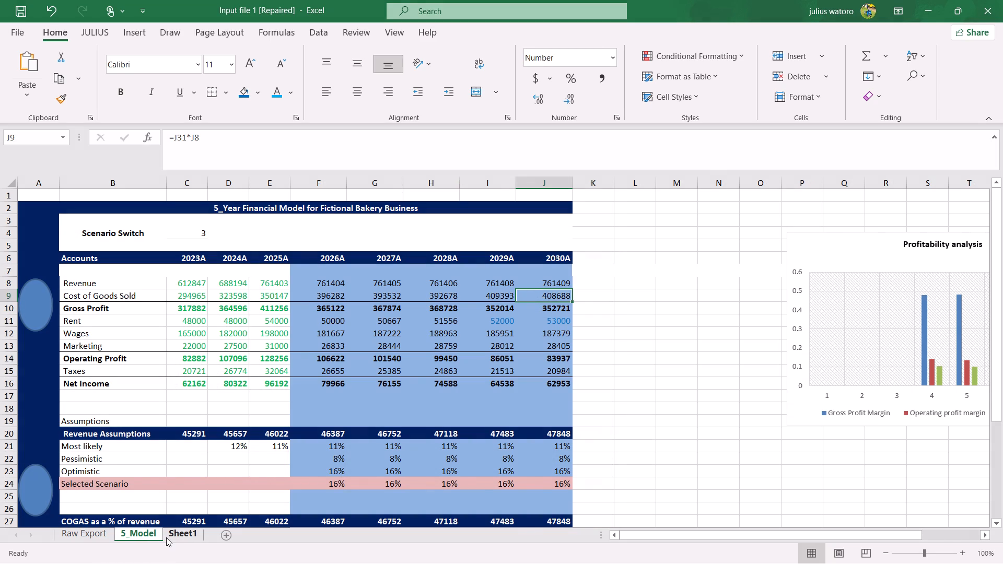
click(166, 537)
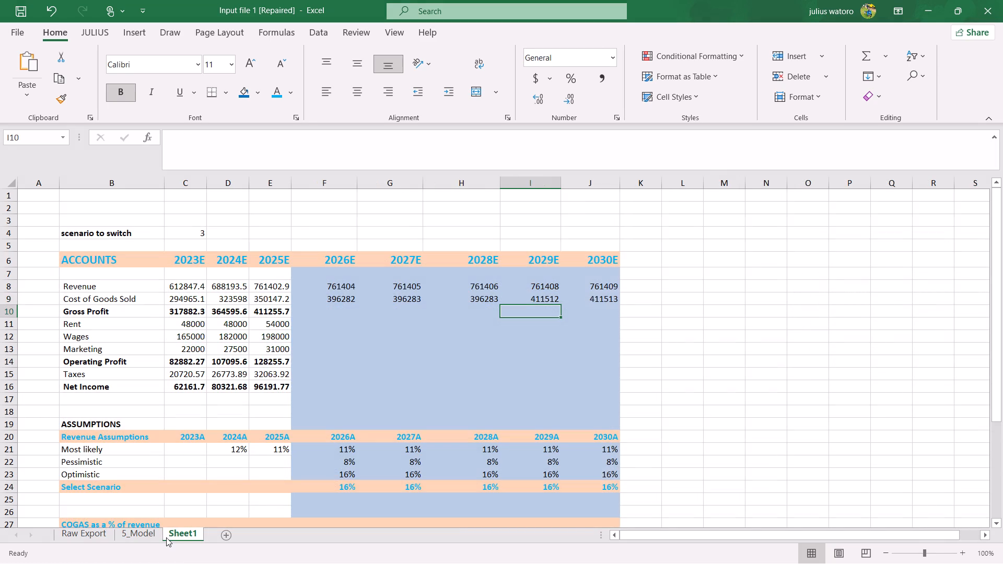
Fill the 2026E Cost of Goods Sold formula =F31*F8 from F9 across to 2027E–2030E in G9:J9 on Sheet1.
click(364, 296)
click(347, 295)
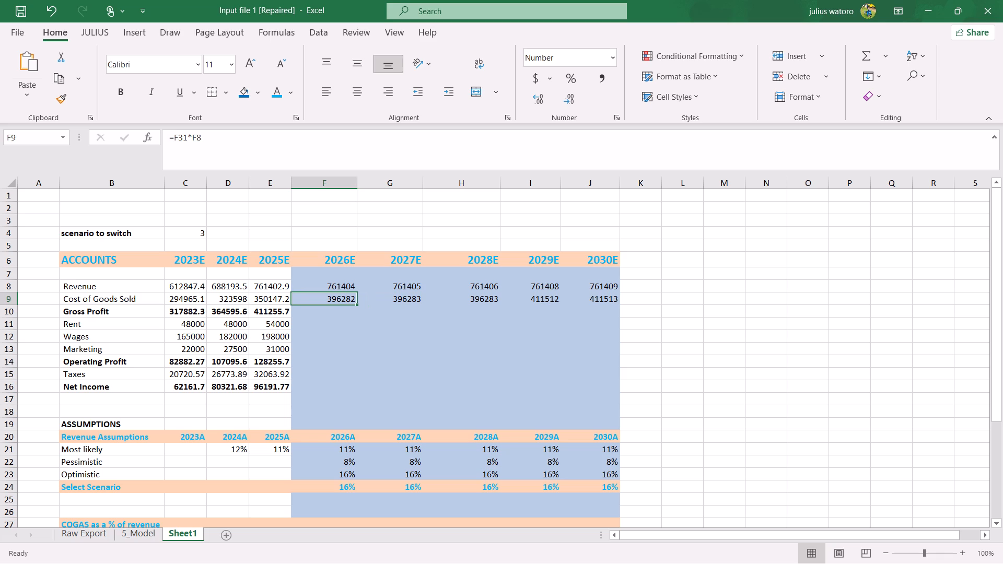
drag(358, 304, 592, 293)
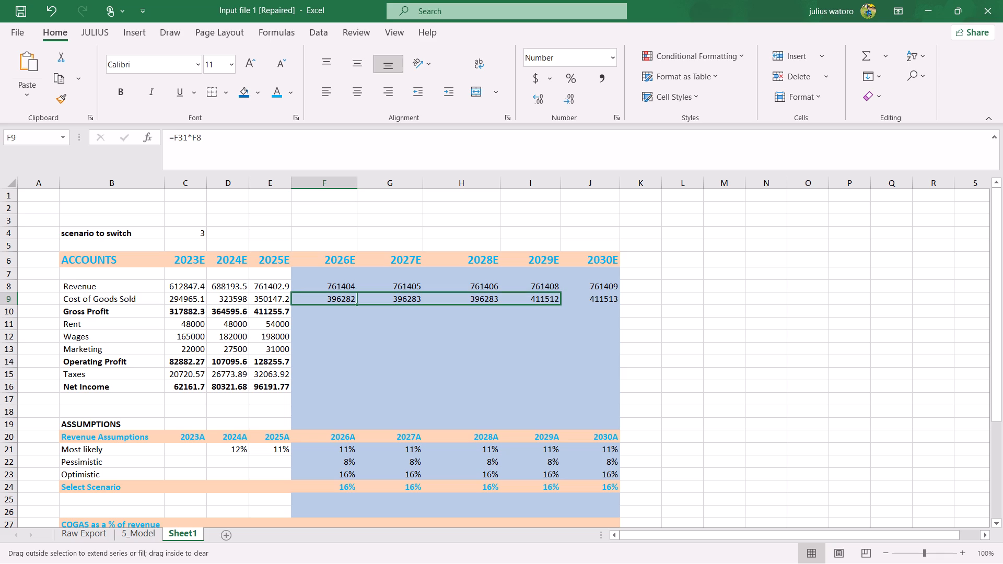
drag(592, 293, 600, 293)
click(600, 293)
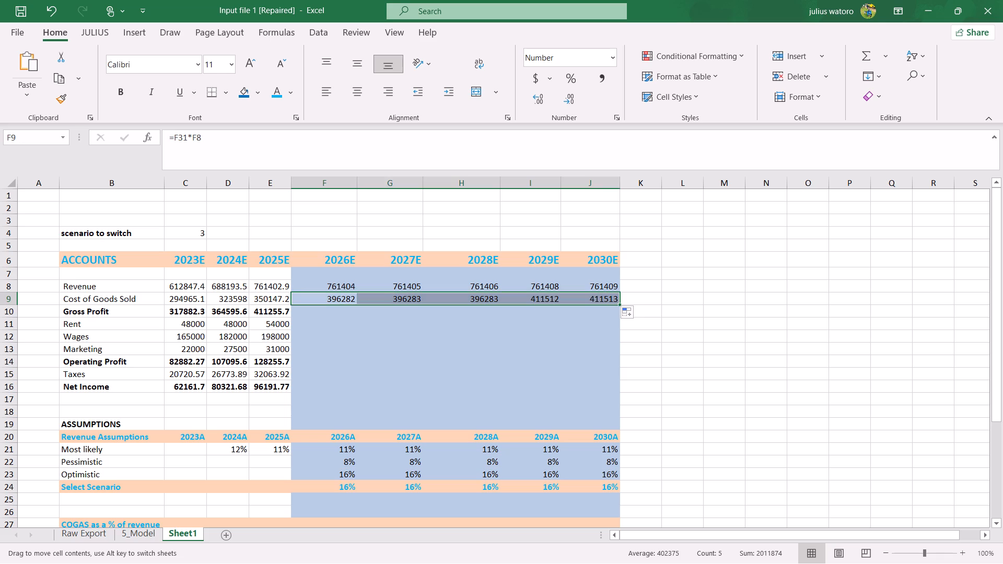
Compare Sheet1's forecast Cost of Goods Sold row with 5_Model and inspect the 2026E and 2027E formulas in F9 and G9.
click(147, 533)
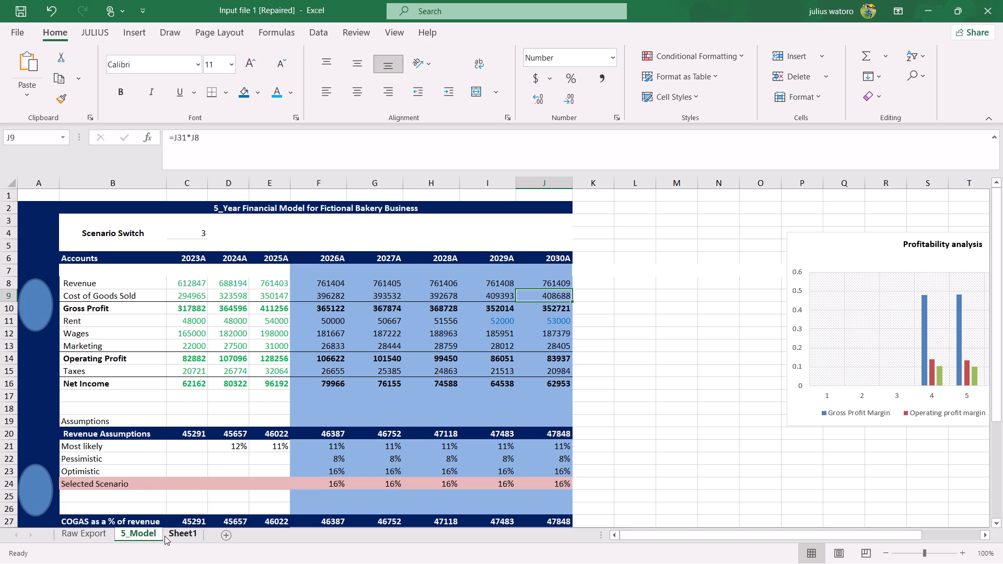
click(177, 534)
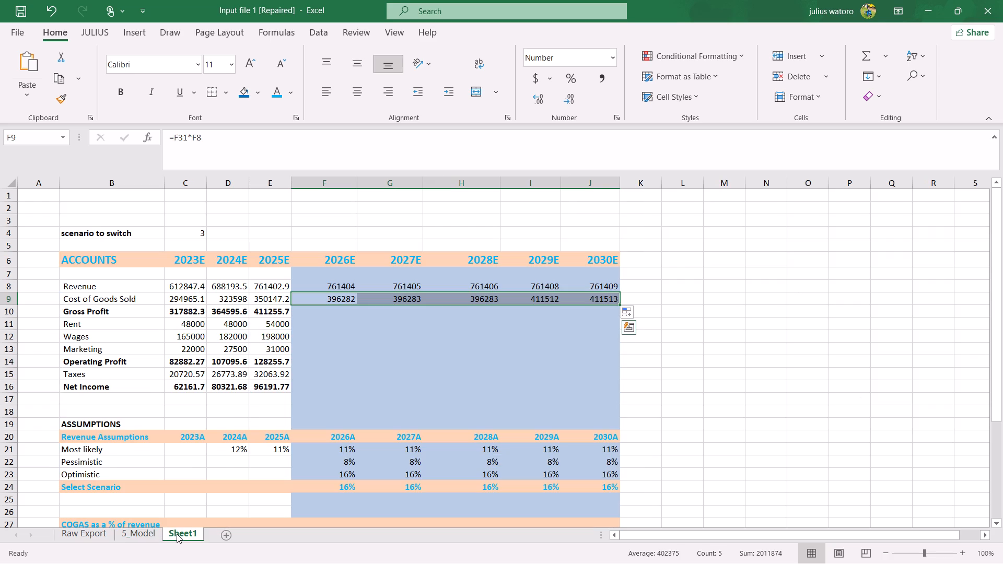
click(148, 534)
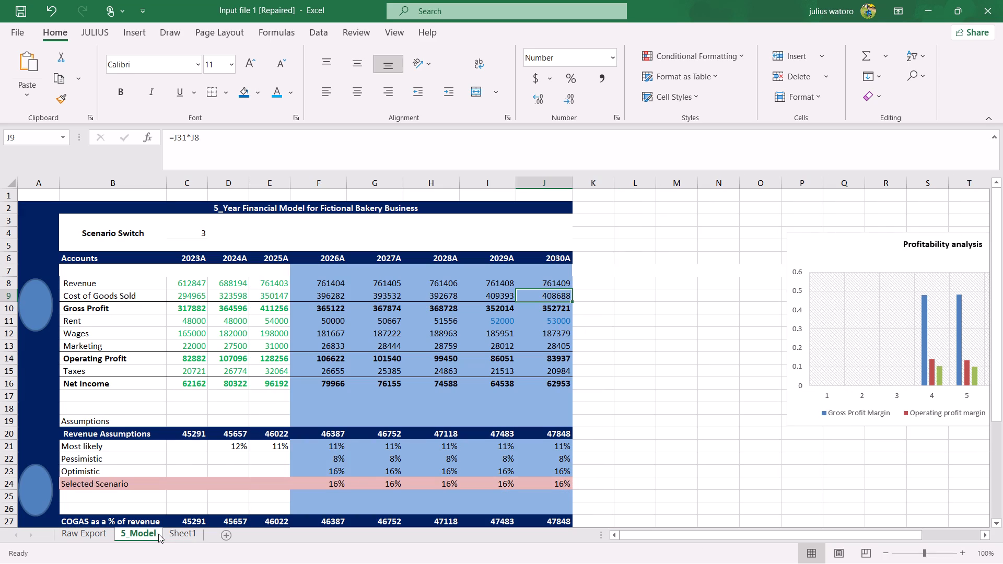
click(180, 533)
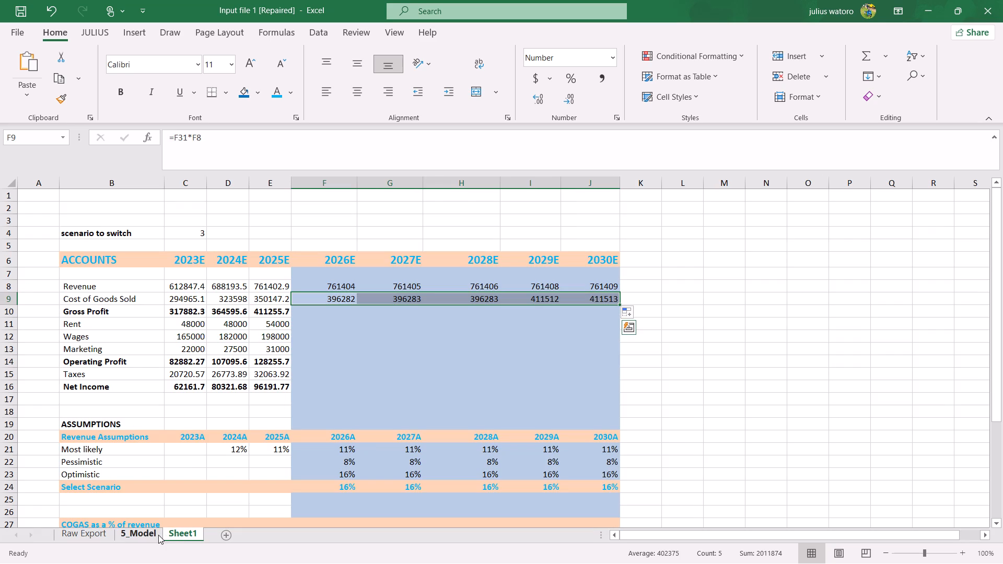
drag(541, 315, 419, 307)
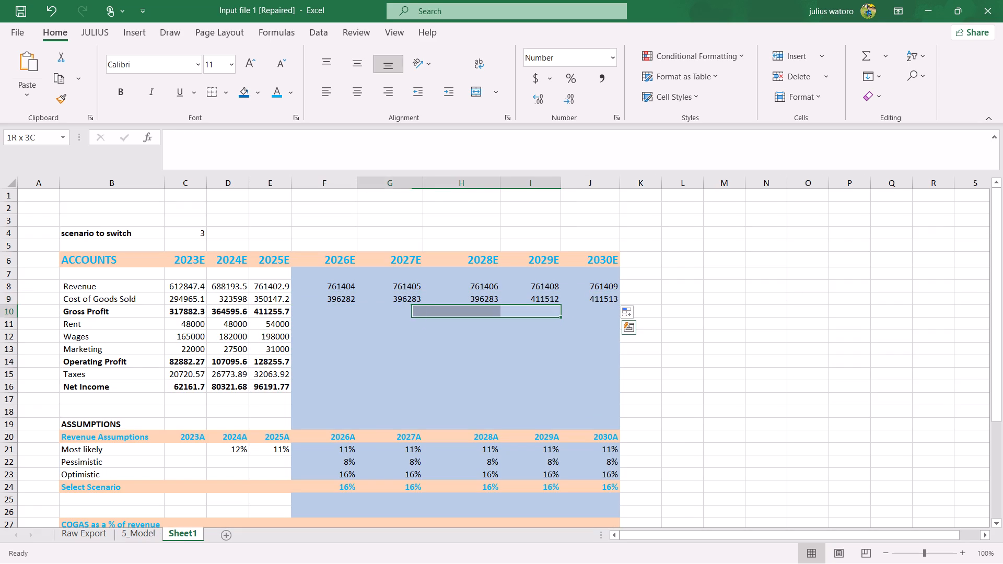
drag(419, 307, 419, 308)
drag(391, 360, 356, 330)
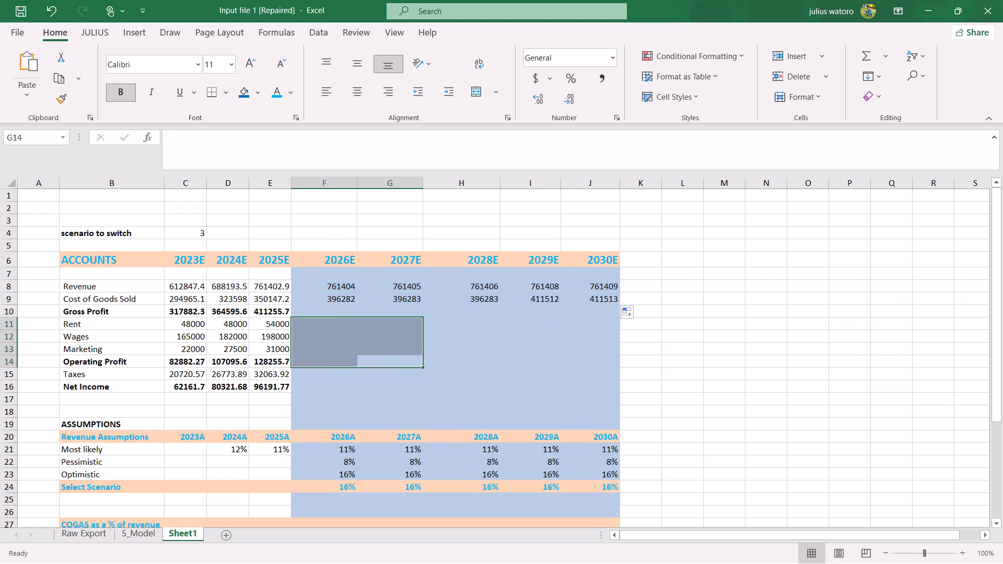
click(356, 330)
click(341, 295)
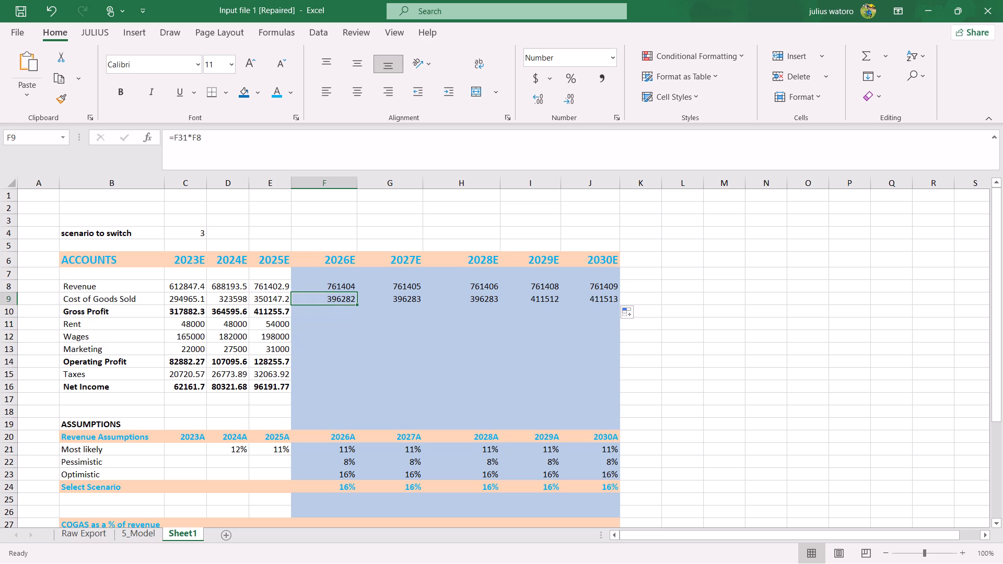
click(394, 298)
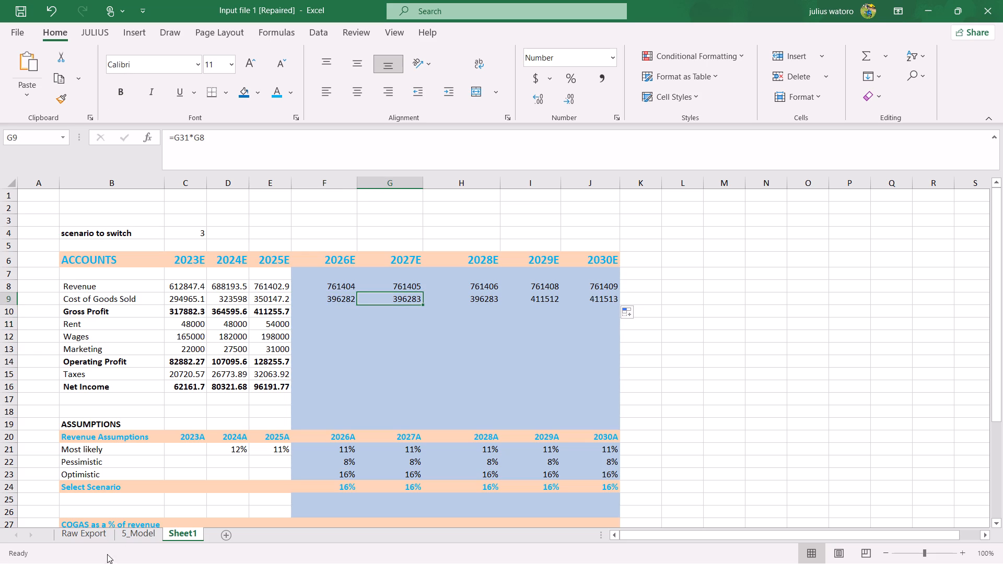
Review the revenue, COGAS percentage and tax rate assumptions on 5_Model against the same block on Sheet1.
click(151, 534)
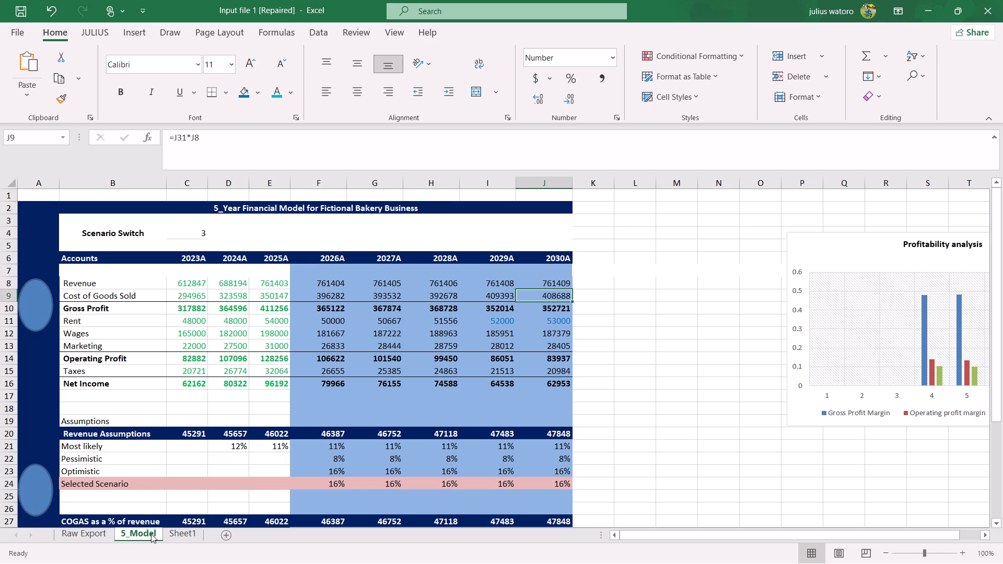
scroll(271, 491, down, 2)
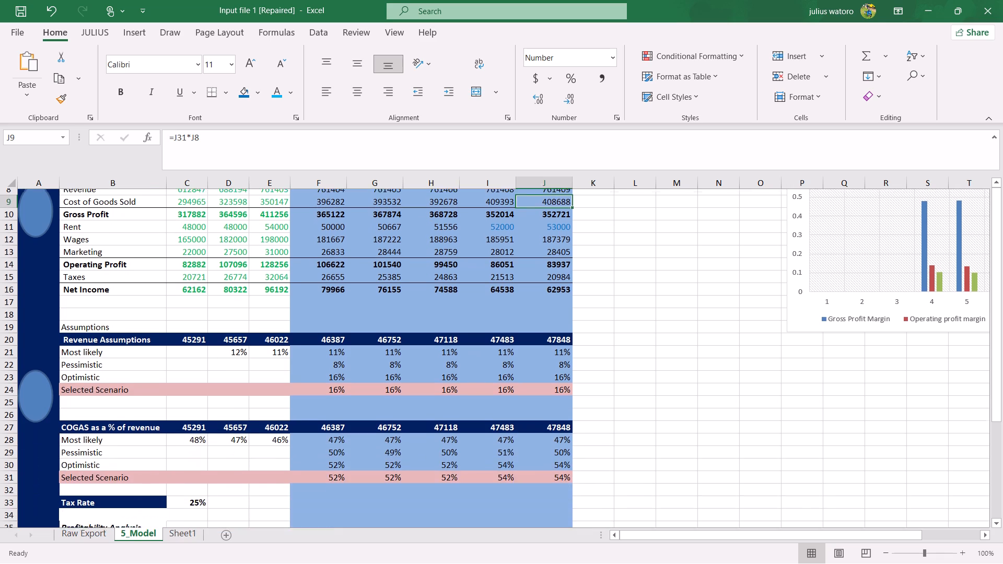
scroll(271, 491, down, 2)
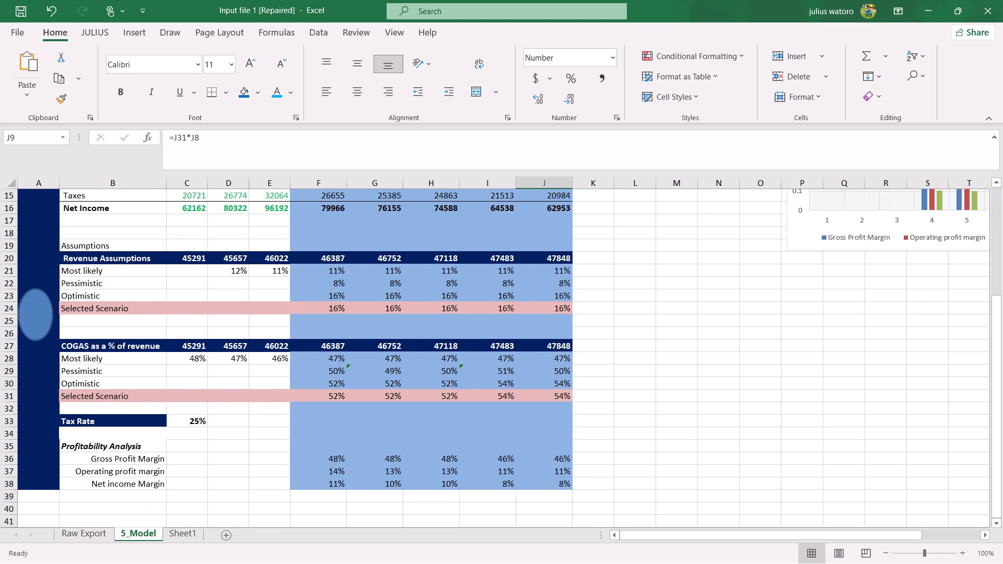
scroll(271, 491, up, 2)
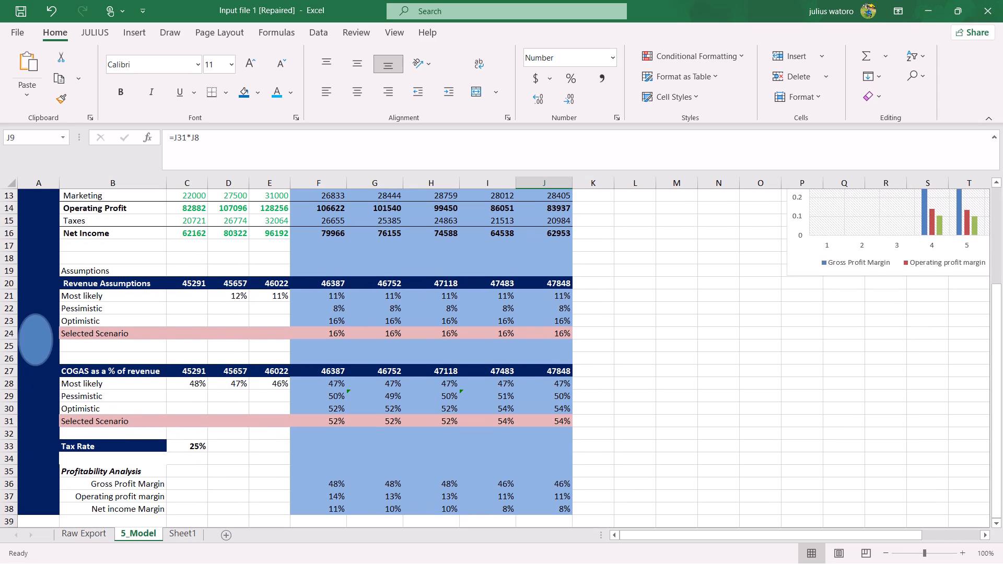
scroll(271, 491, up, 5)
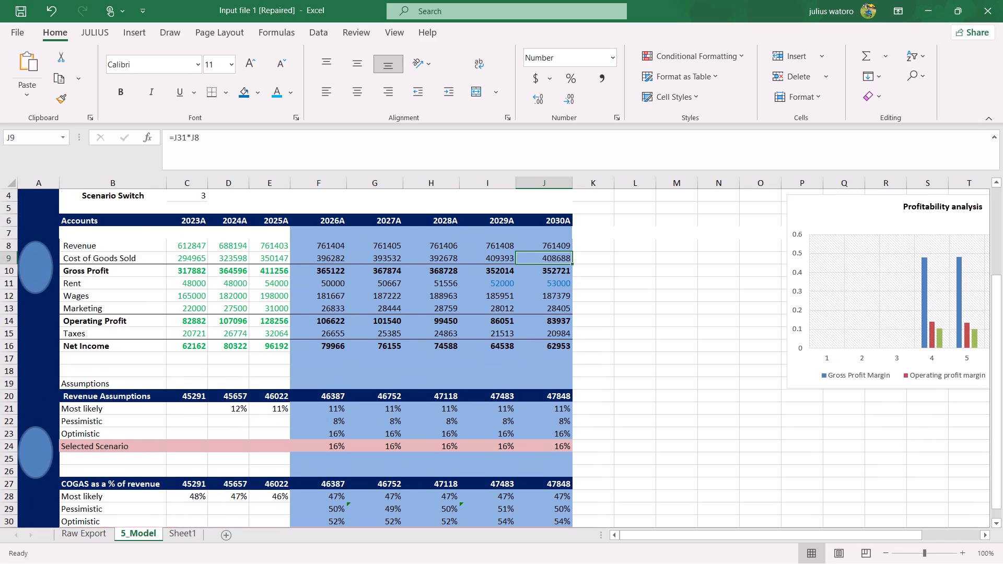
click(186, 537)
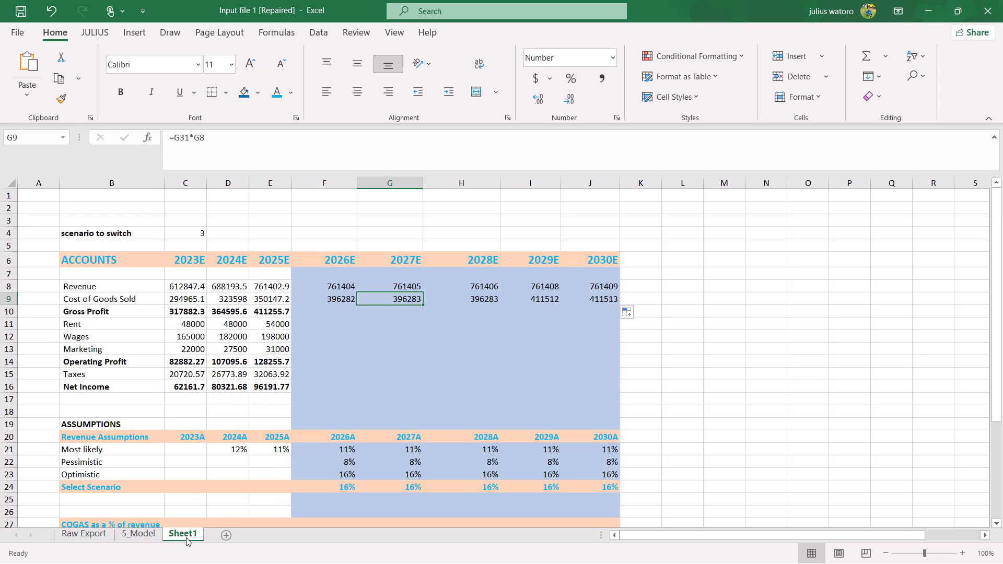
scroll(352, 459, down, 4)
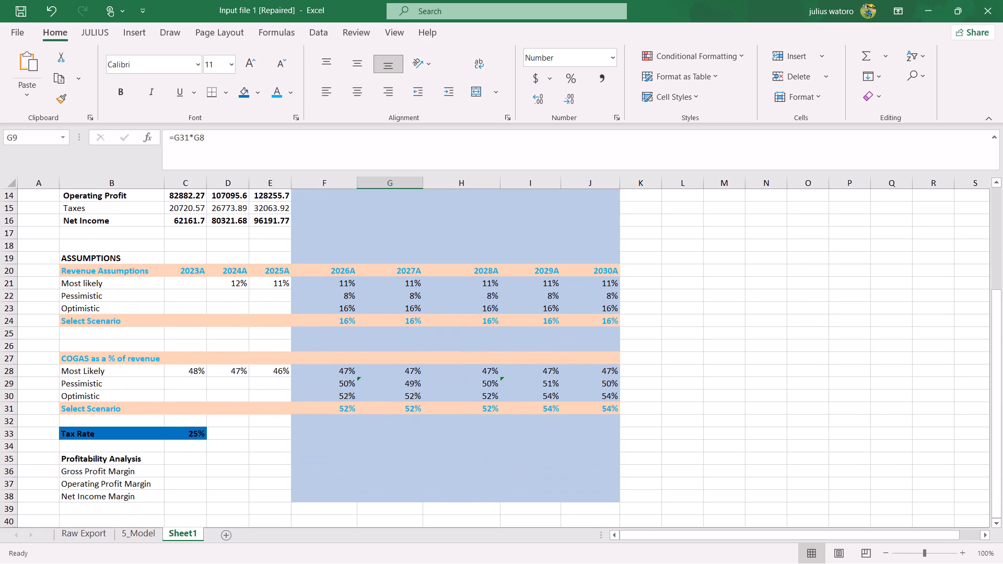
scroll(352, 459, up, 4)
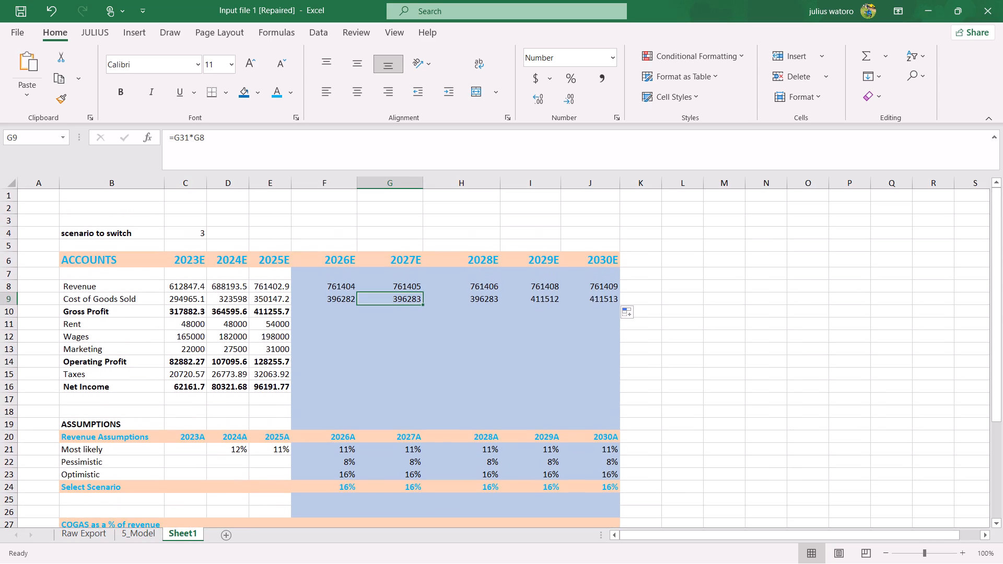
Recheck the Cost of Goods Sold formulas in G9 and F9 on Sheet1 against the Cost of Goods Sold row on 5_Model.
click(339, 308)
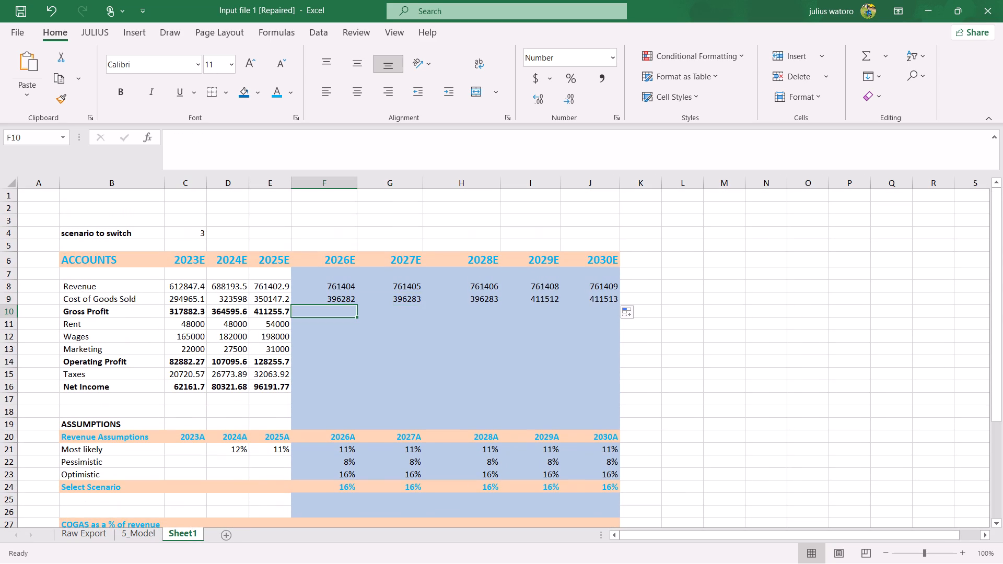
click(358, 299)
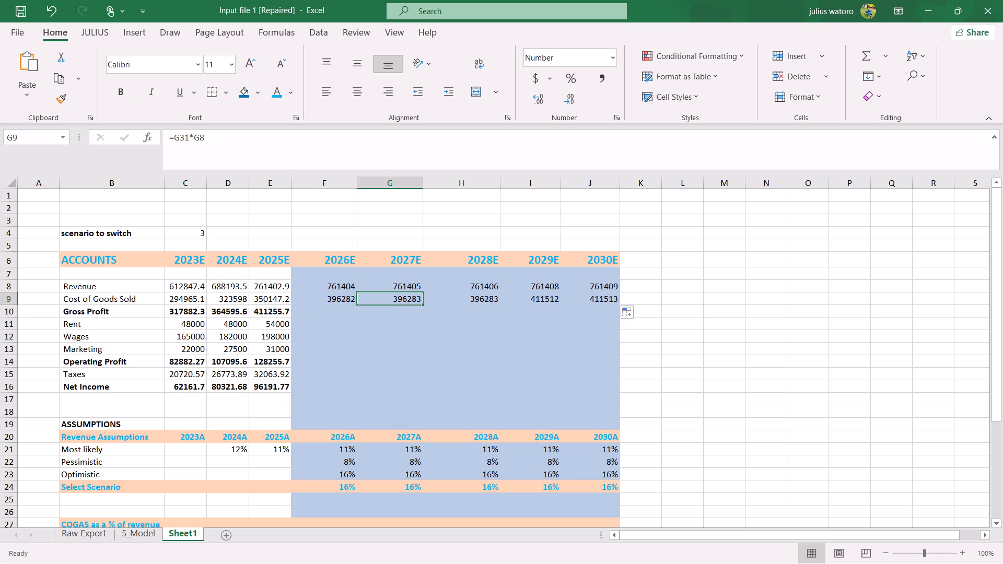
click(336, 298)
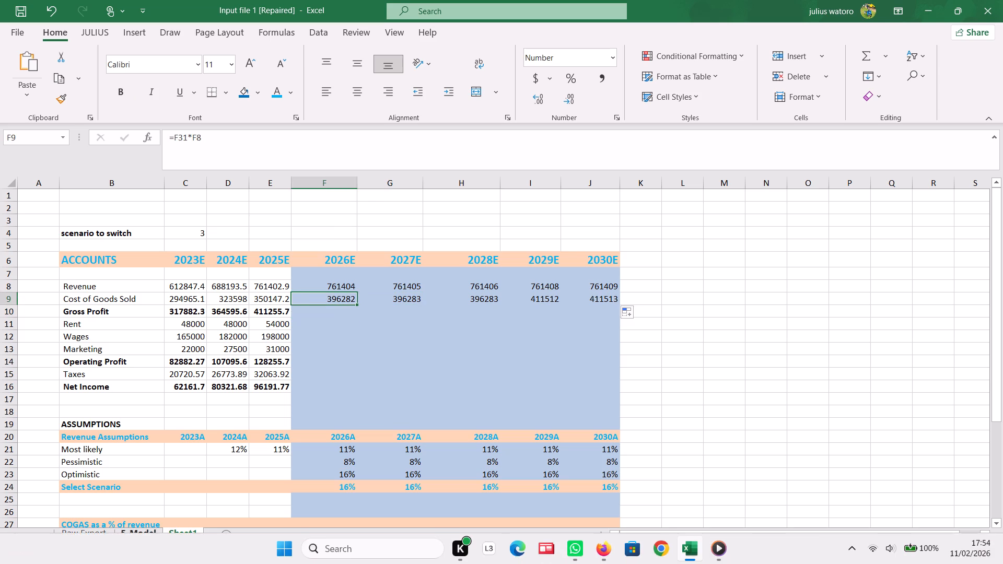
click(150, 530)
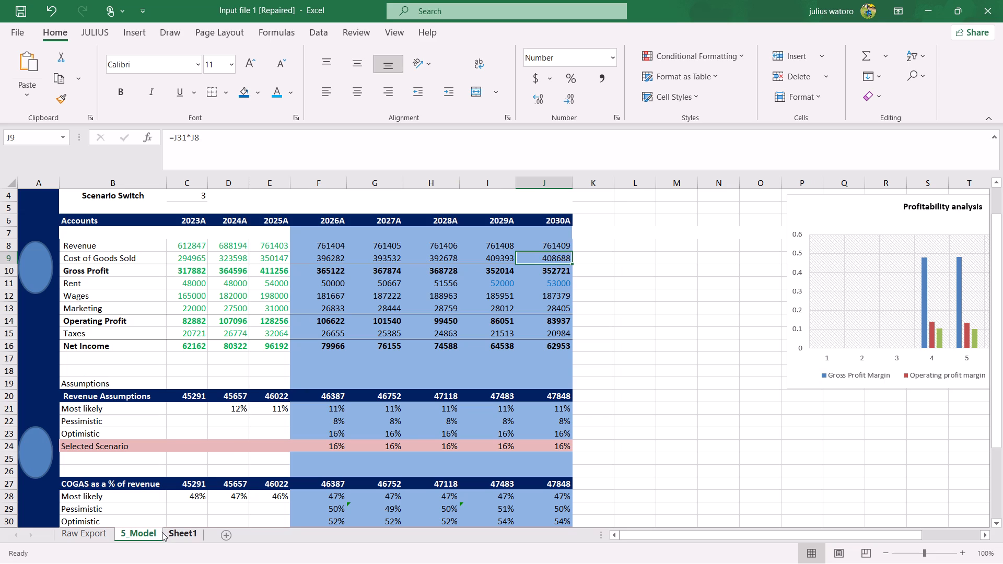
click(172, 533)
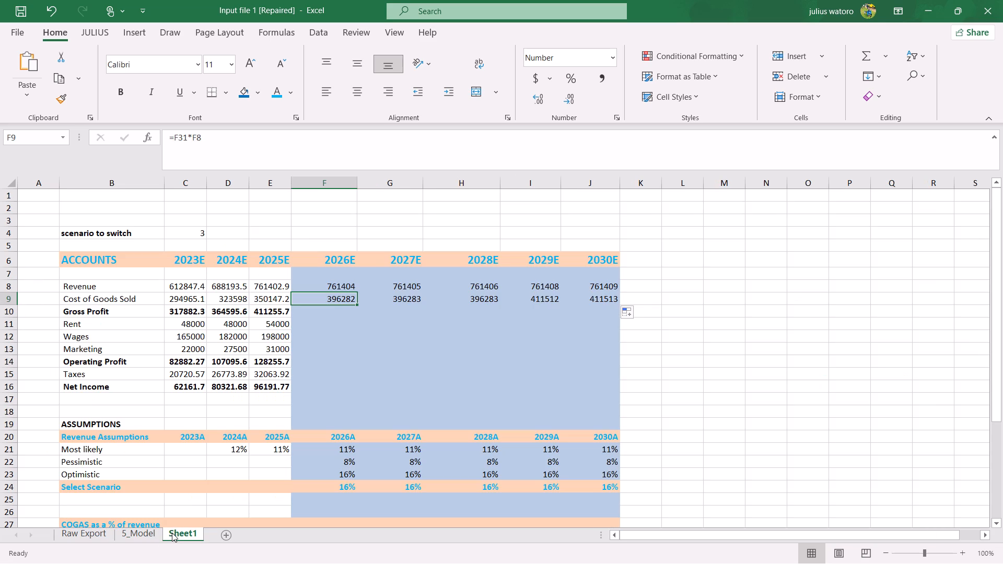
Inspect the 2027E Cost of Goods Sold formula in G9 on Sheet1 against the revenue and COGAS percentage assumptions it draws on.
click(395, 305)
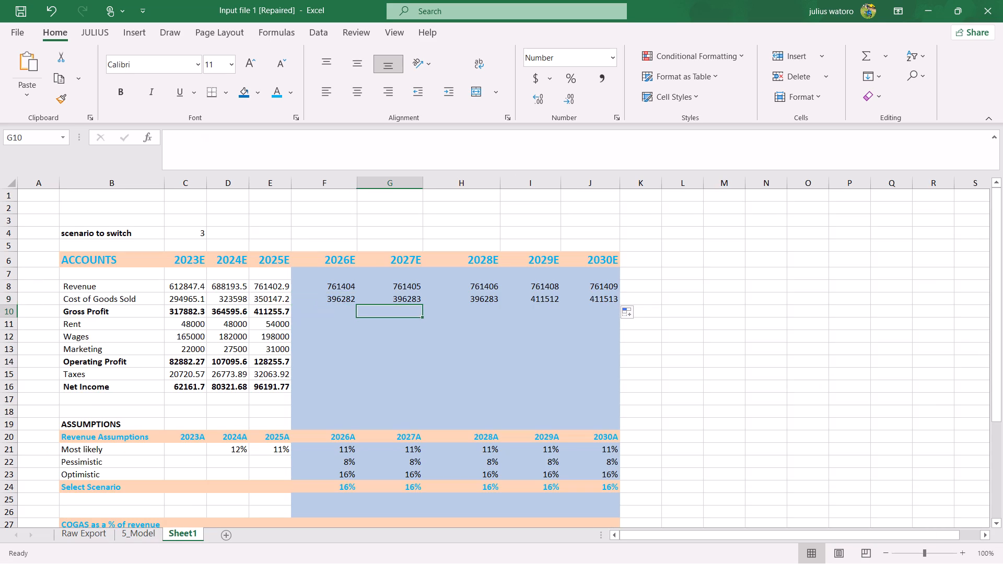
click(390, 293)
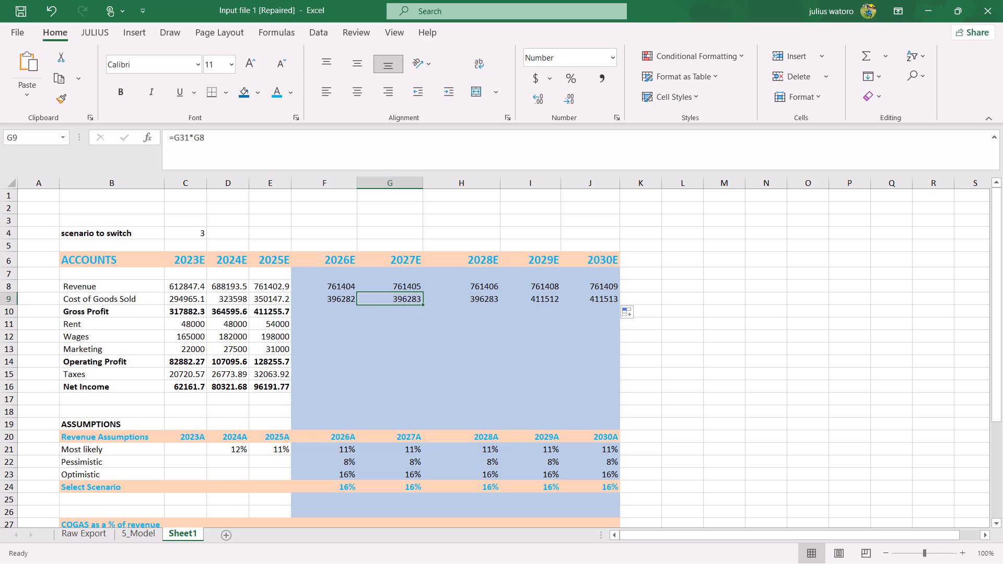
scroll(399, 412, down, 2)
scroll(399, 412, up, 1)
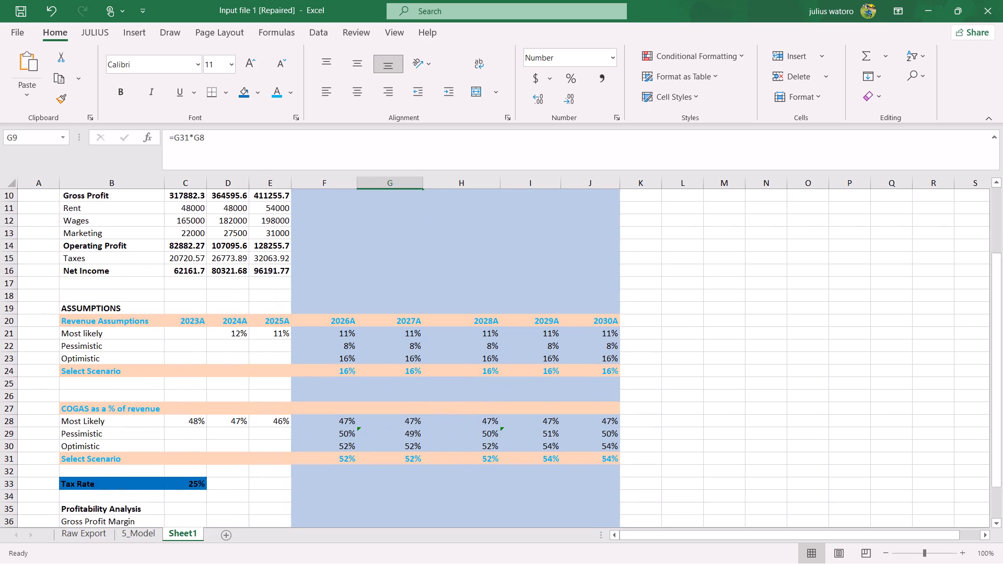
scroll(399, 412, up, 2)
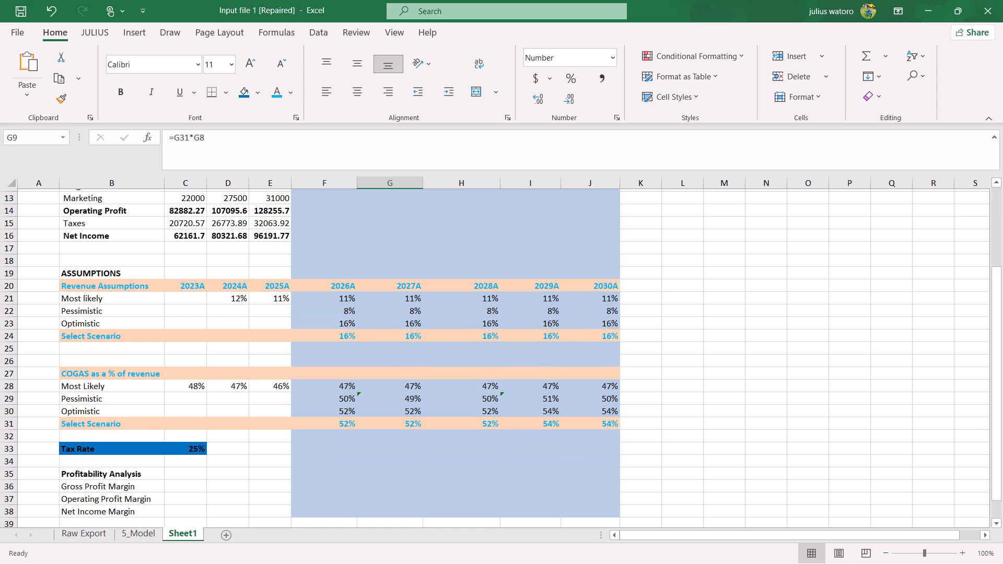
scroll(399, 412, up, 2)
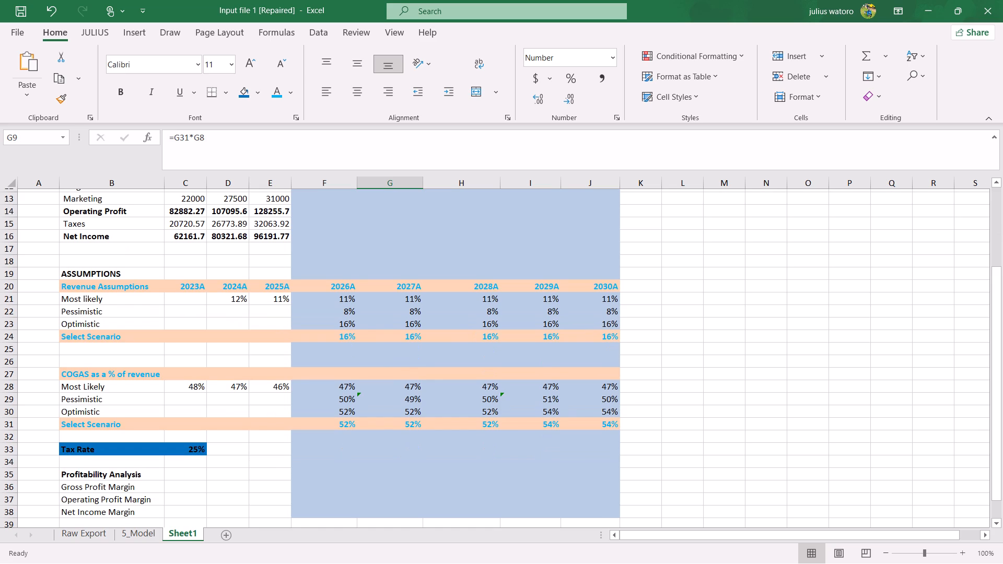
scroll(399, 412, up, 2)
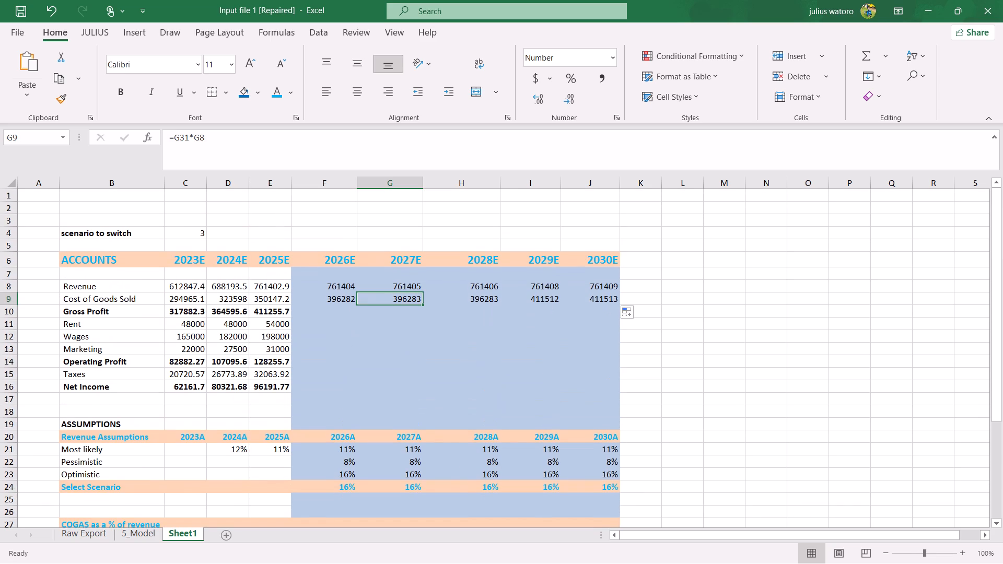
Review 5_Model with its scenario switch kept at 3, examining the 2026A Operating Profit formula and the assumption and margin blocks.
click(150, 537)
scroll(234, 383, up, 2)
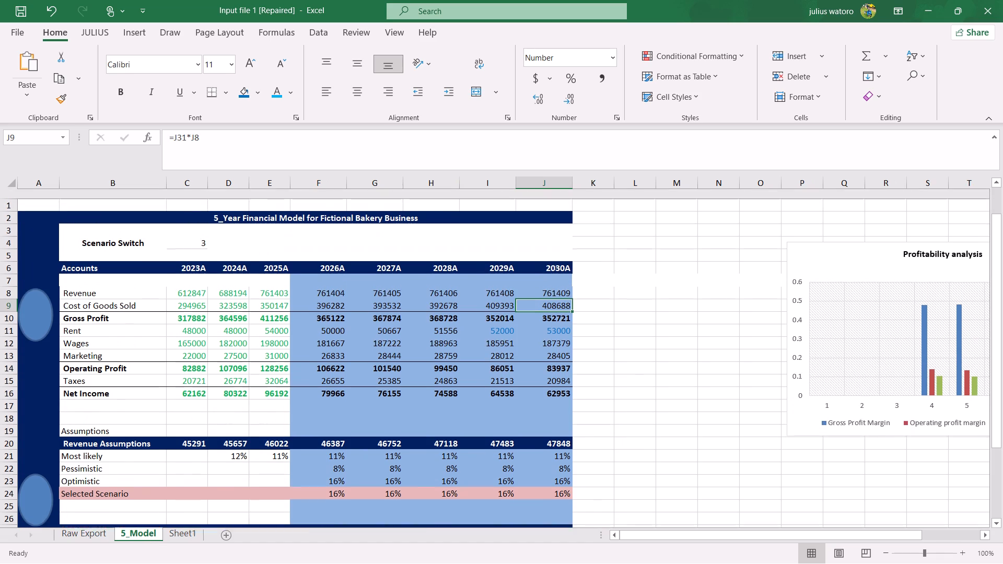
click(202, 238)
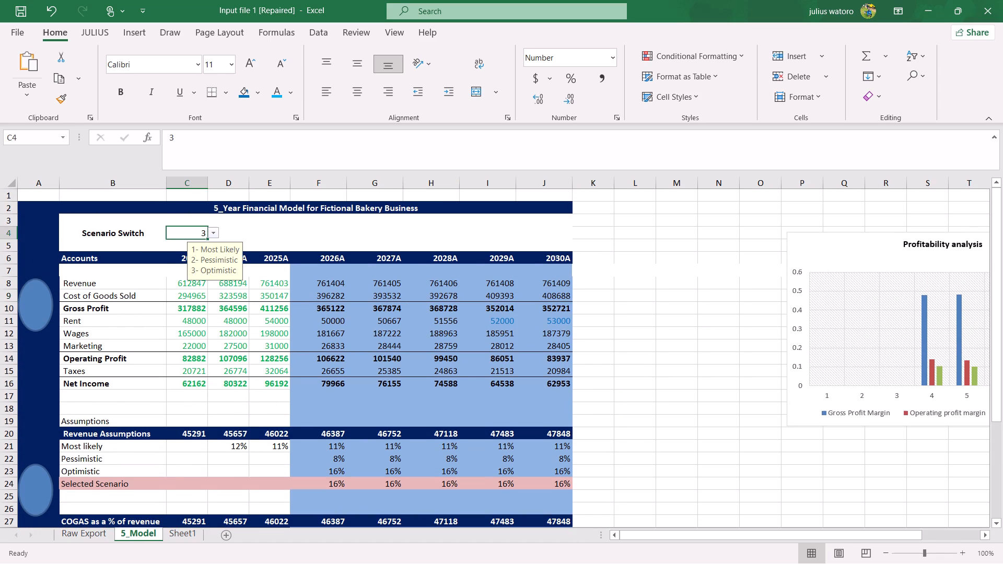
click(213, 236)
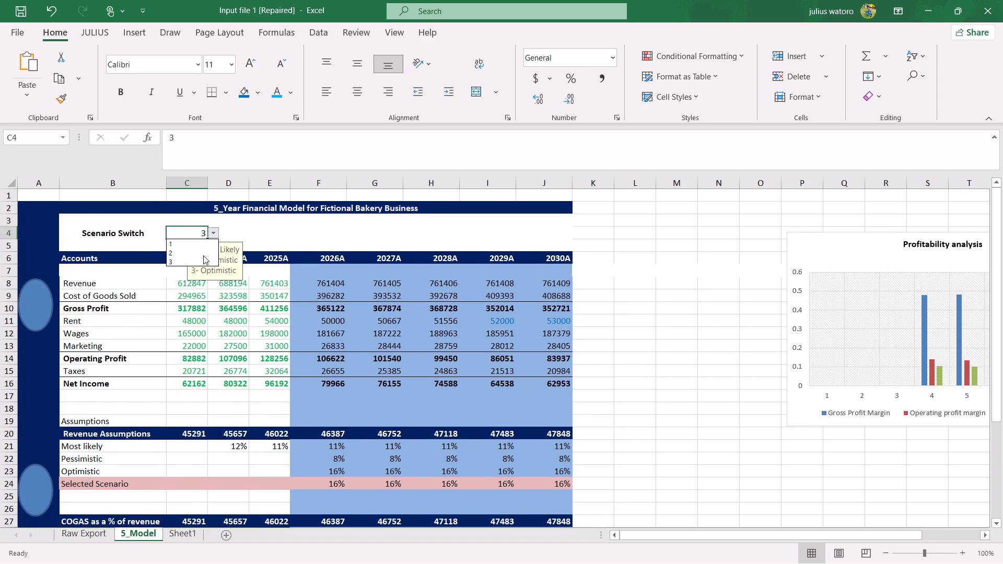
click(199, 261)
click(269, 350)
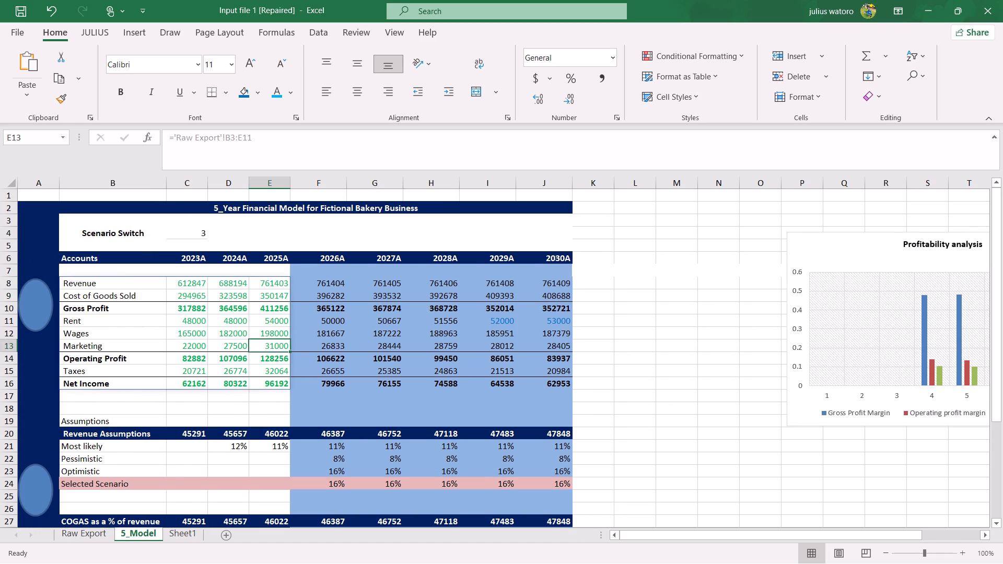
click(326, 361)
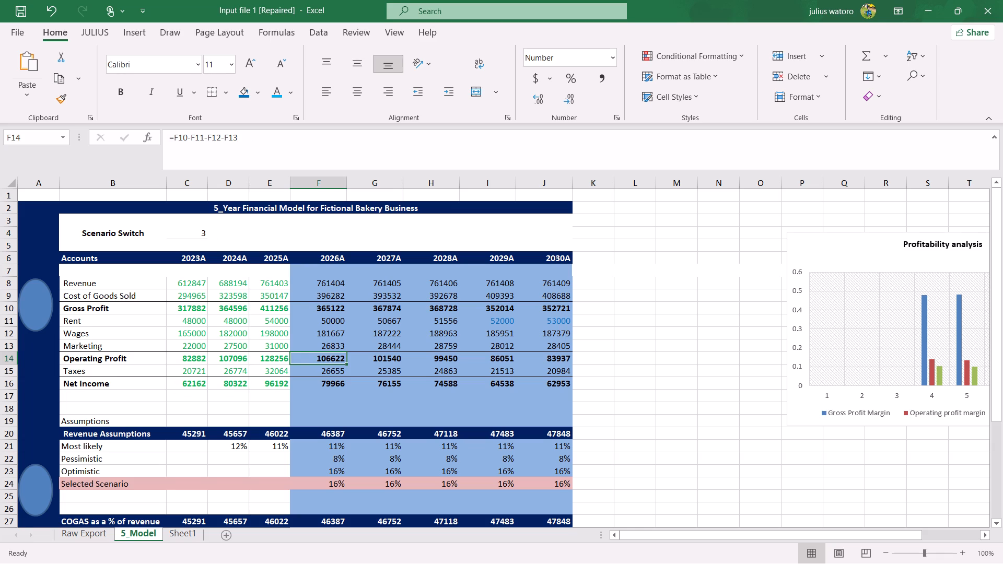
scroll(282, 448, down, 4)
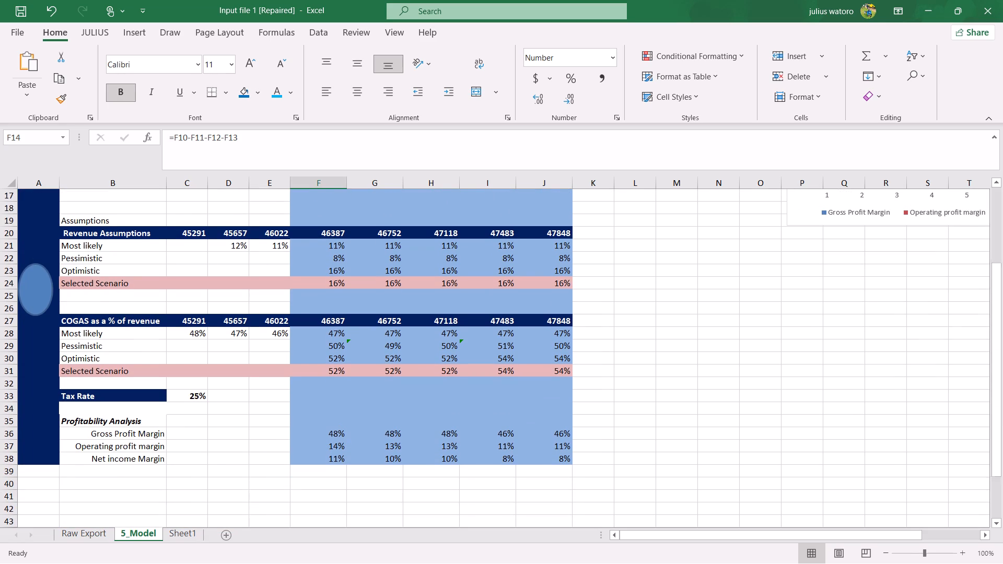
Make the scenario number in C4 on Sheet1 bold.
click(183, 531)
scroll(304, 406, down, 2)
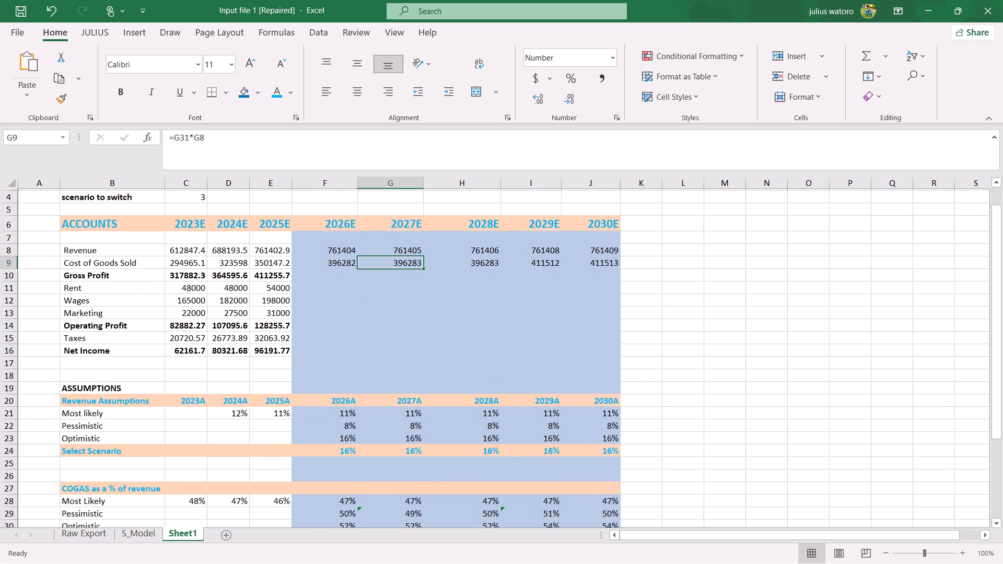
scroll(304, 406, down, 1)
scroll(304, 406, up, 2)
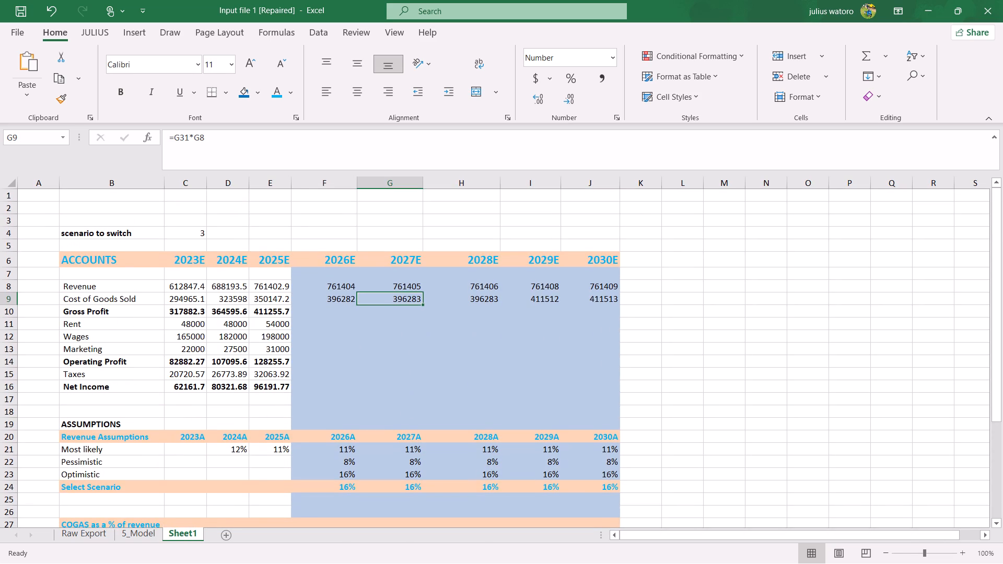
click(189, 232)
click(122, 90)
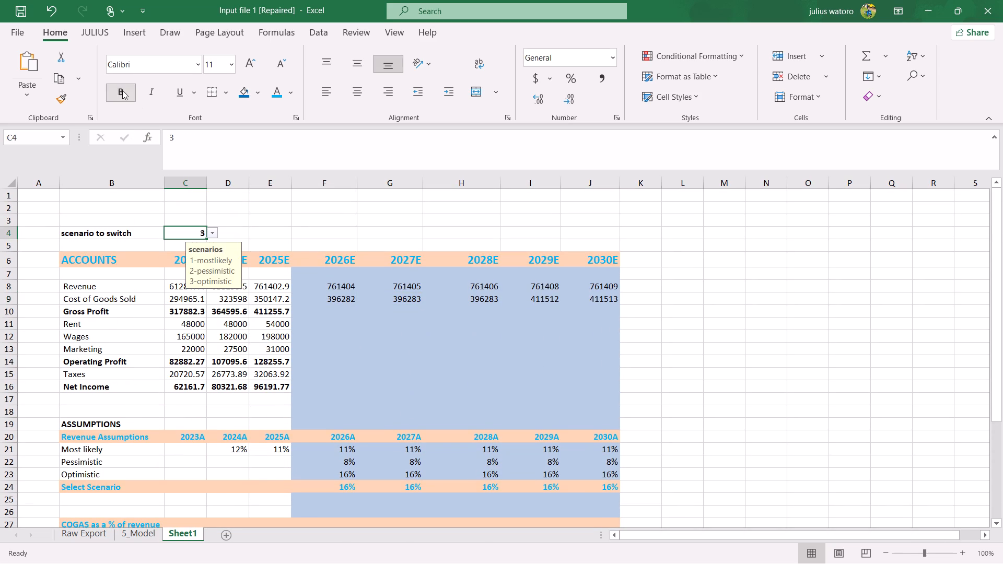
click(279, 243)
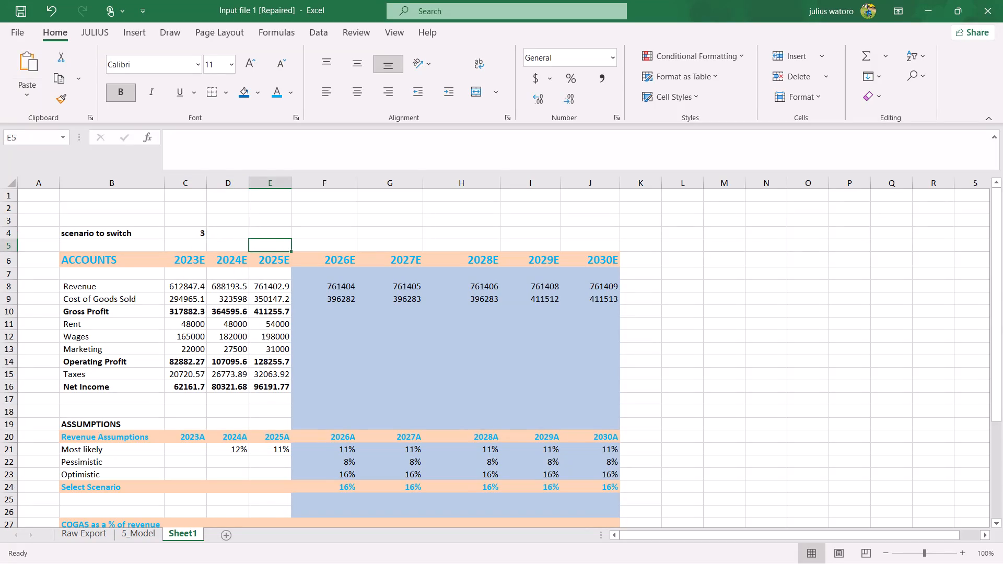
Compare the Cost of Goods Sold formulas in F9 and G9 on Sheet1 with the G9 formula on 5_Model.
click(345, 298)
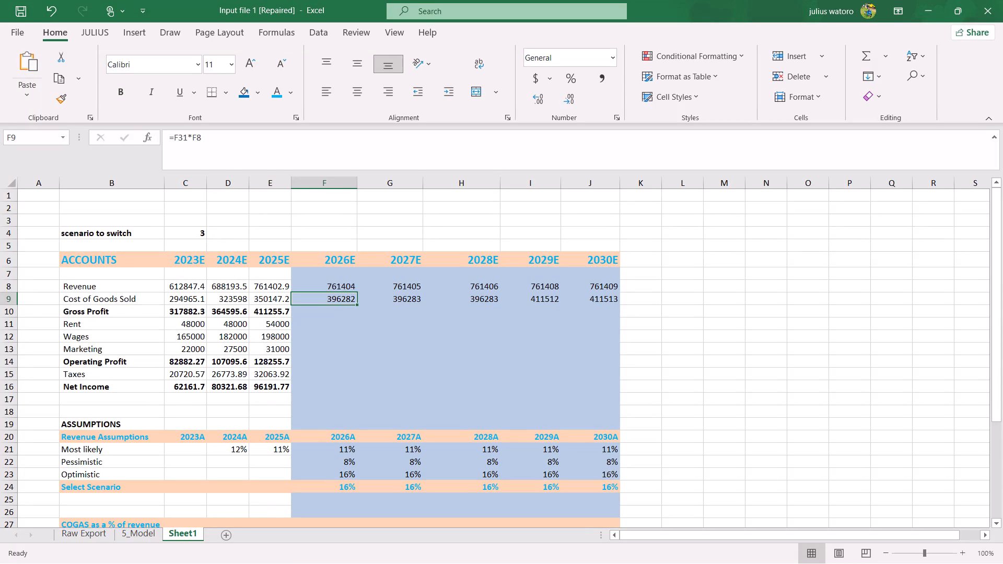
click(392, 292)
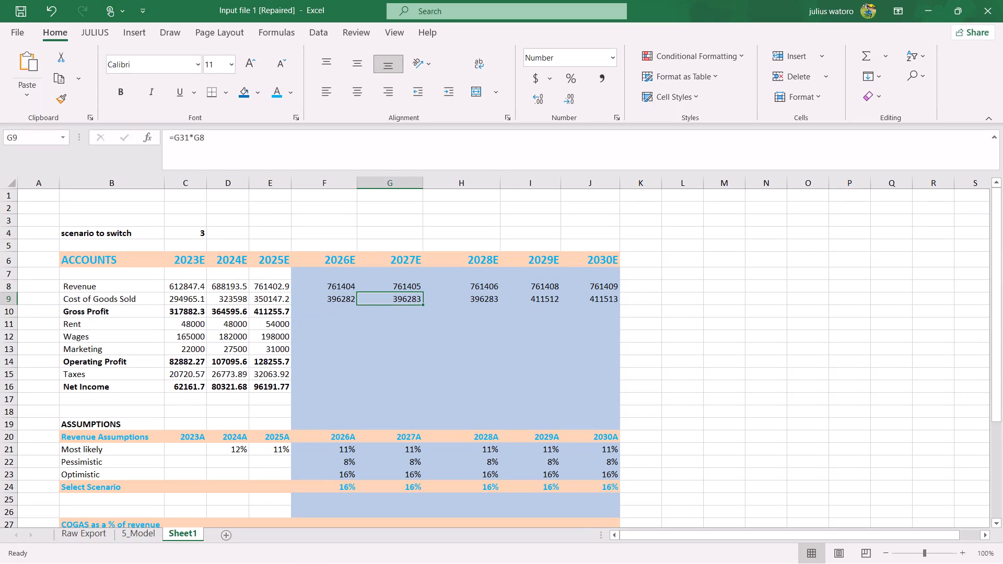
scroll(448, 333, down, 2)
scroll(448, 333, up, 1)
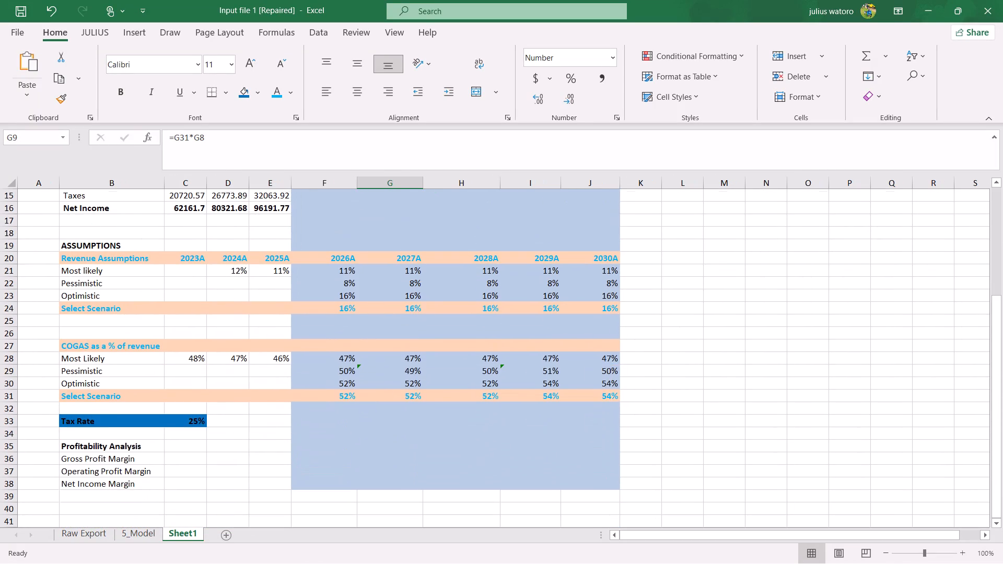
scroll(448, 333, up, 1)
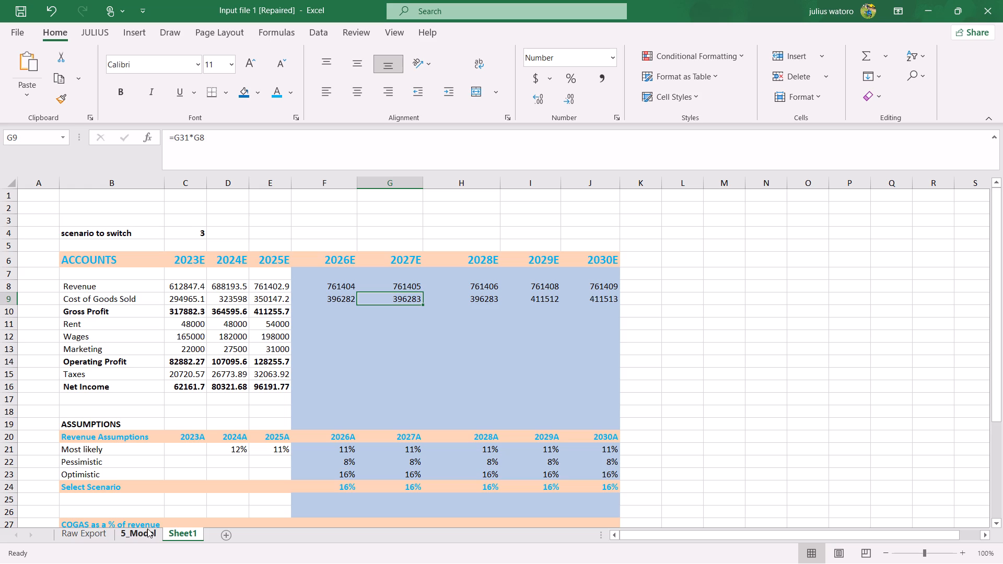
click(147, 528)
scroll(535, 313, up, 3)
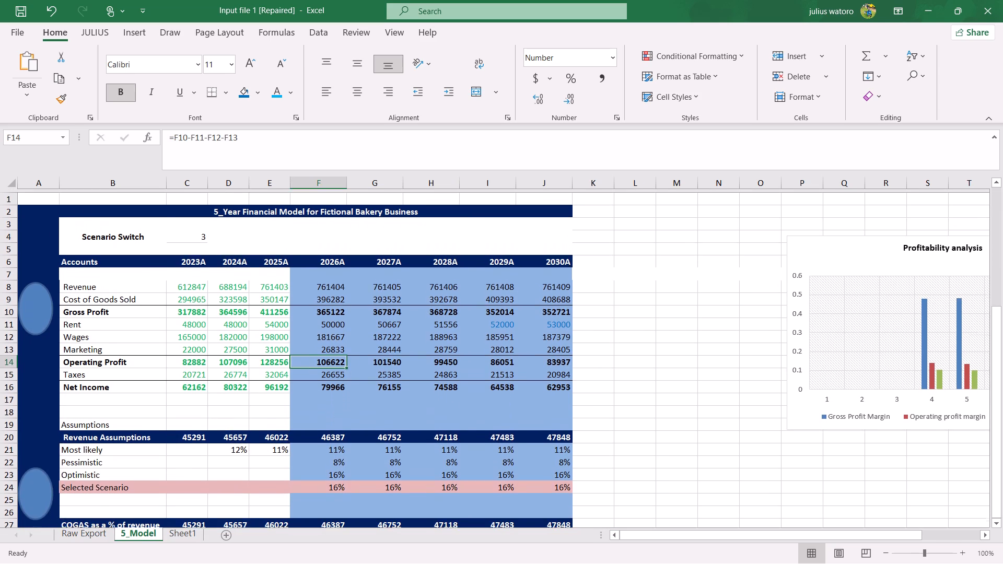
click(397, 295)
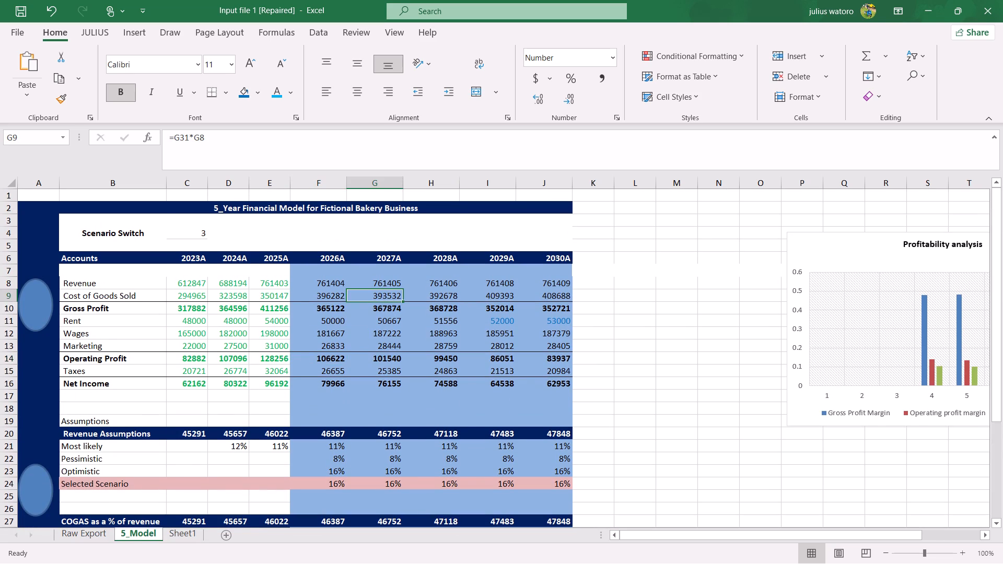
Enter the test formula =G31*G8 in the empty cell L9 on 5_Model.
click(619, 290)
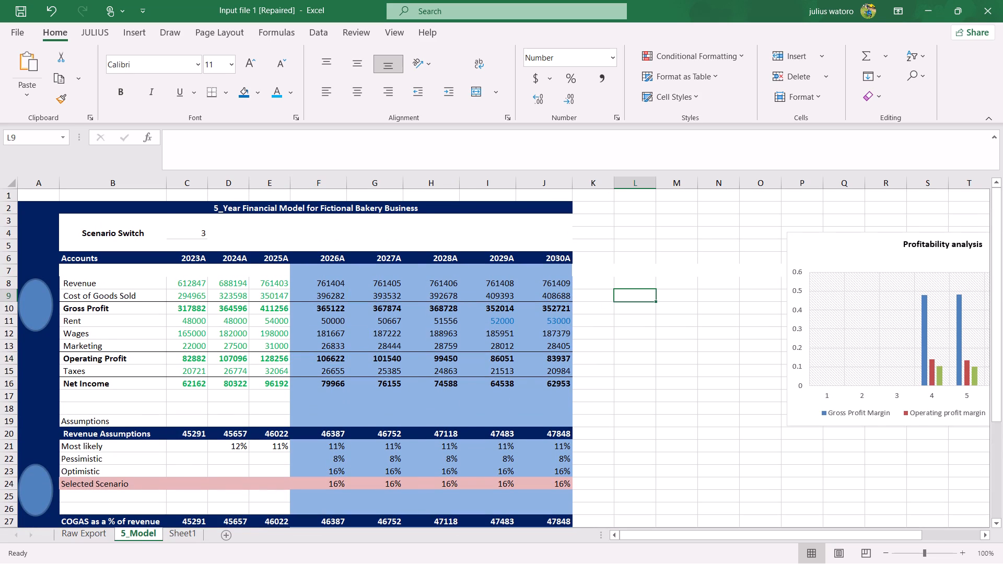
key(equal)
text(G31)
key(shift+asterisk)
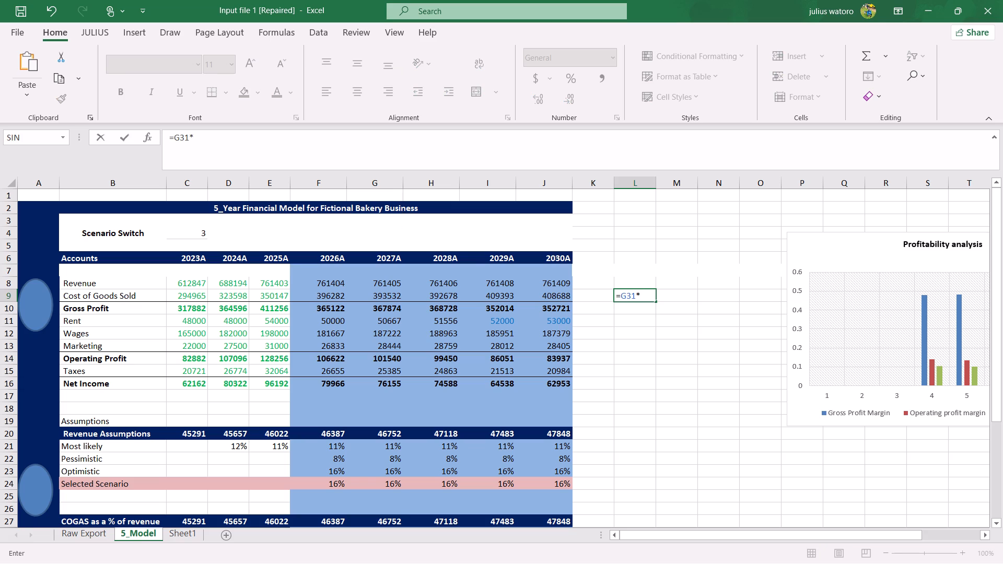
text(G8)
key(Return)
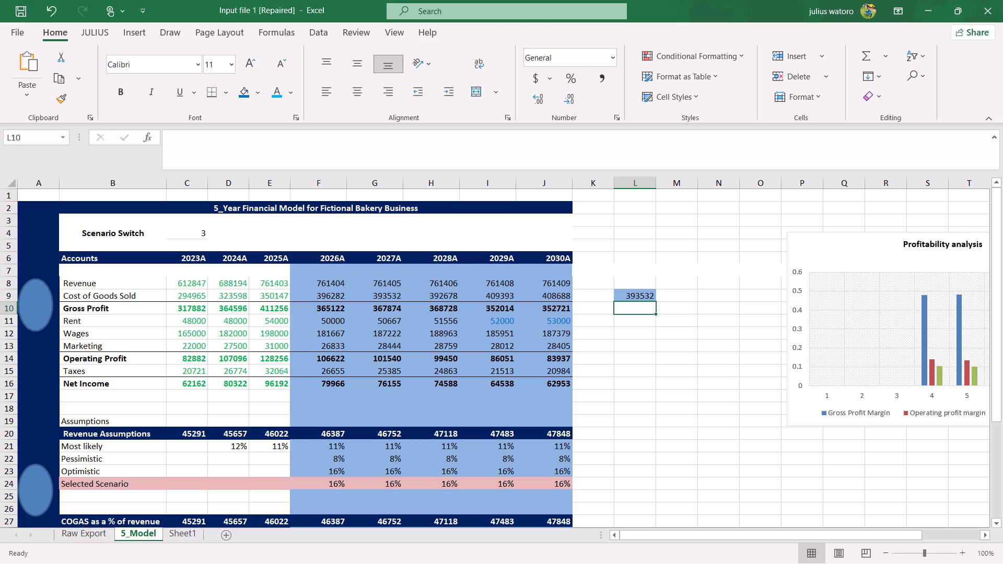
Enter the same test formula =G31*G8 in cell K9 on Sheet1.
click(185, 534)
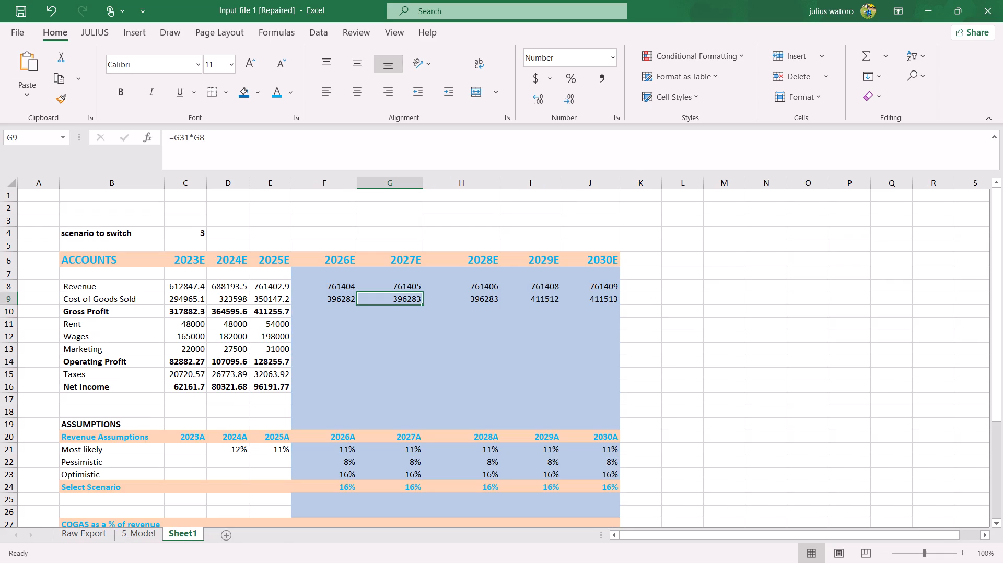
click(635, 304)
text(=G31)
key(shift+asterisk)
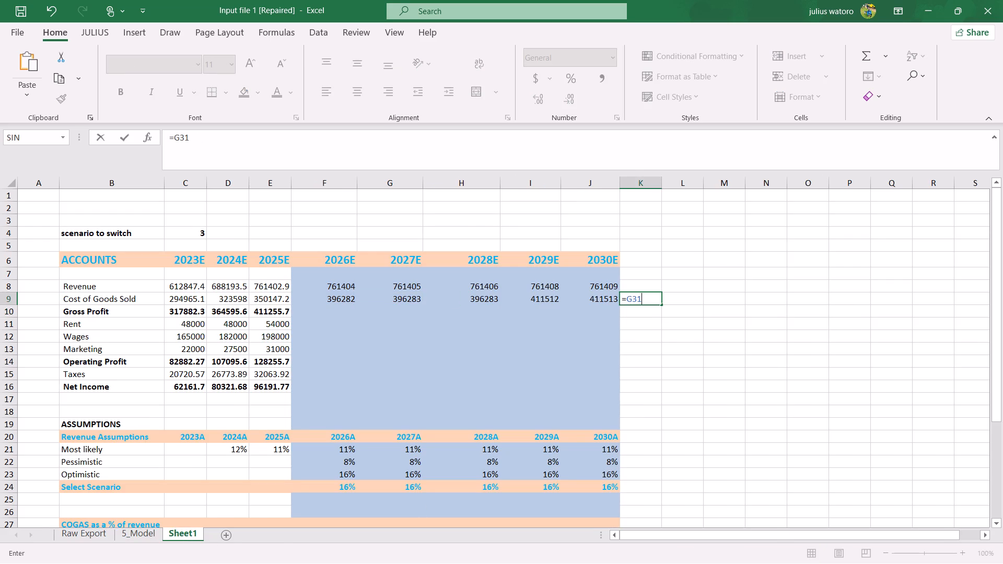
key(g)
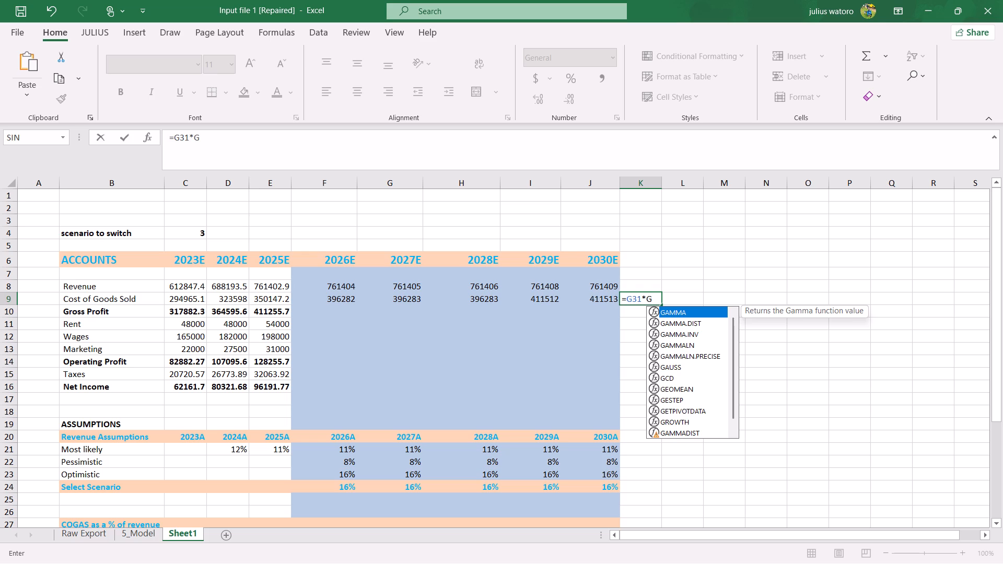
key(8)
key(Return)
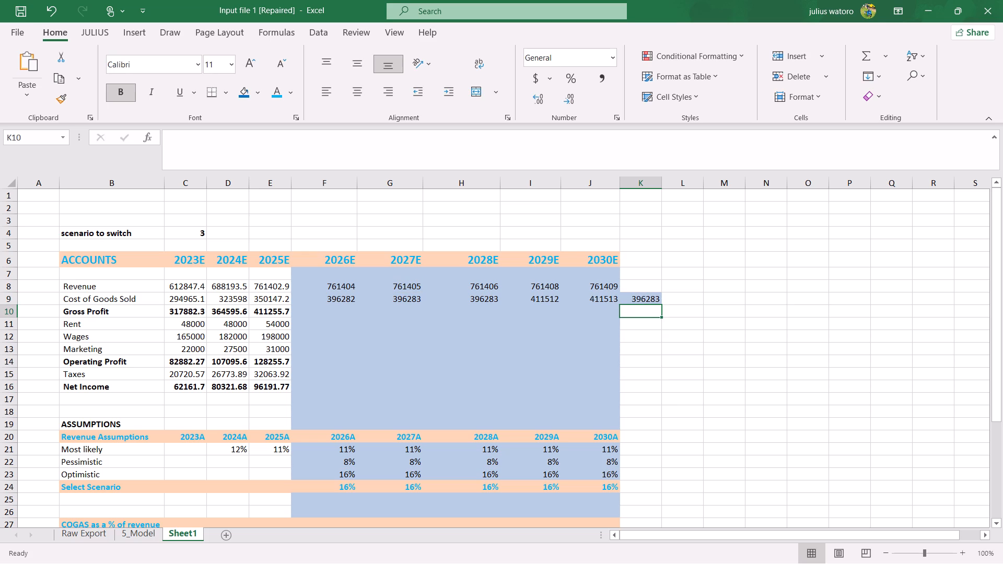
Examine the 2027E Revenue formula in G8 on Sheet1 and the G9, F10 and G10 formulas on 5_Model.
click(409, 290)
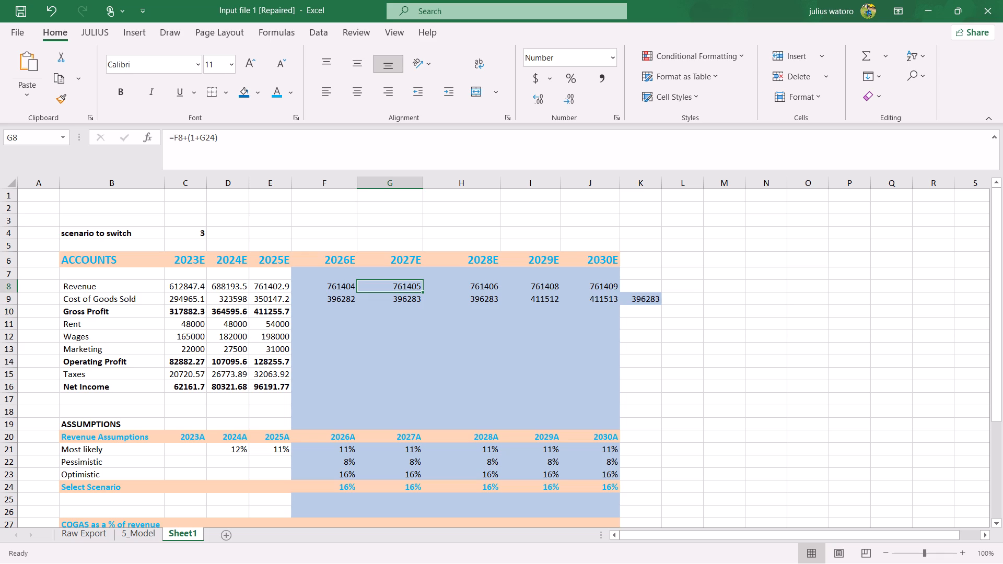
click(152, 532)
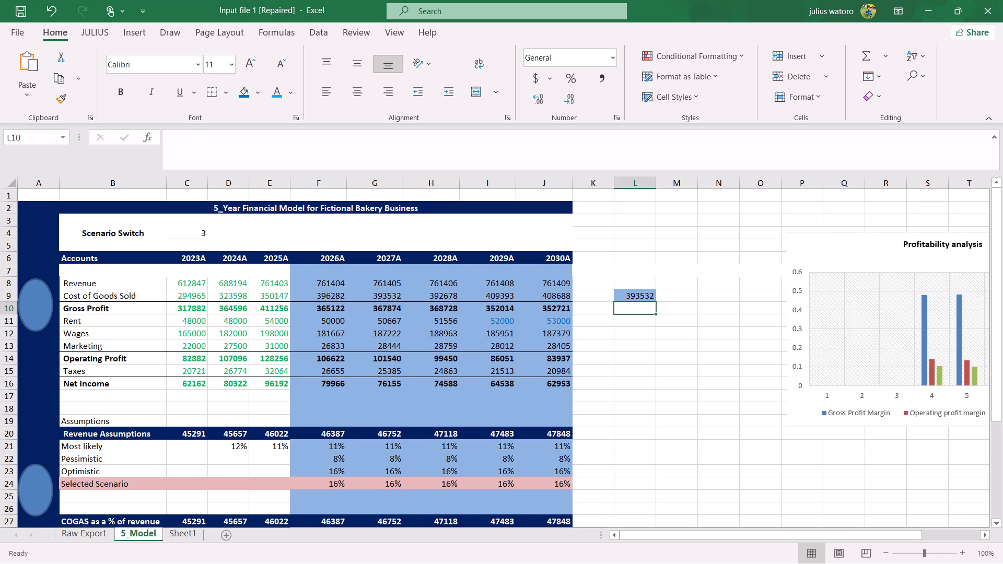
click(383, 298)
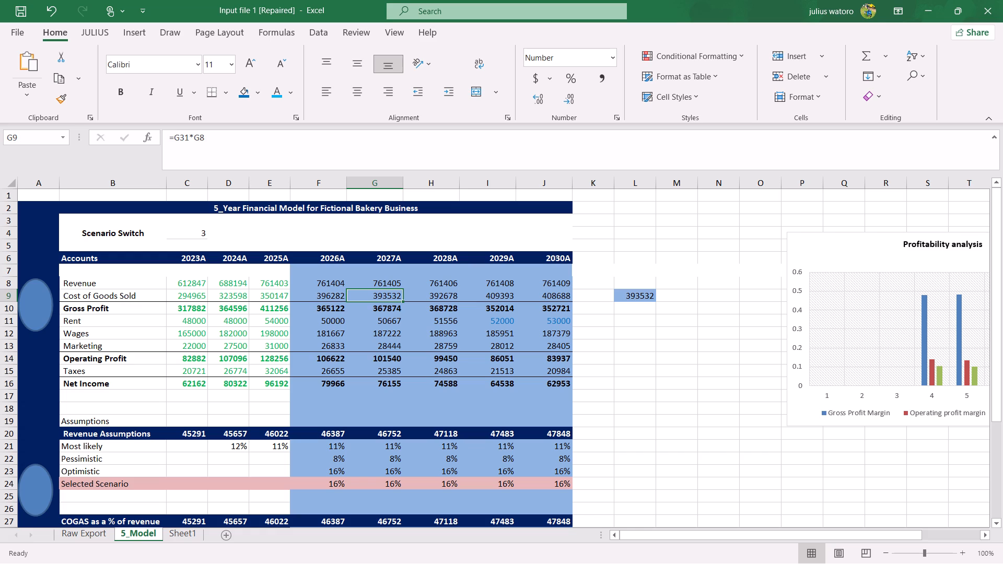
click(340, 312)
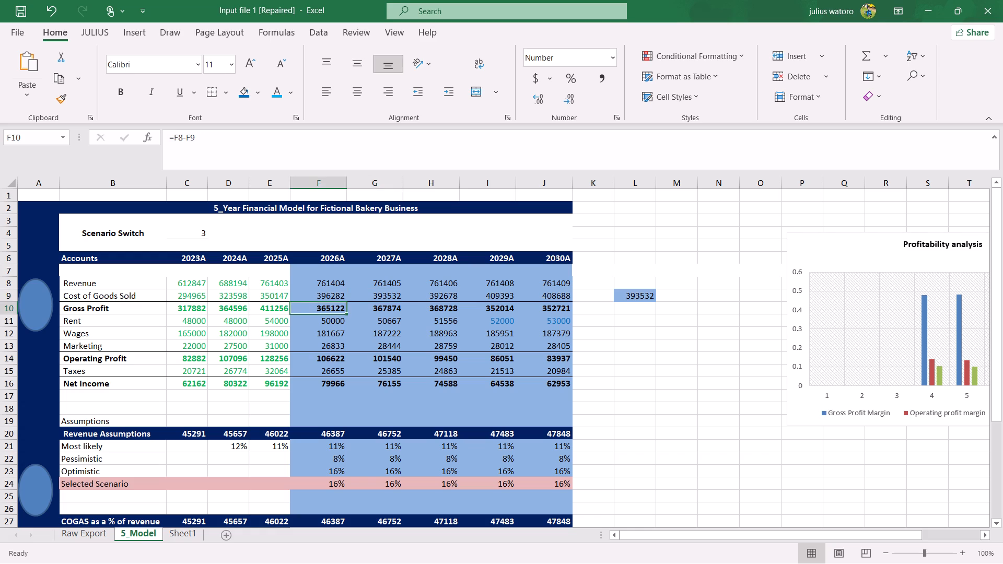
click(391, 307)
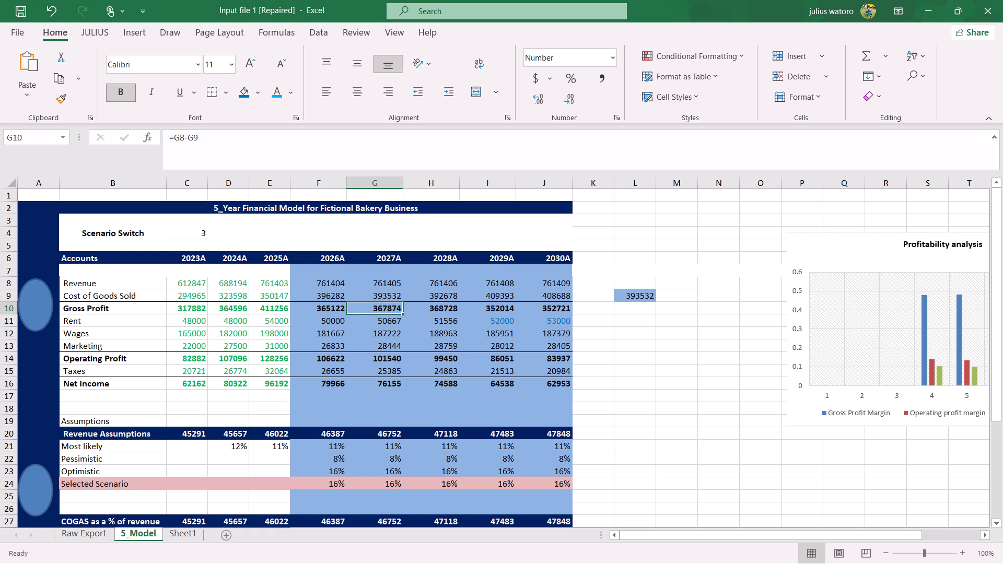
click(178, 534)
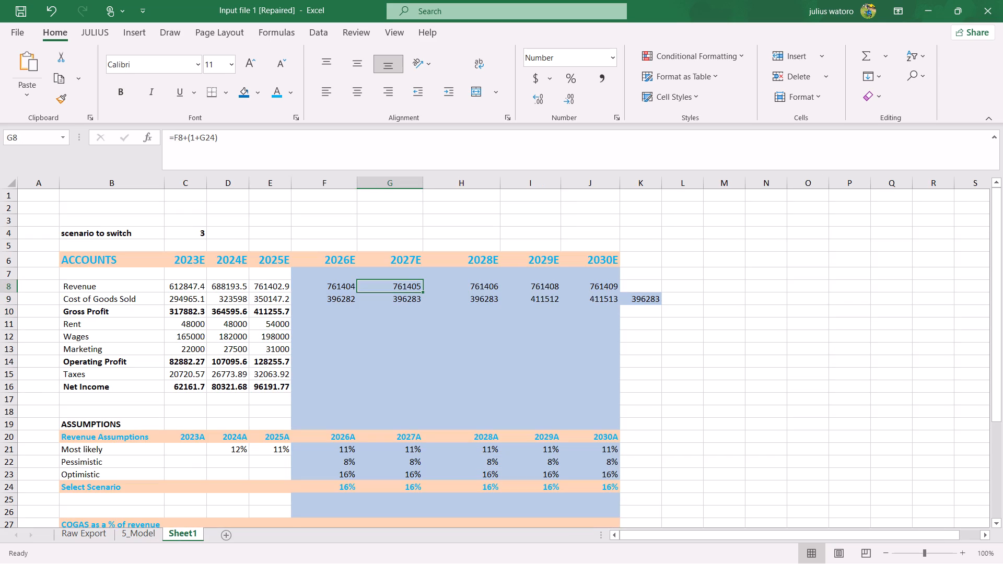
Enter the Gross Profit formula =F8-F9 in F10 on Sheet1 and fill it across through J10 for 2026E–2030E.
click(330, 306)
key(equal)
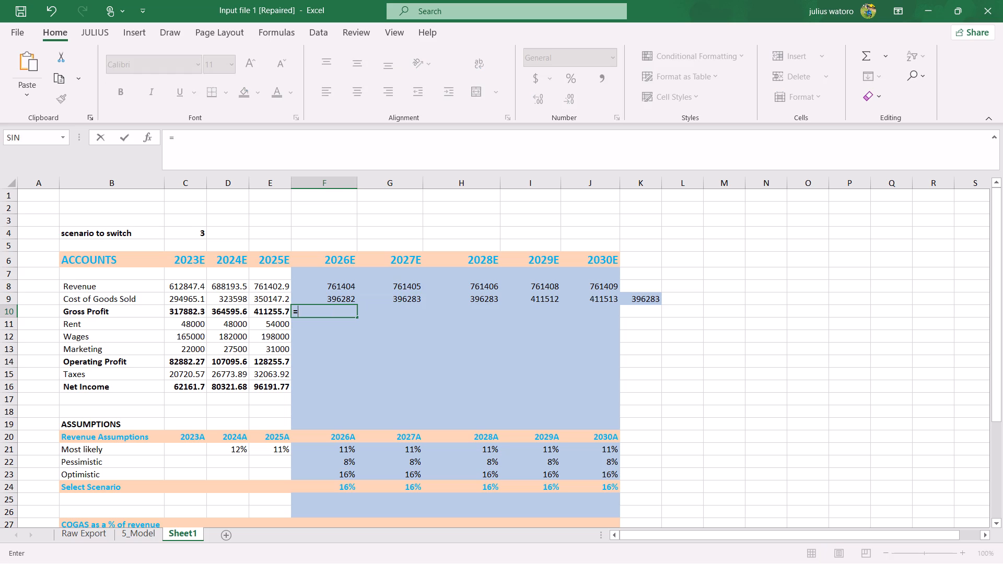
key(f)
key(8)
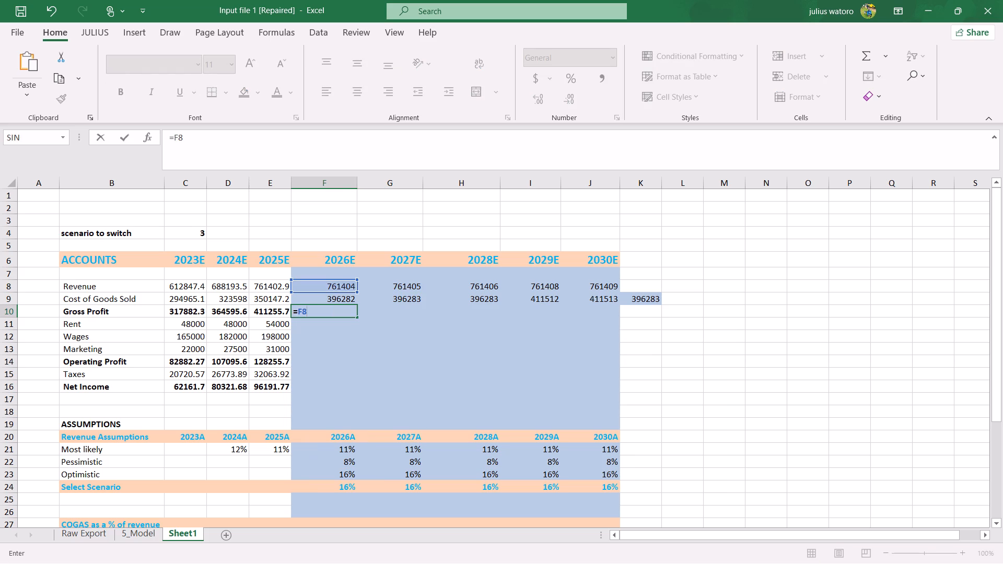
text(-F)
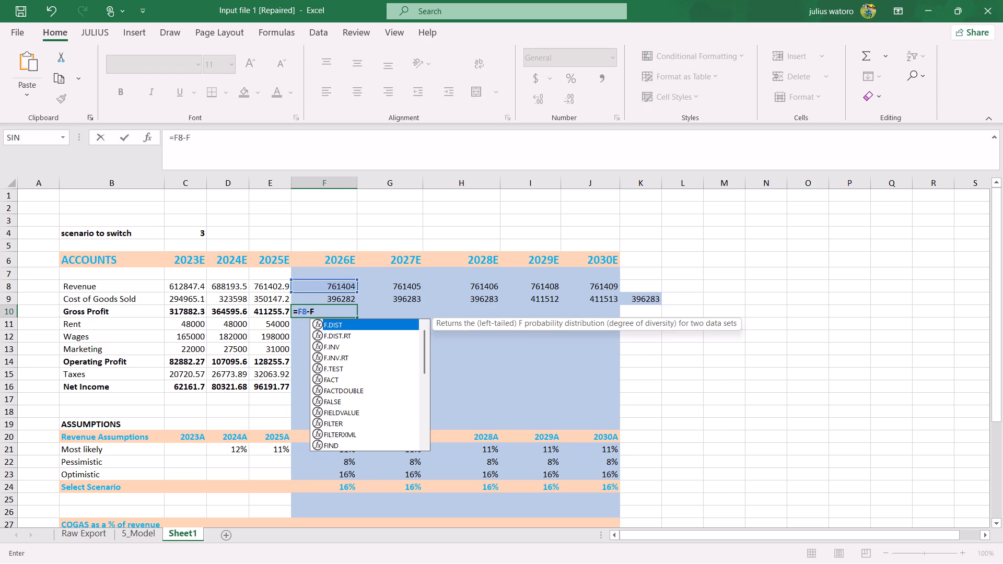
key(9)
key(Return)
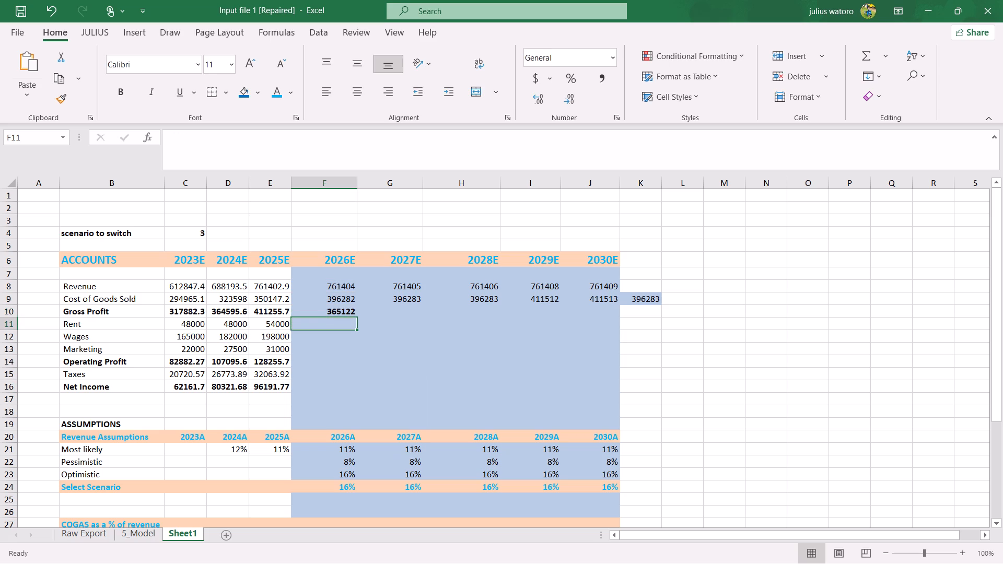
click(357, 311)
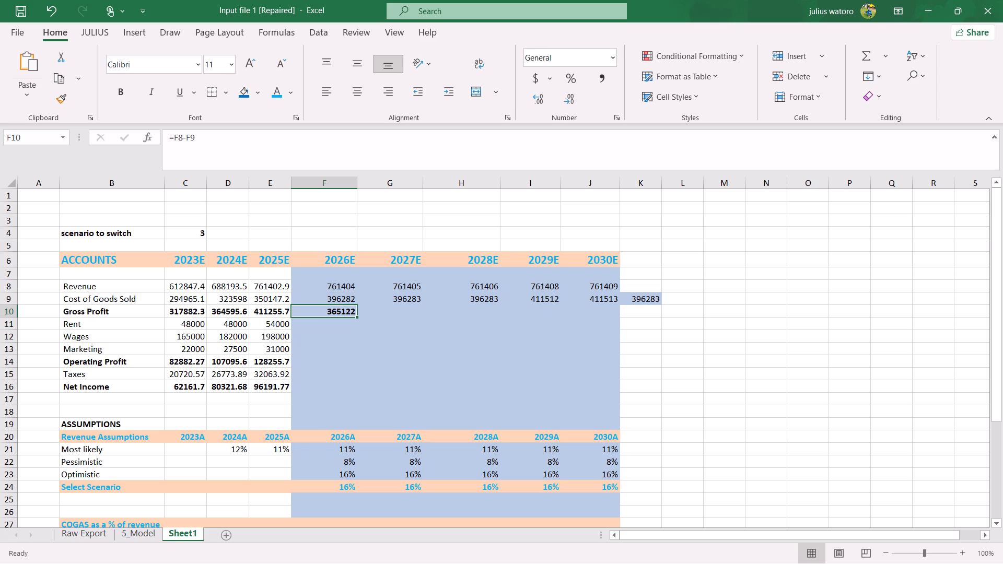
drag(356, 318, 592, 314)
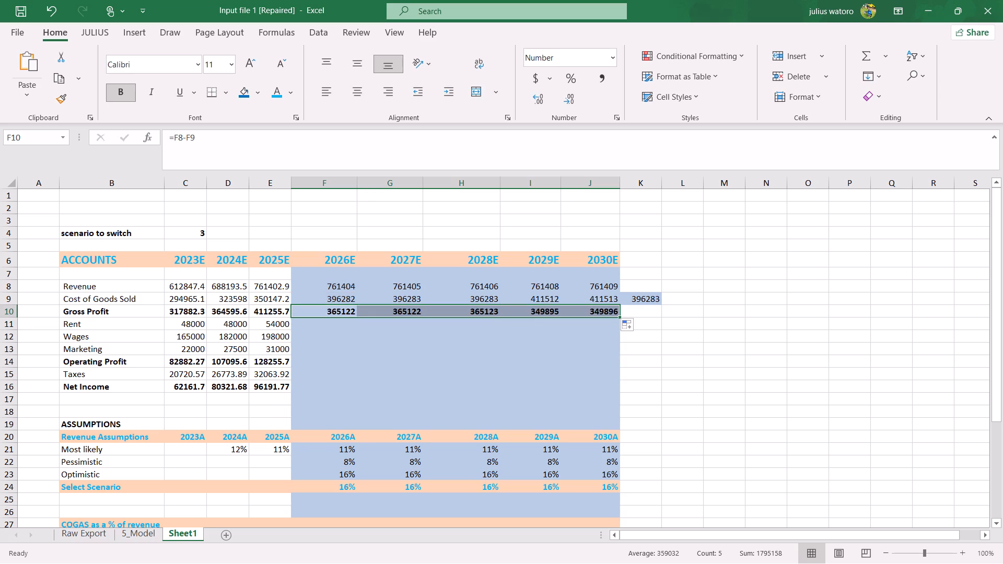
Extend the test formula in L9 on 5_Model across through O9.
click(158, 537)
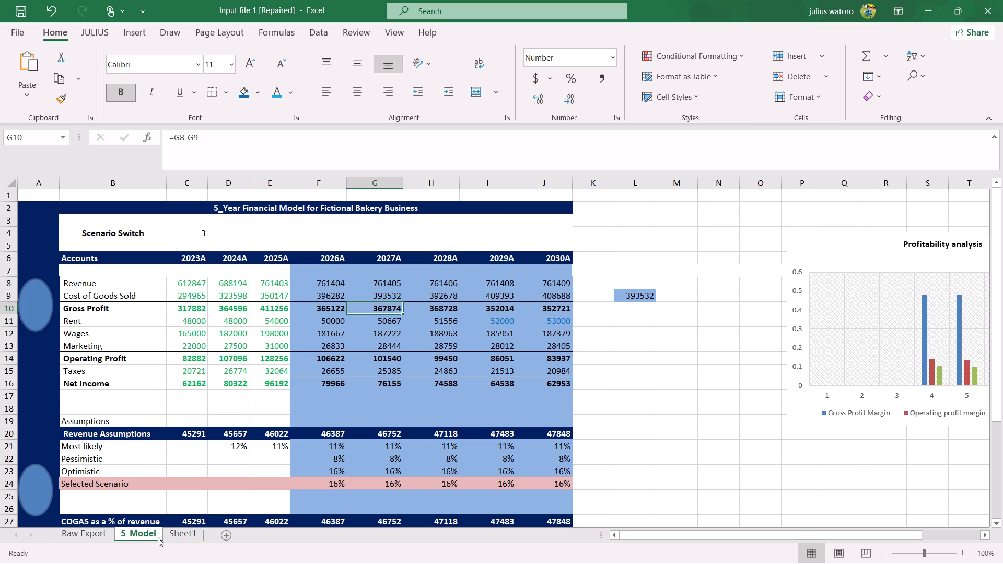
click(633, 328)
drag(632, 297, 647, 299)
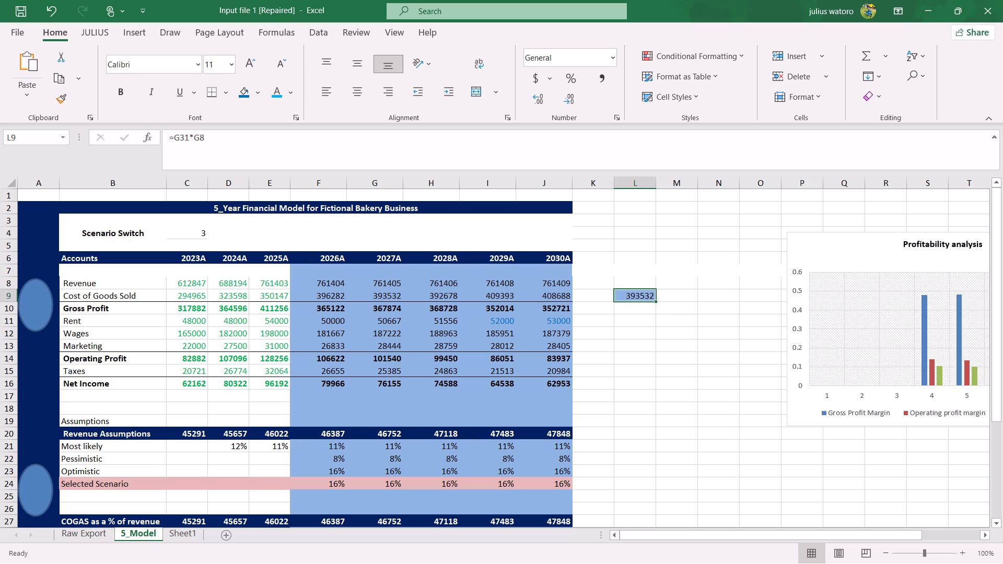
drag(656, 302, 764, 306)
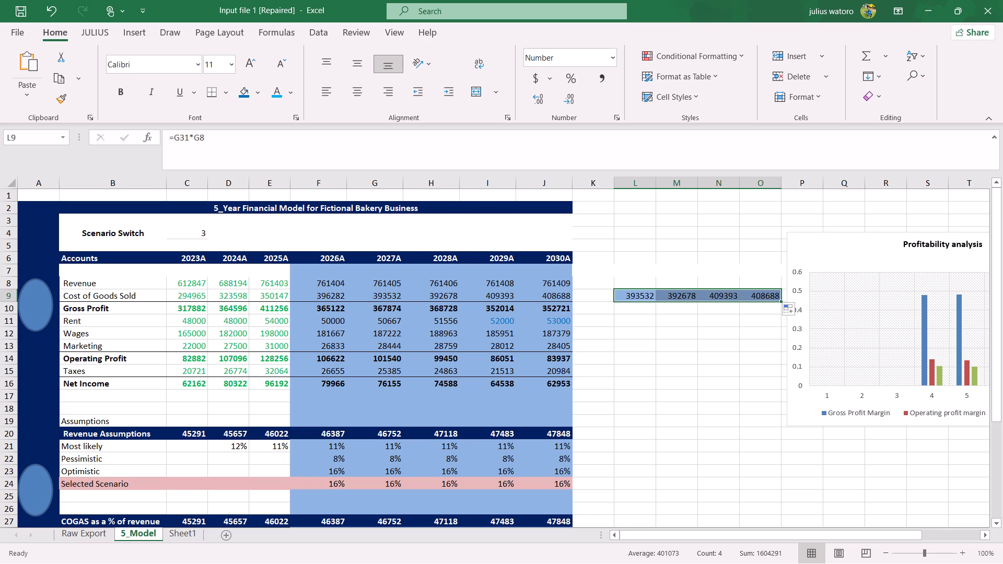
Examine the G9 and K9 Cost of Goods Sold formulas on Sheet1 along with the COGAS percentage assumptions.
click(182, 532)
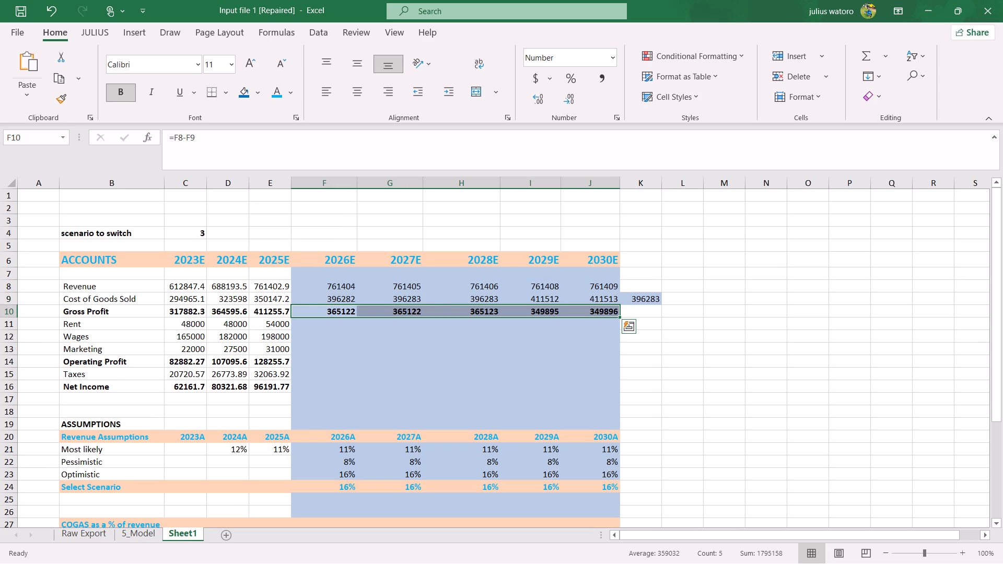
click(389, 302)
click(407, 301)
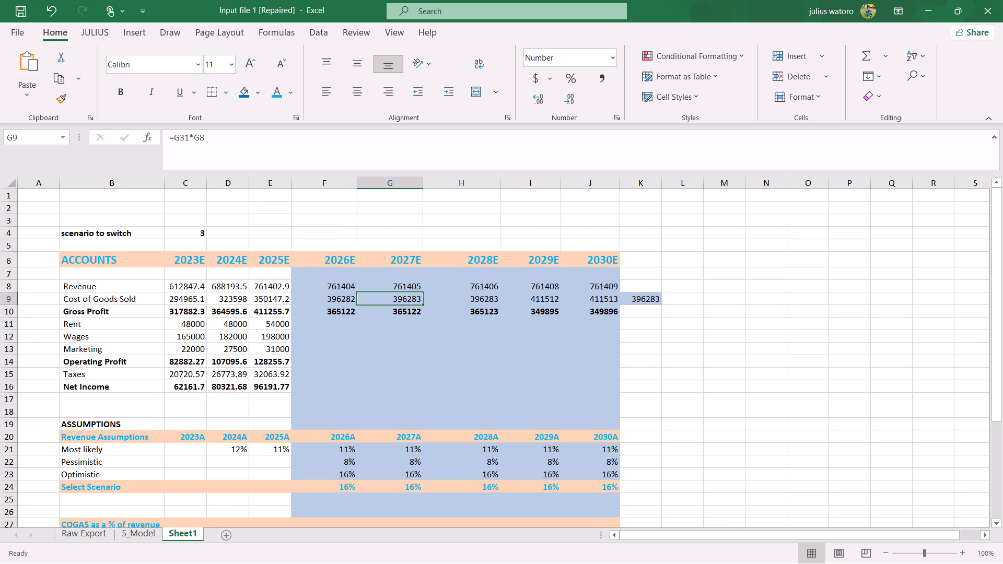
scroll(364, 330, down, 3)
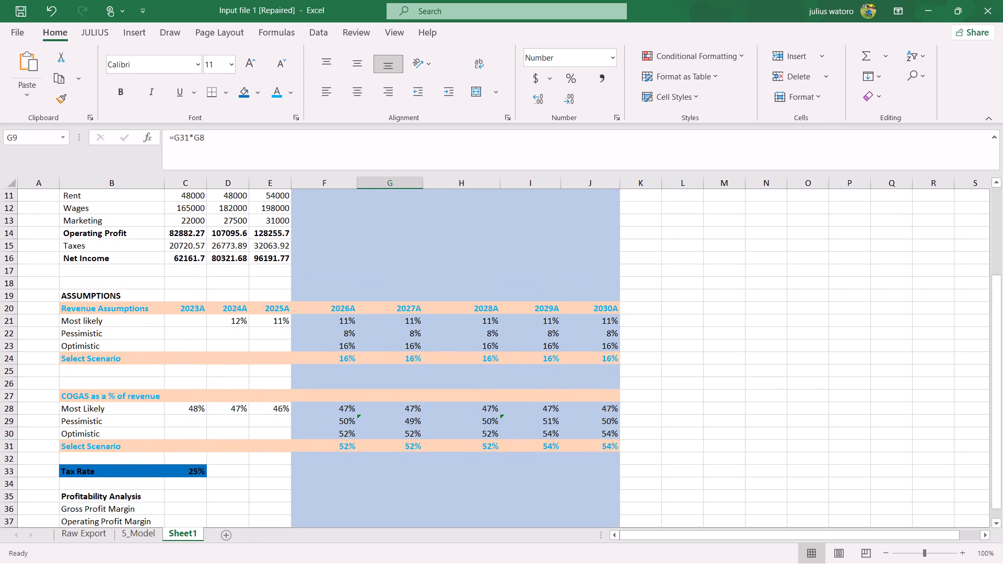
scroll(364, 330, up, 3)
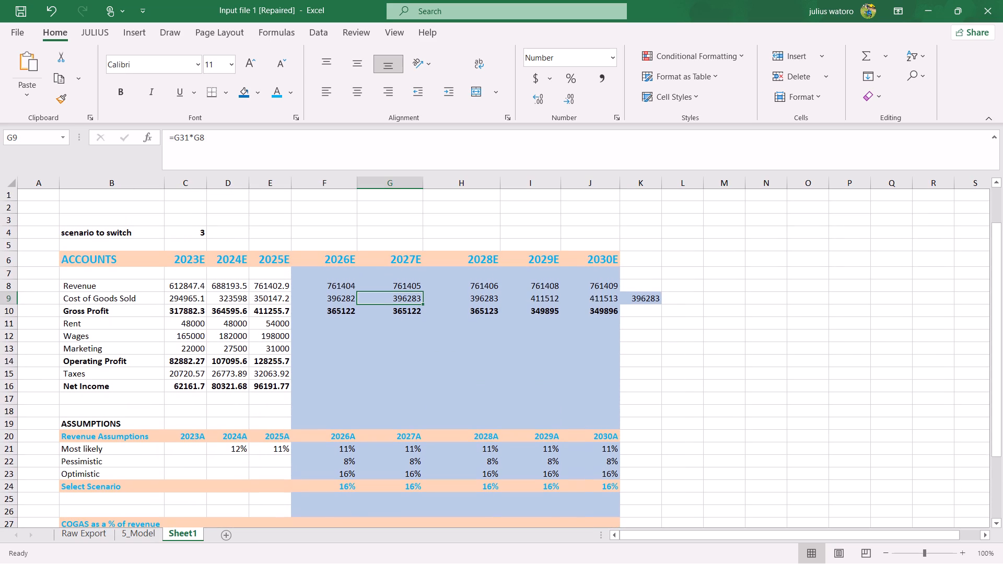
click(632, 300)
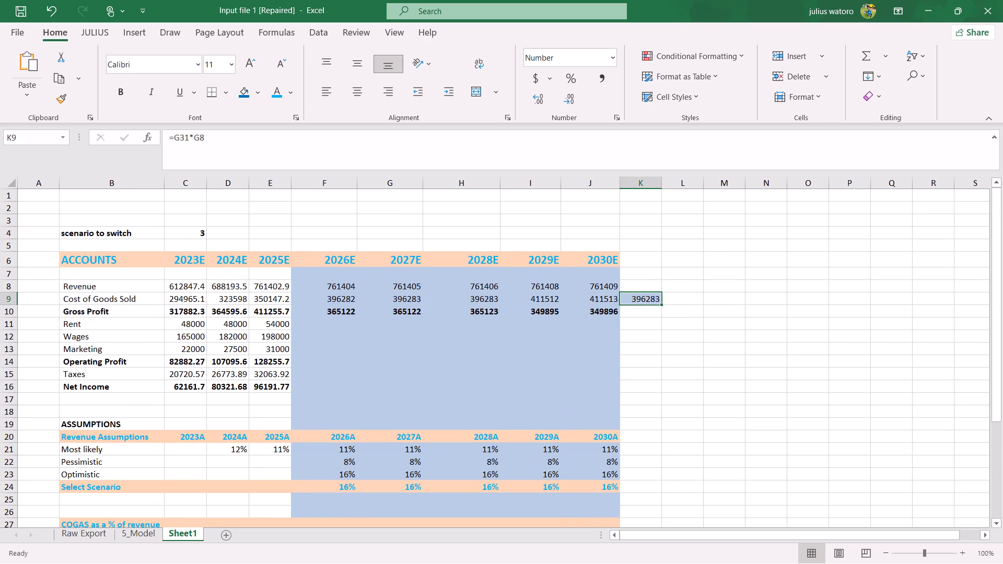
Enter the test formula =J8*J31 in the empty cell M11 on Sheet1 and show it without decimals.
click(697, 309)
click(720, 323)
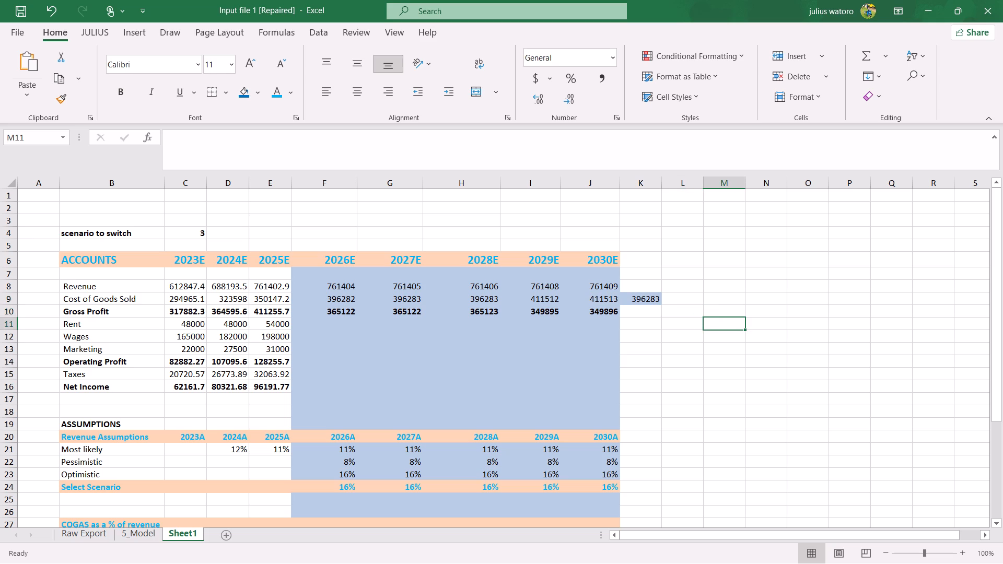
key(equal)
key(g)
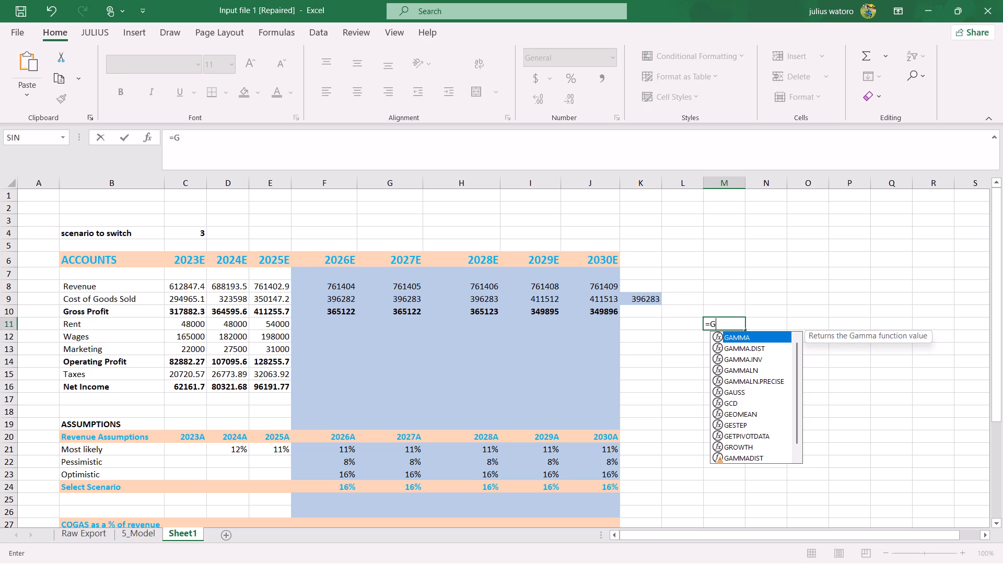
key(BackSpace)
key(j)
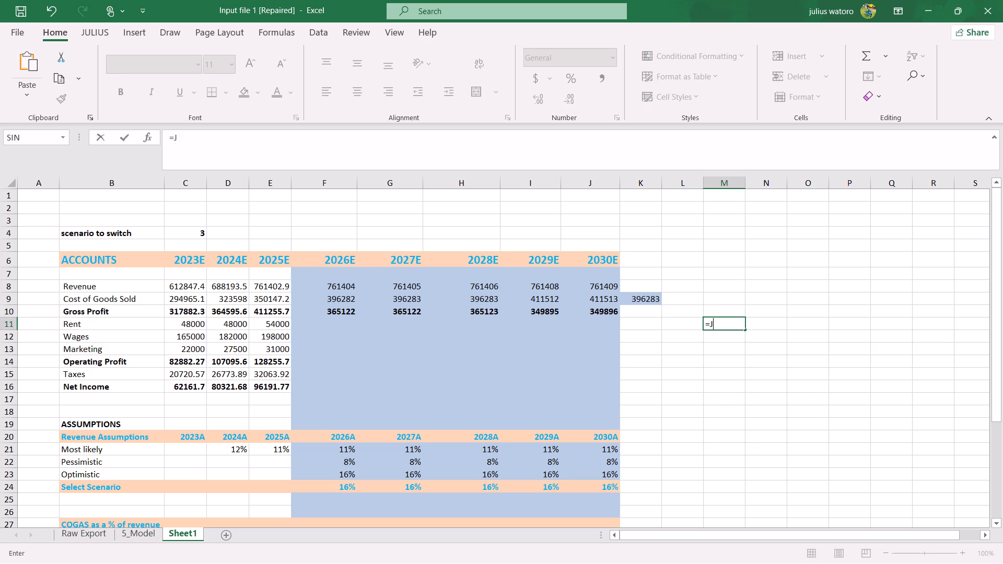
key(8)
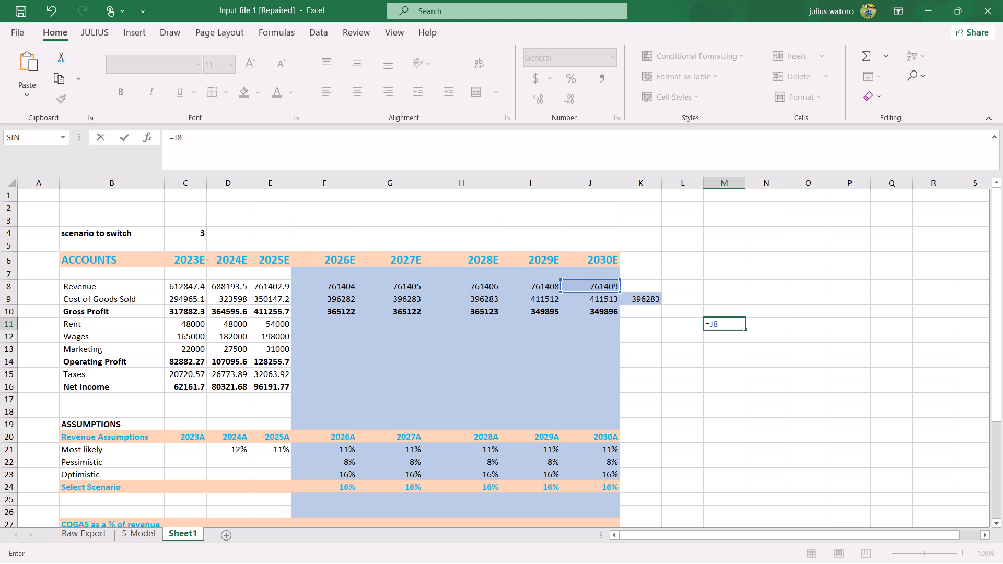
key(shift+asterisk)
key(j)
key(3)
key(1)
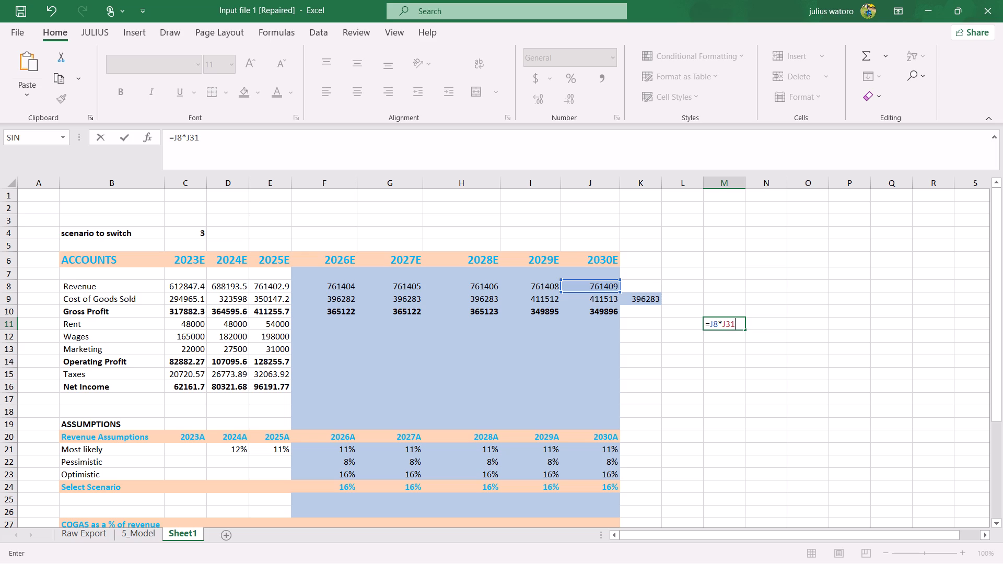
key(Return)
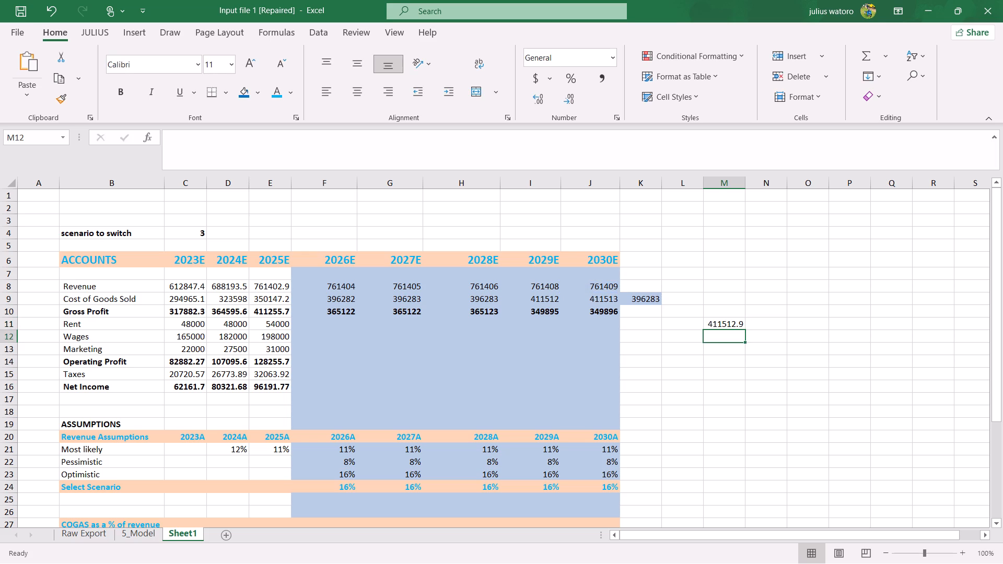
click(734, 322)
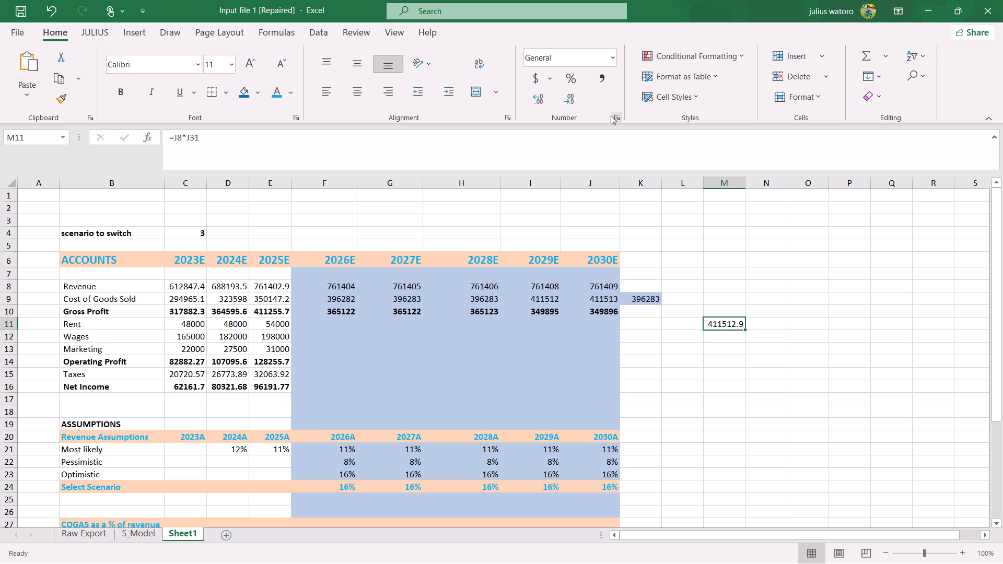
click(573, 95)
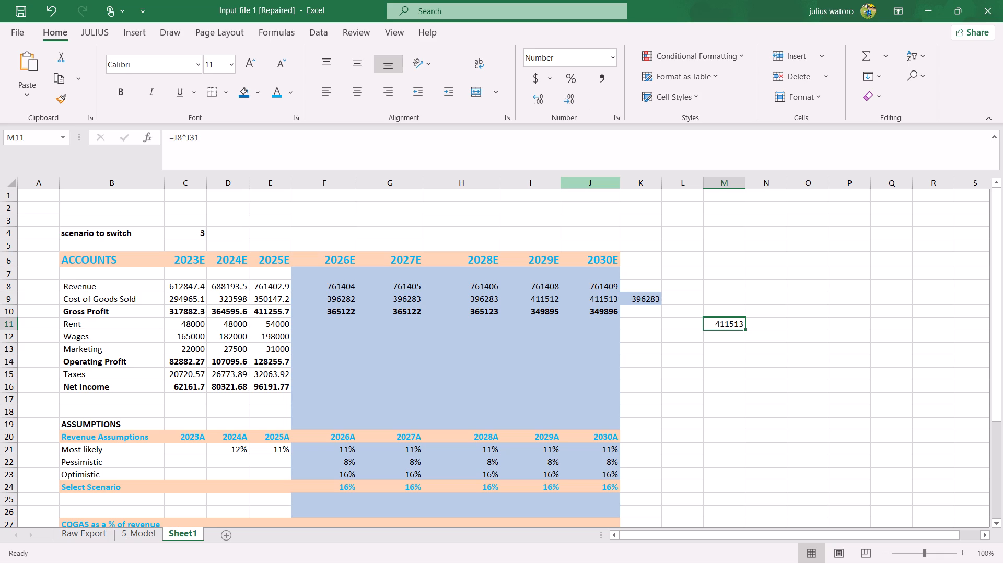
Compare the Cost of Goods Sold test values on 5_Model with Sheet1, and examine the Rent entries in F11 to J11 on 5_Model.
click(143, 540)
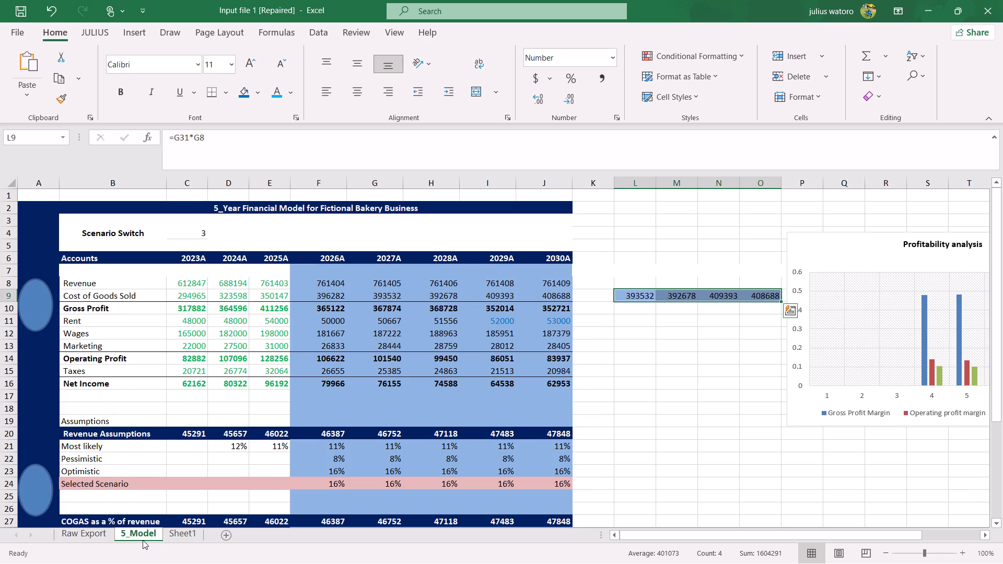
click(174, 533)
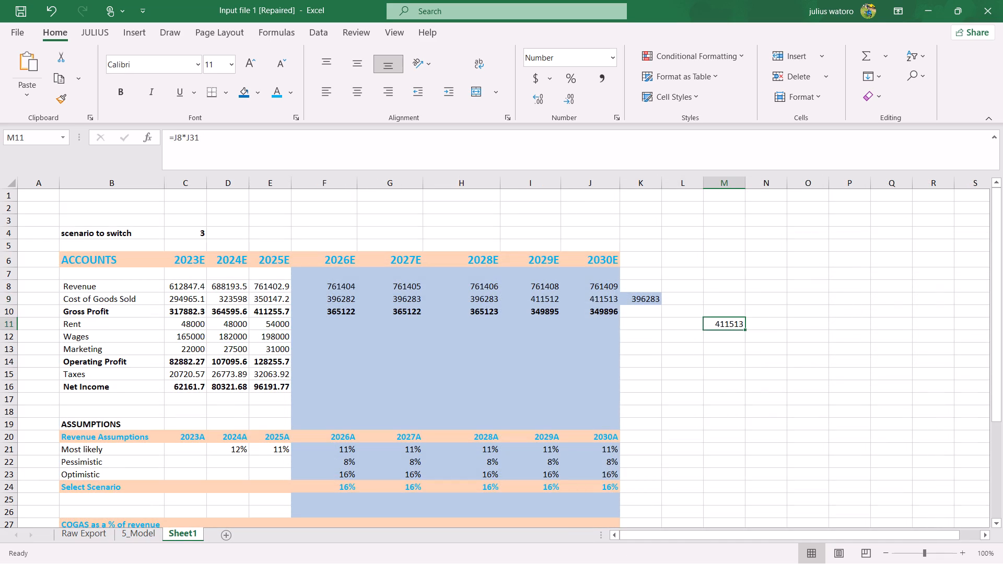
click(325, 327)
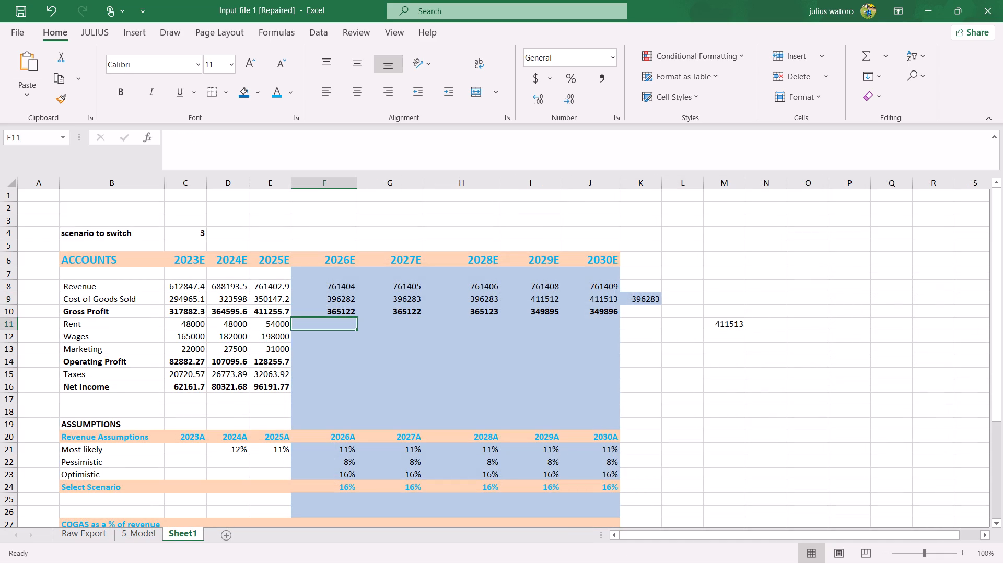
click(146, 540)
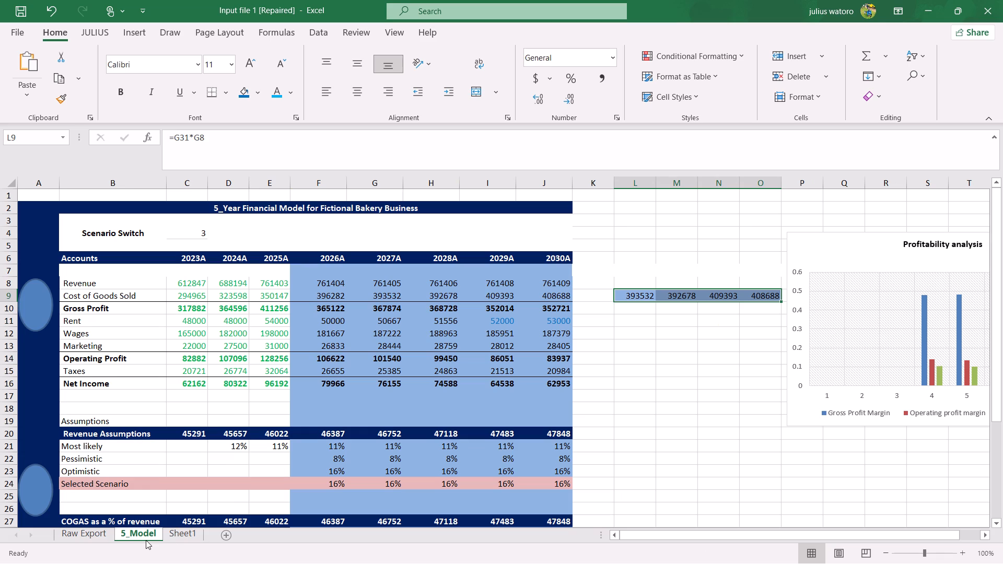
click(318, 325)
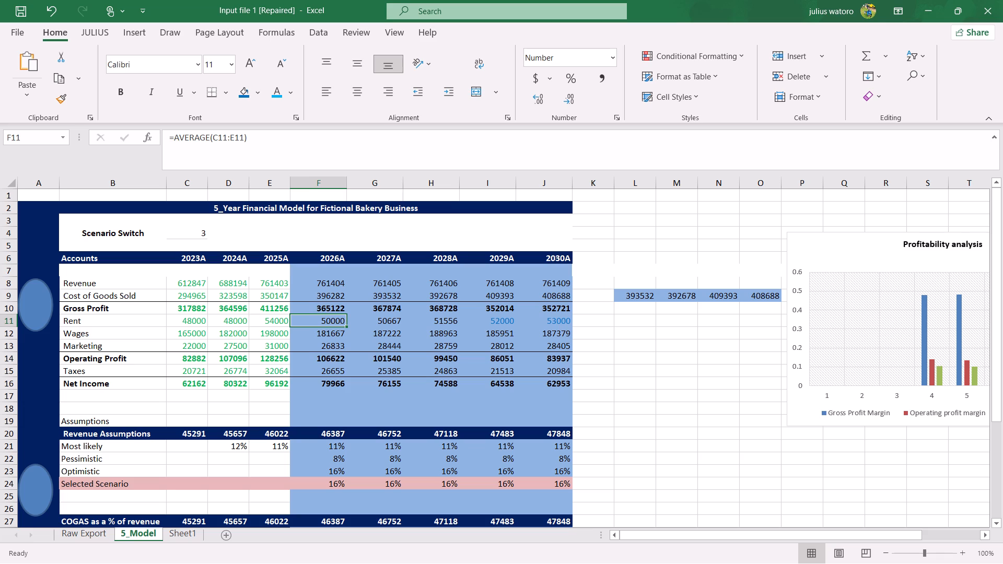
click(372, 325)
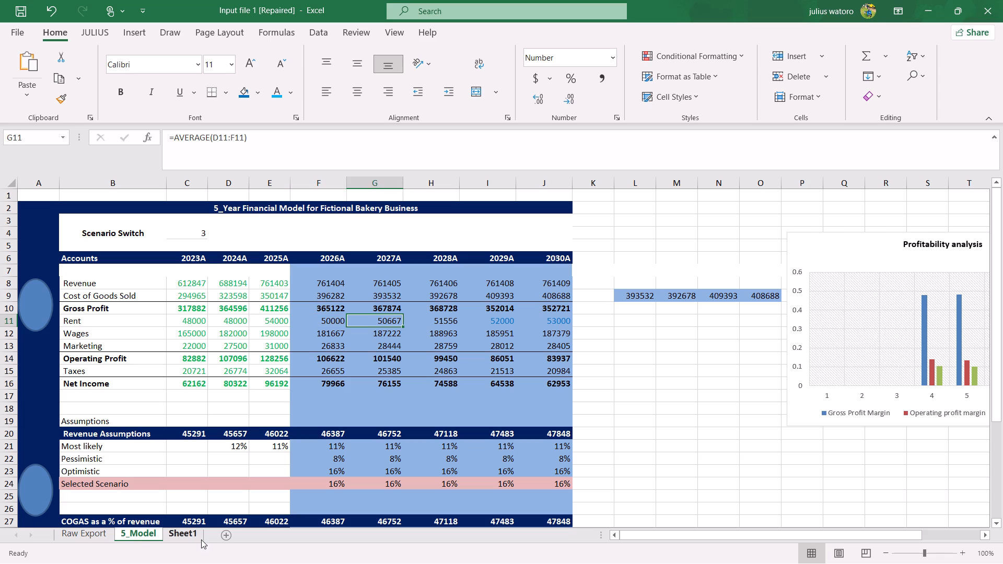
click(438, 323)
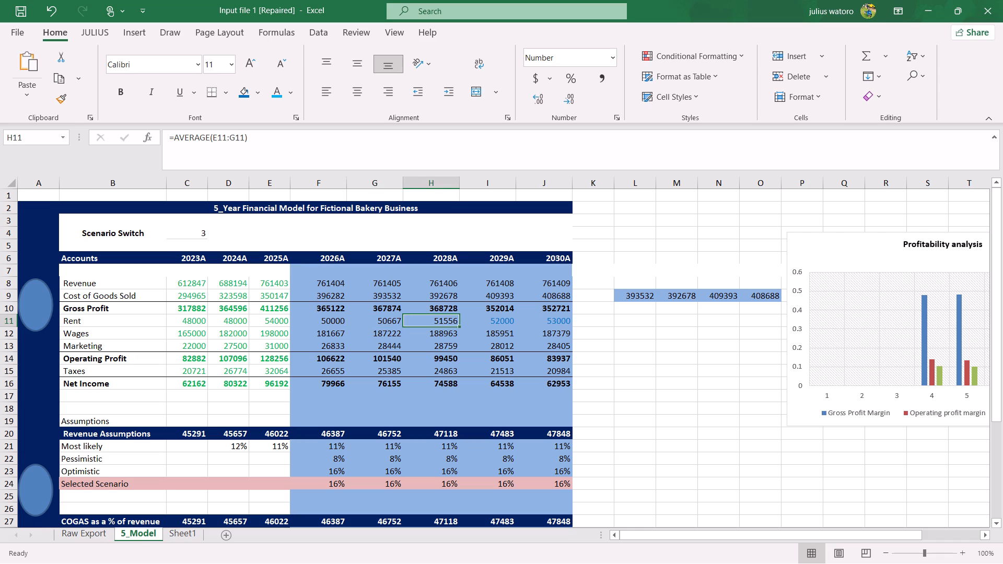
click(482, 320)
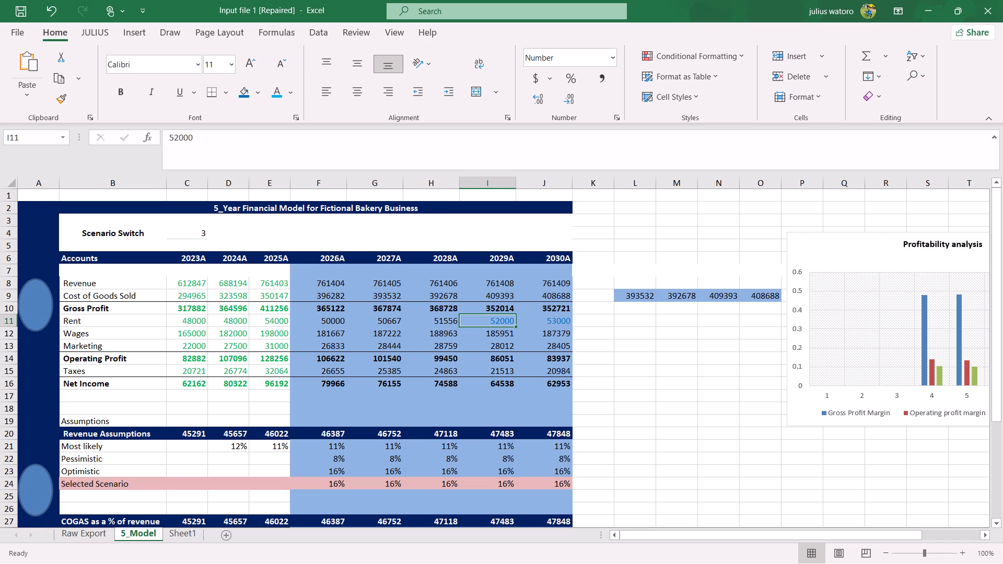
click(543, 323)
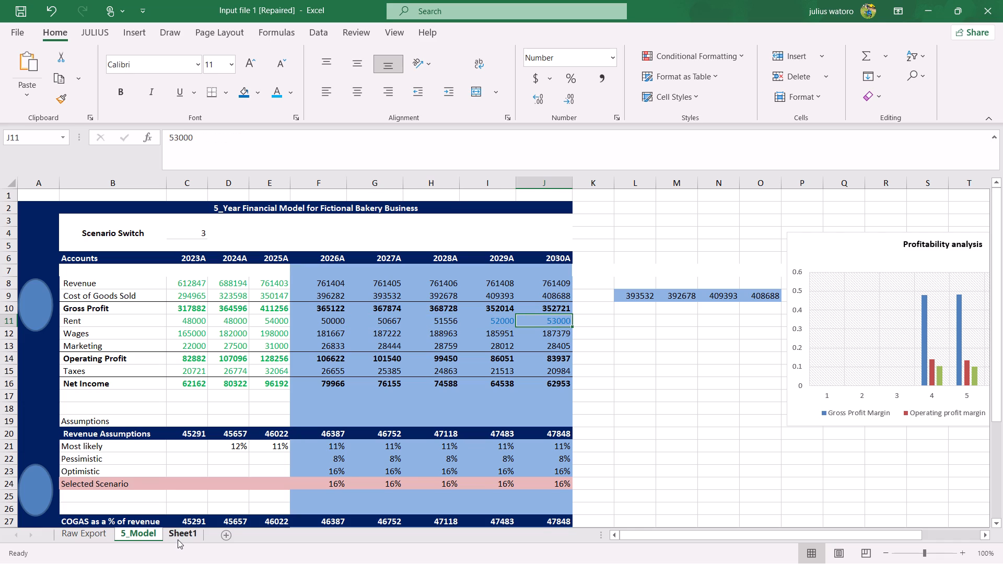
Enter the 2026 Rent forecast formula =AVERAGE(C11:E11) in F11 on Sheet1.
click(178, 539)
key(equal)
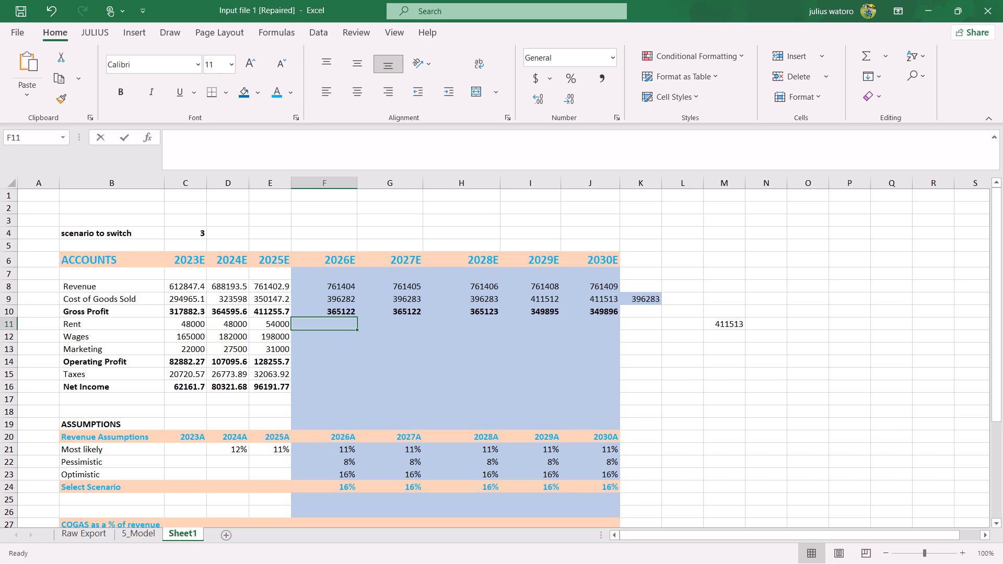
key(a)
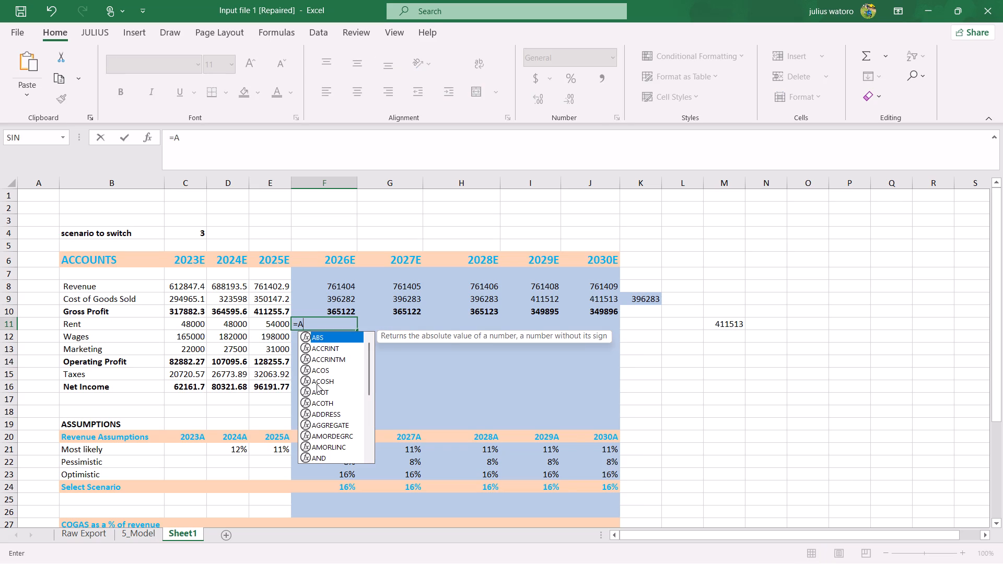
text(VERA)
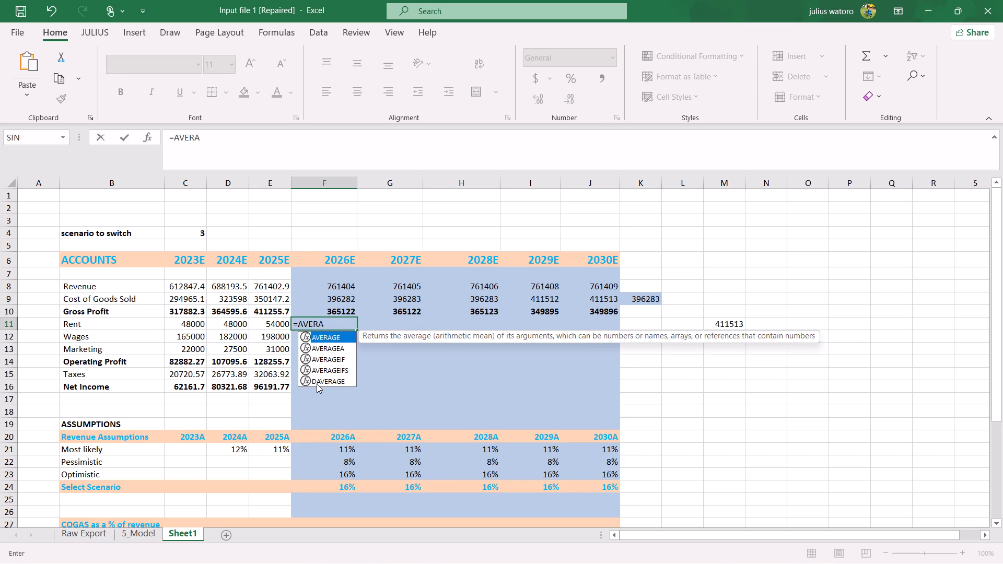
key(Tab)
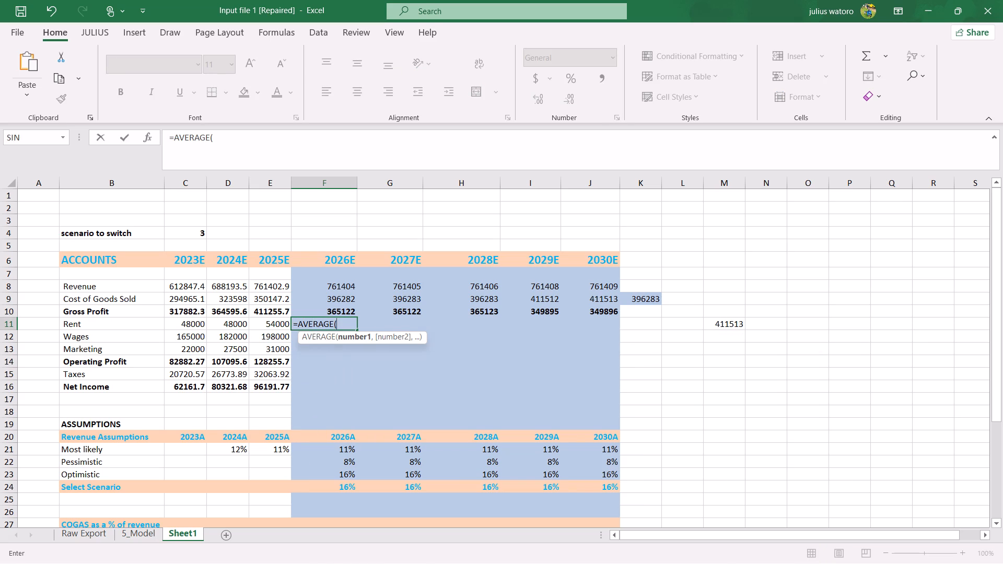
drag(186, 324, 273, 324)
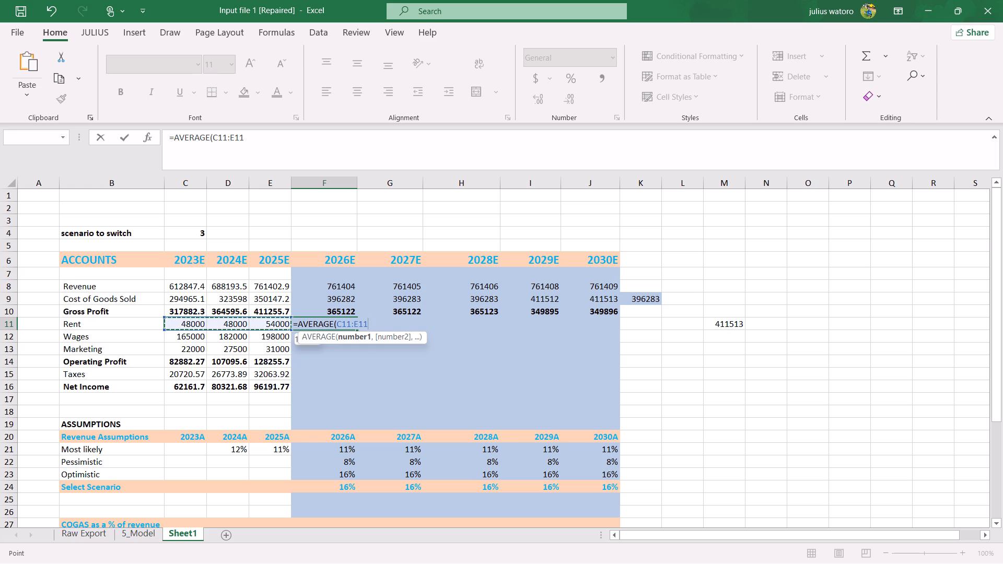
drag(273, 324, 274, 324)
key(Return)
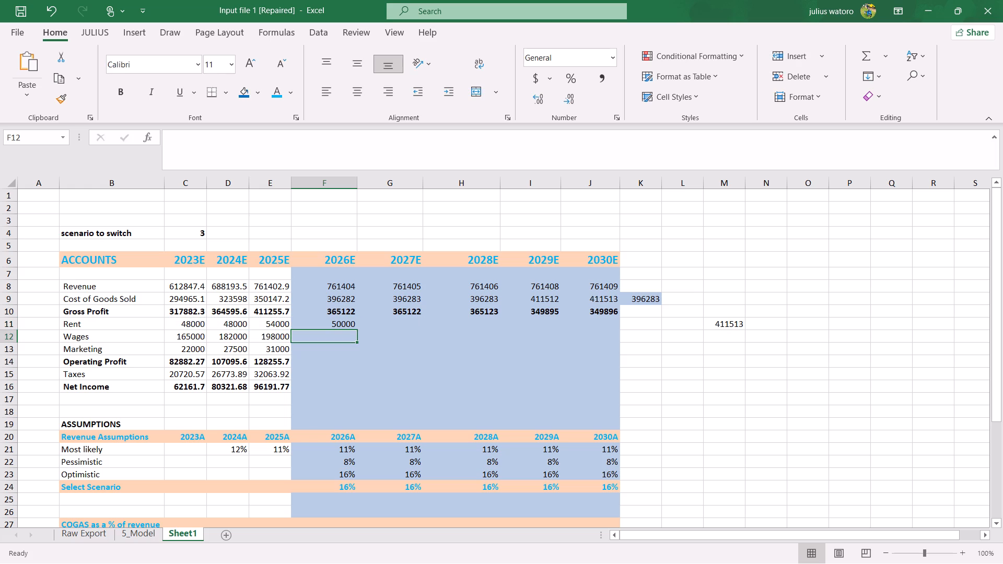
Check Rent on 5_Model, and extend the Rent average formula in F11 on Sheet1 across through J11.
click(148, 537)
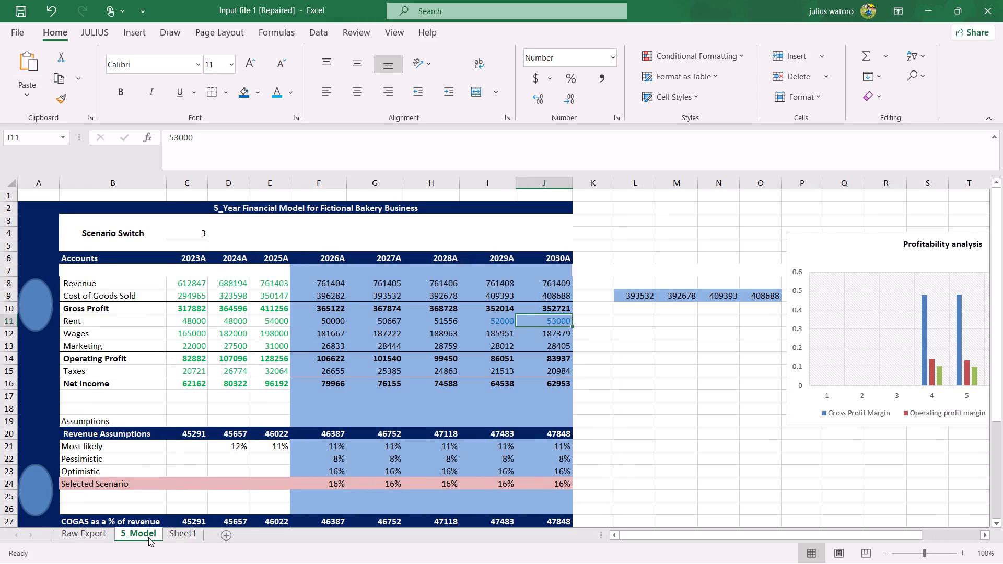
click(173, 535)
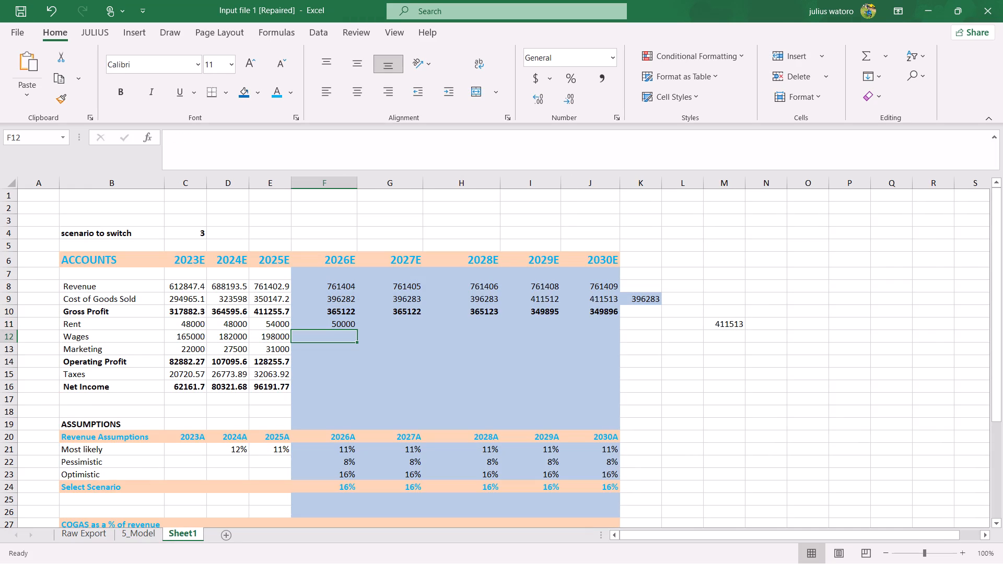
click(354, 327)
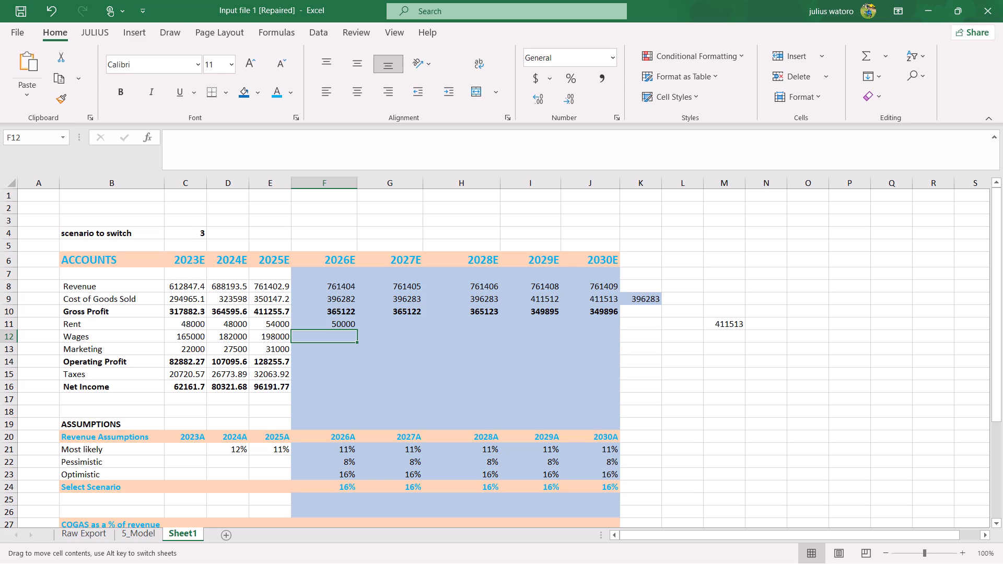
click(354, 324)
drag(357, 328, 436, 327)
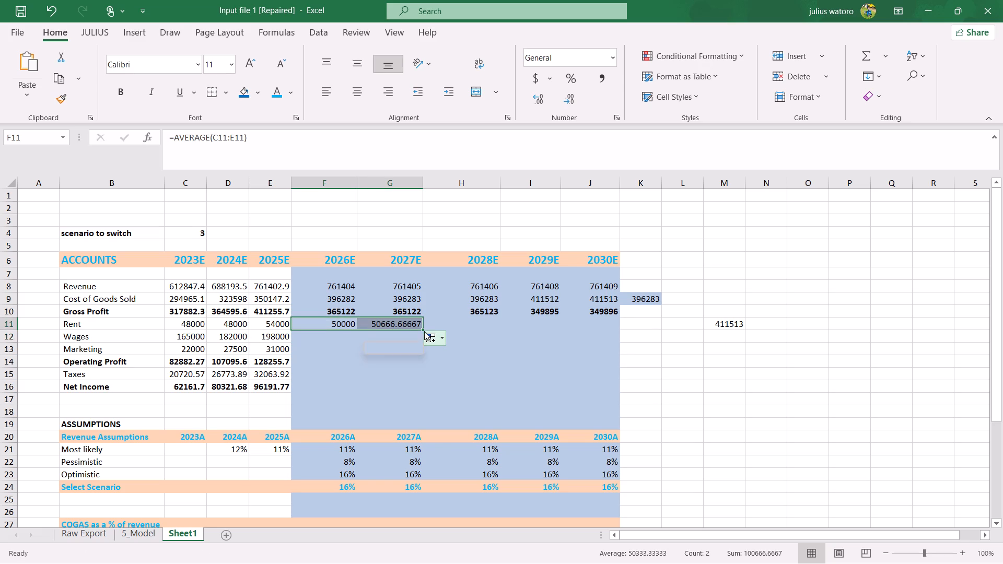
drag(423, 330, 591, 322)
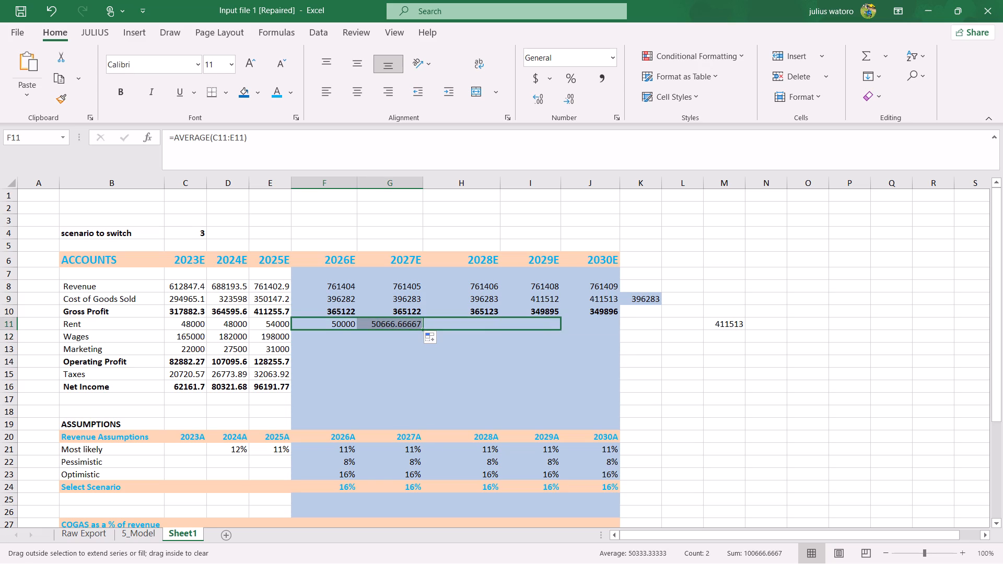
drag(591, 322, 611, 321)
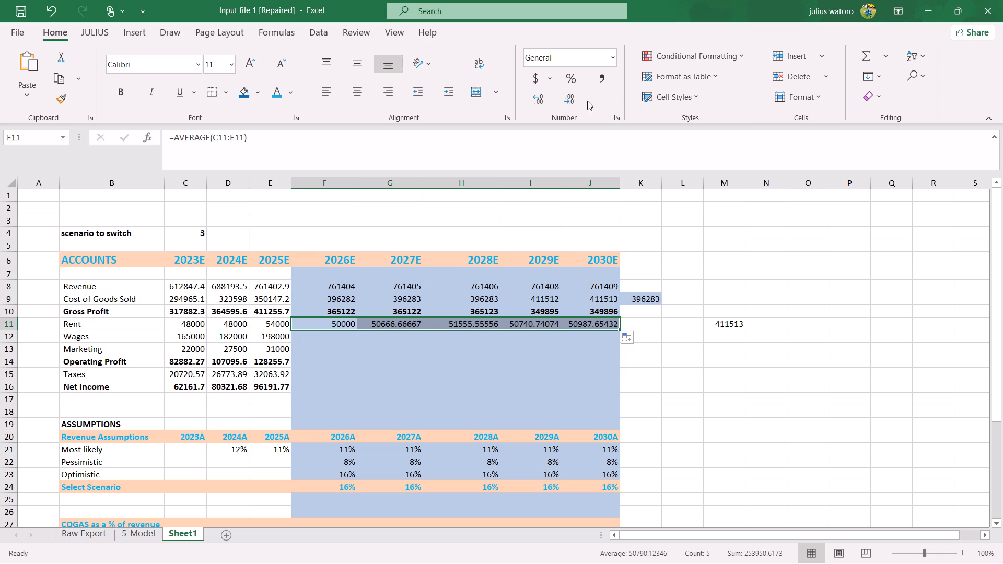
Show the 2026 to 2030 Rent forecasts in F11:J11 without decimals.
click(571, 99)
click(571, 99)
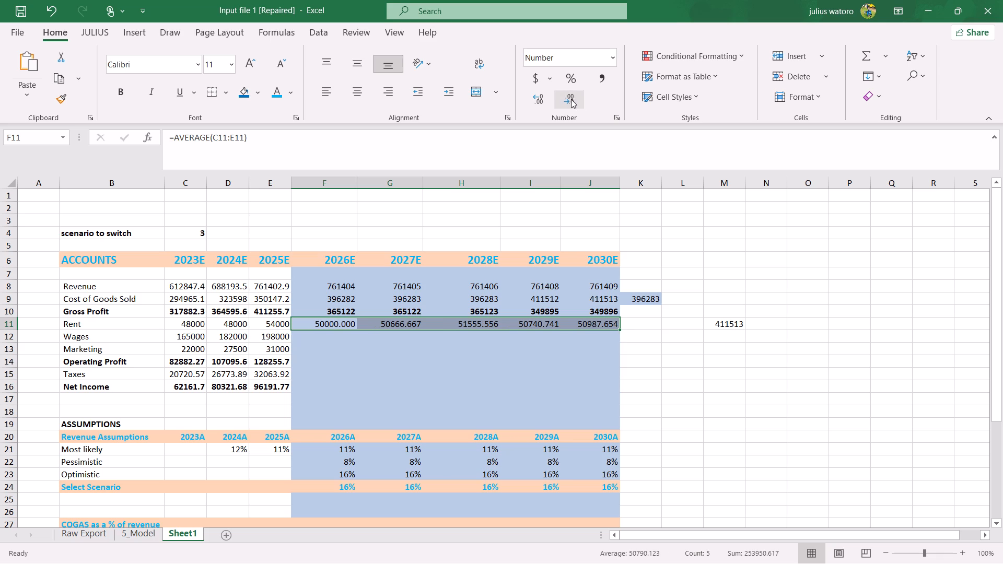
click(571, 99)
click(571, 99)
click(571, 99)
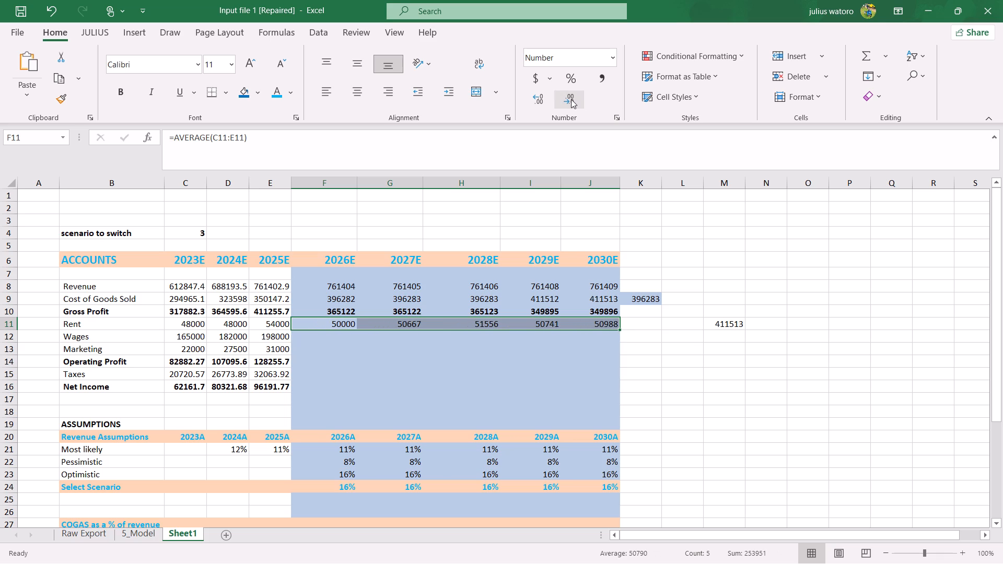
click(571, 99)
click(571, 99)
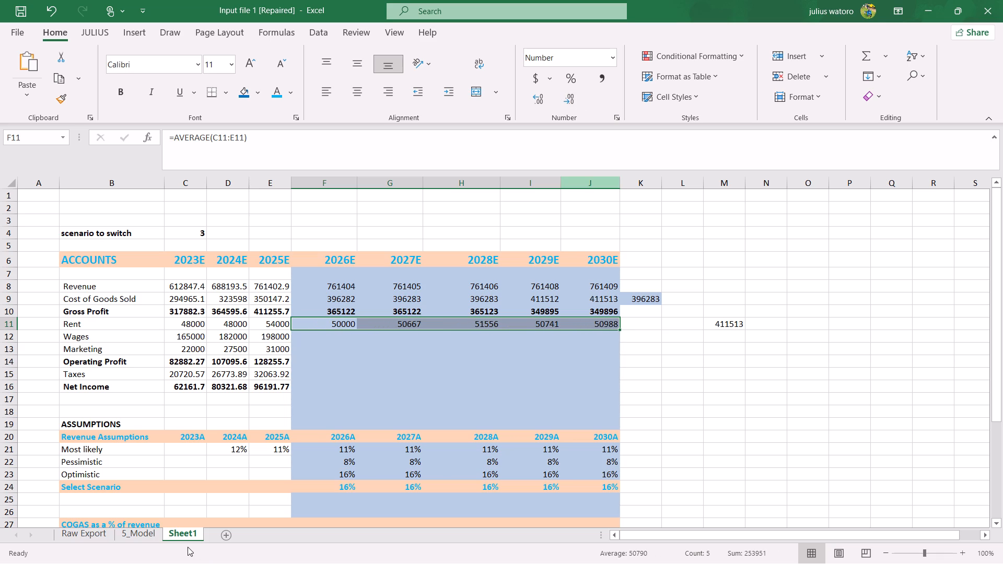
Compare the Sheet1 Rent forecasts with 5_Model, and examine the average formula in F13 on 5_Model.
click(154, 537)
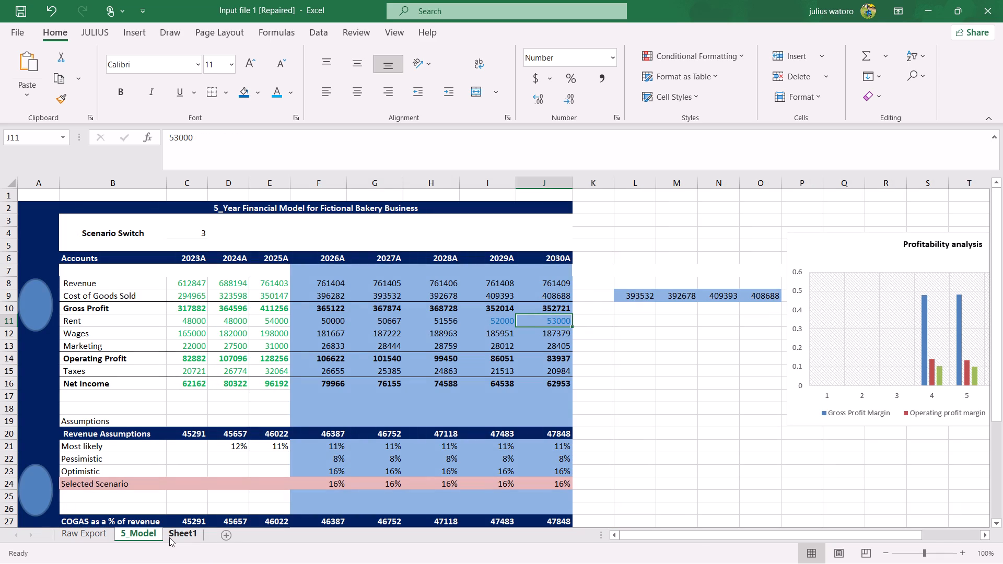
click(172, 537)
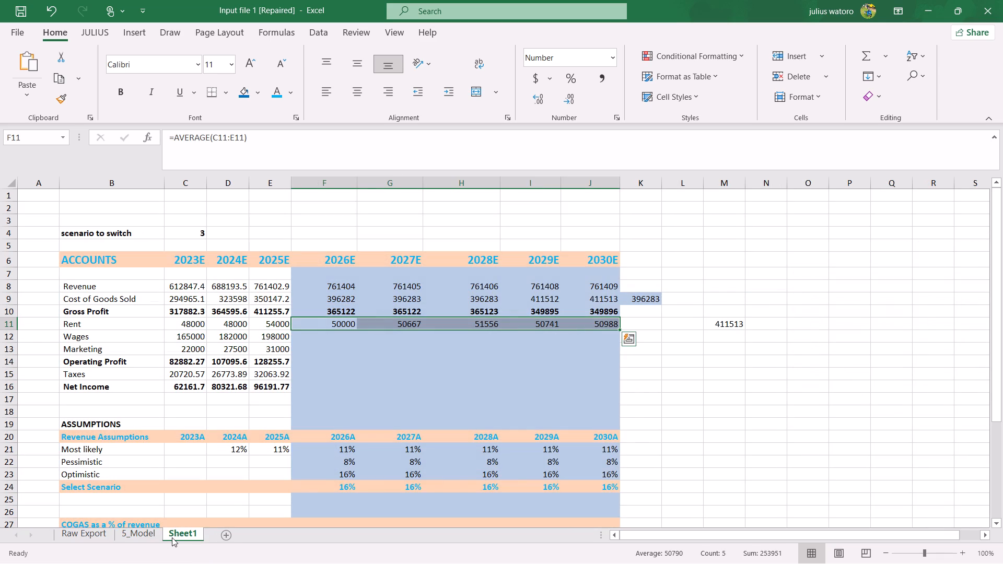
click(323, 337)
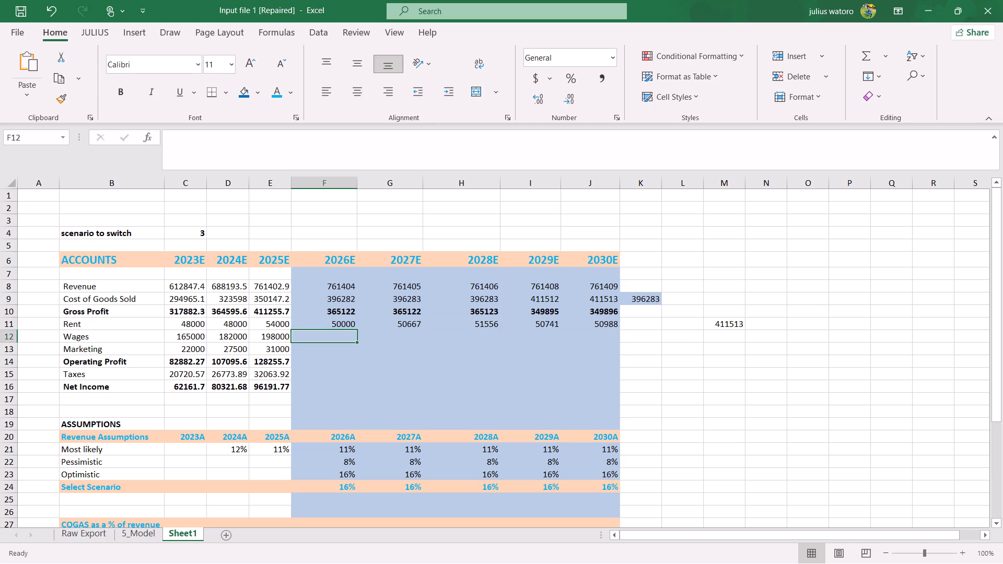
click(146, 538)
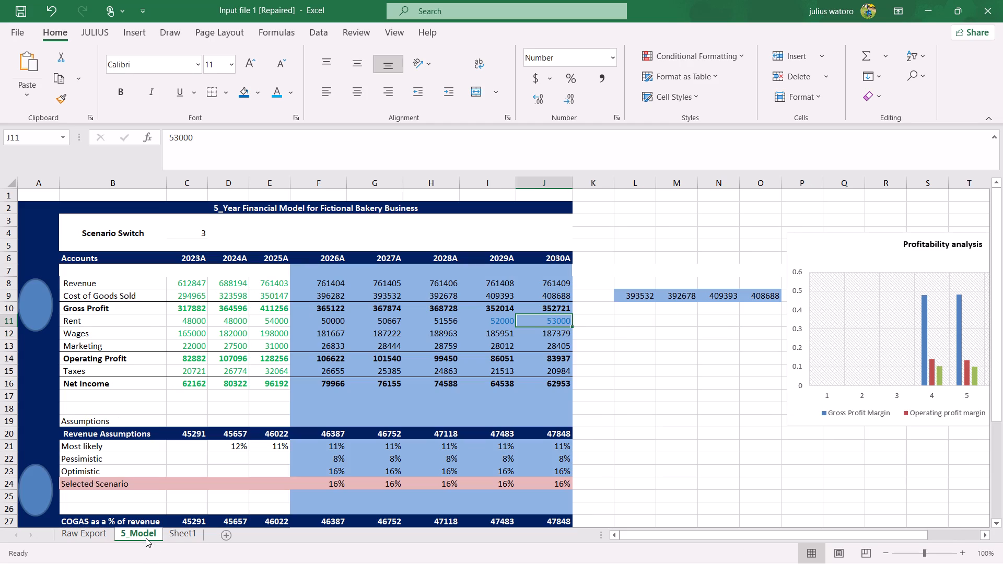
click(330, 339)
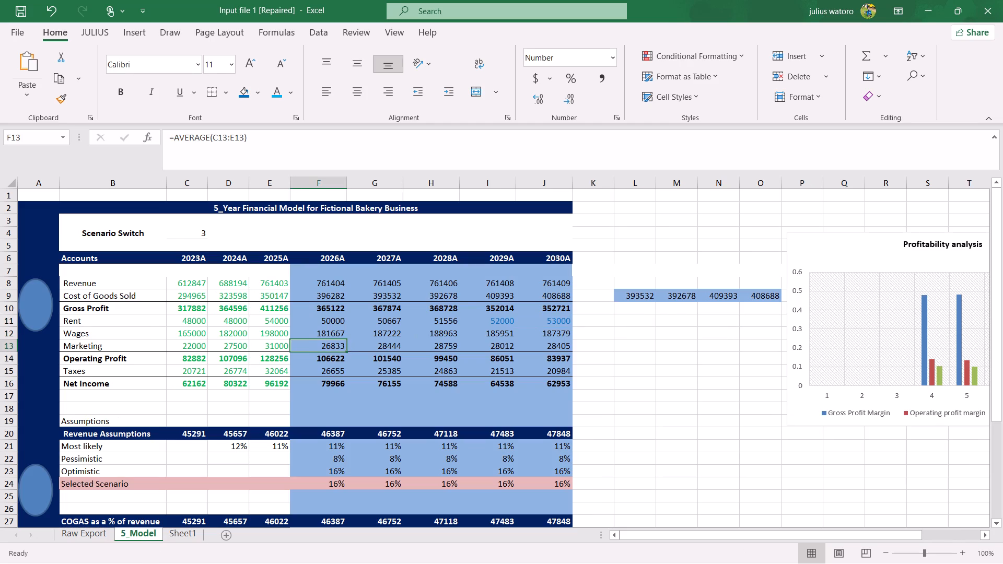
click(330, 338)
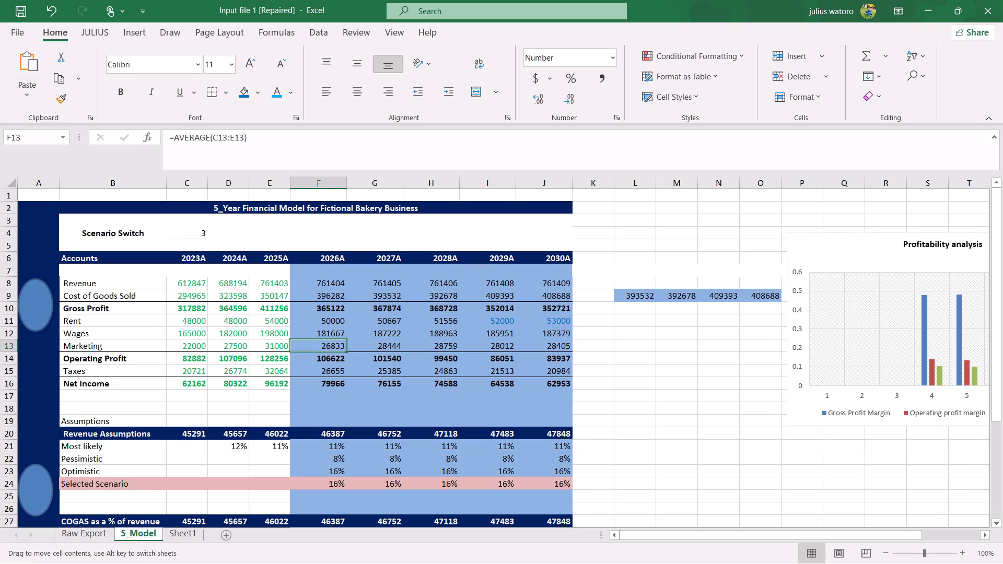
Enter the 2026 Wages forecast formula =AVERAGE(C12:F12) in F12 on Sheet1.
click(189, 533)
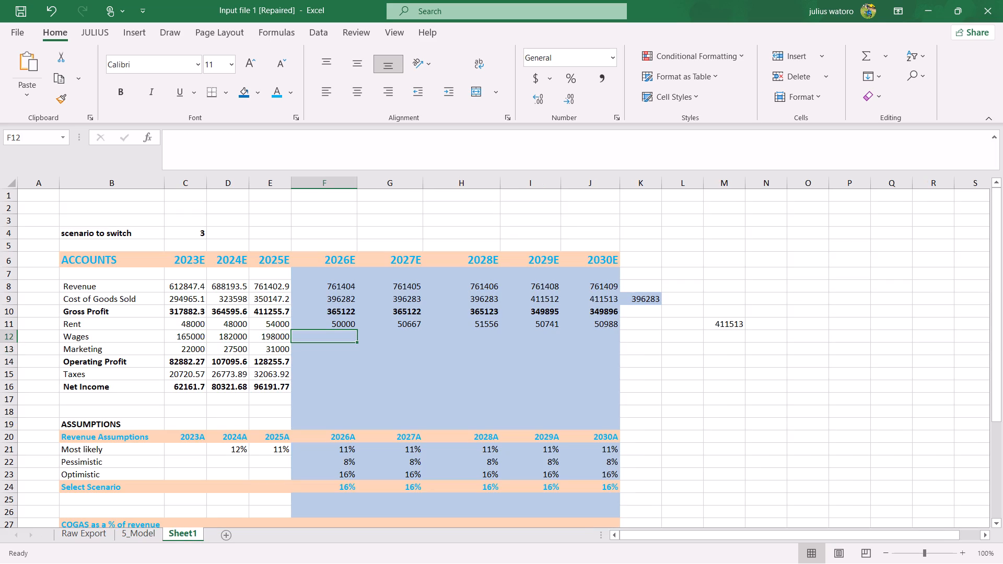
key(equal)
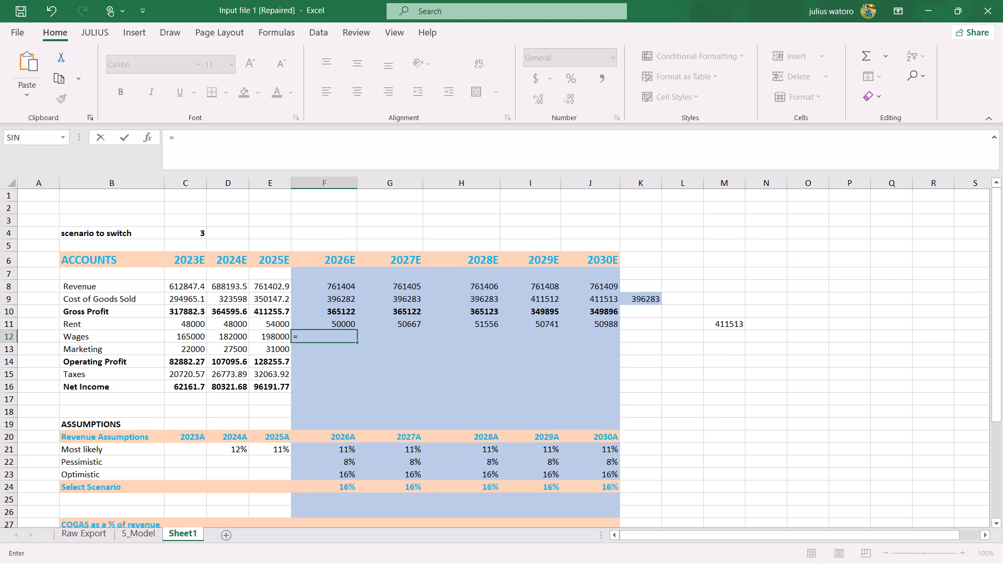
key(a)
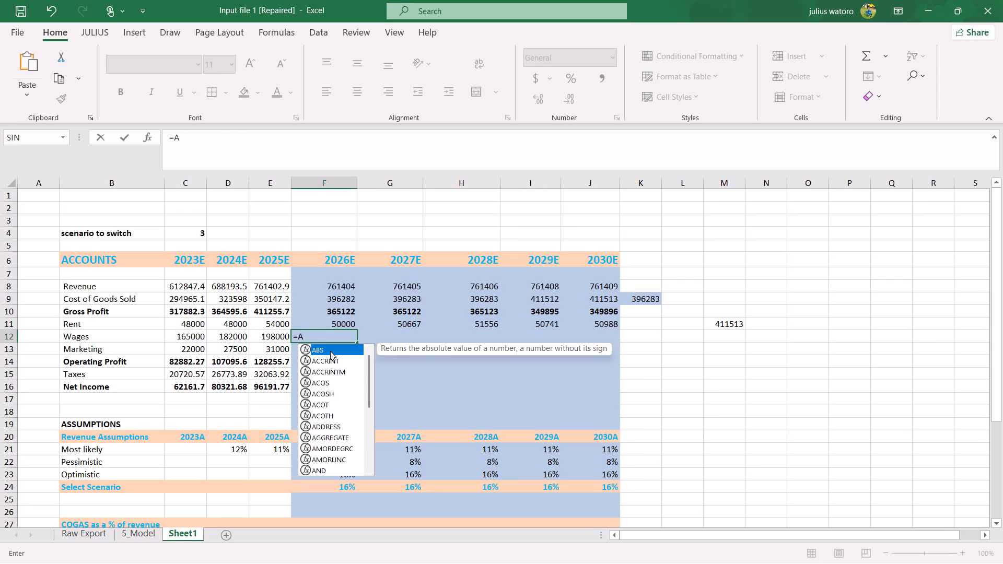
key(v)
text(ER)
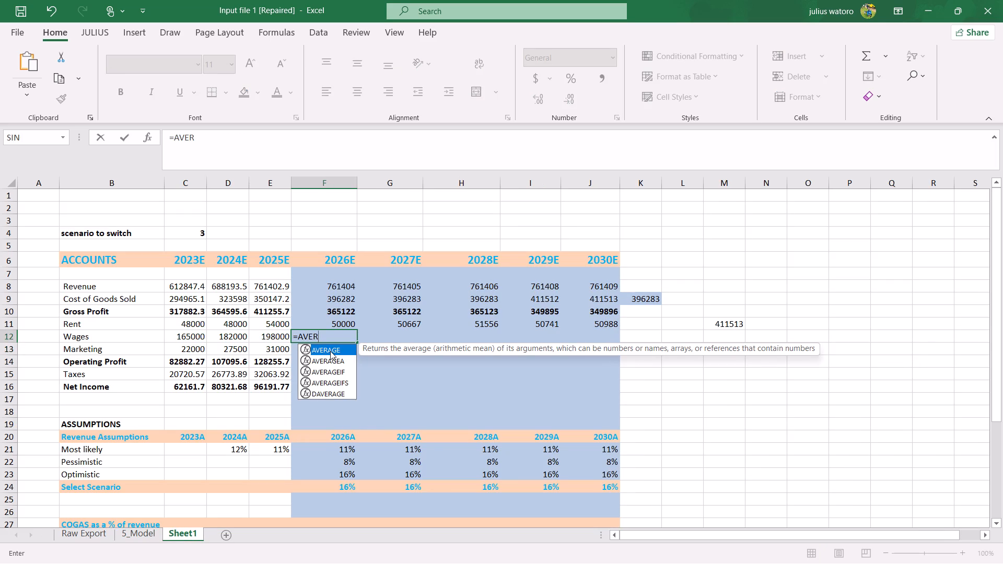
key(Tab)
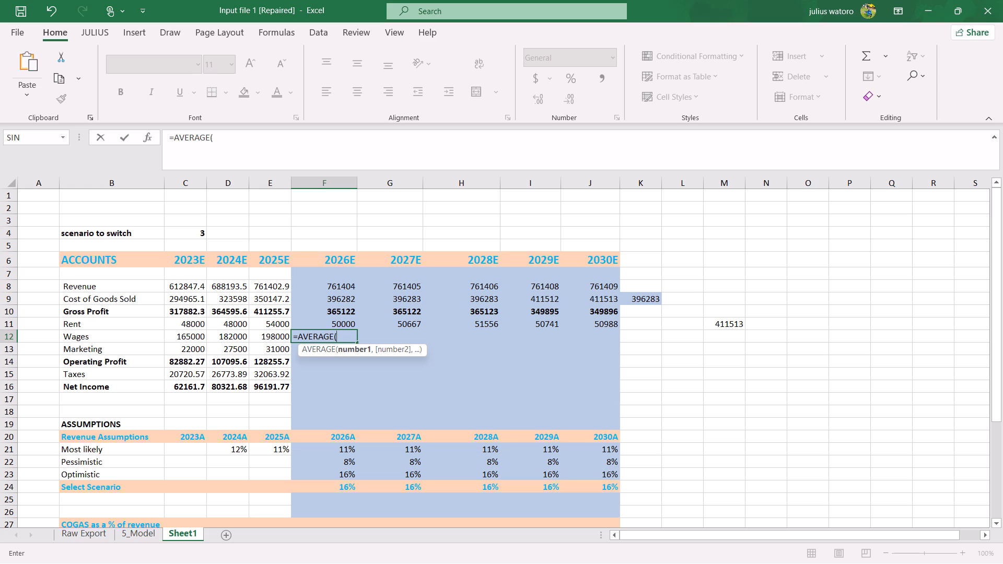
drag(190, 335, 291, 337)
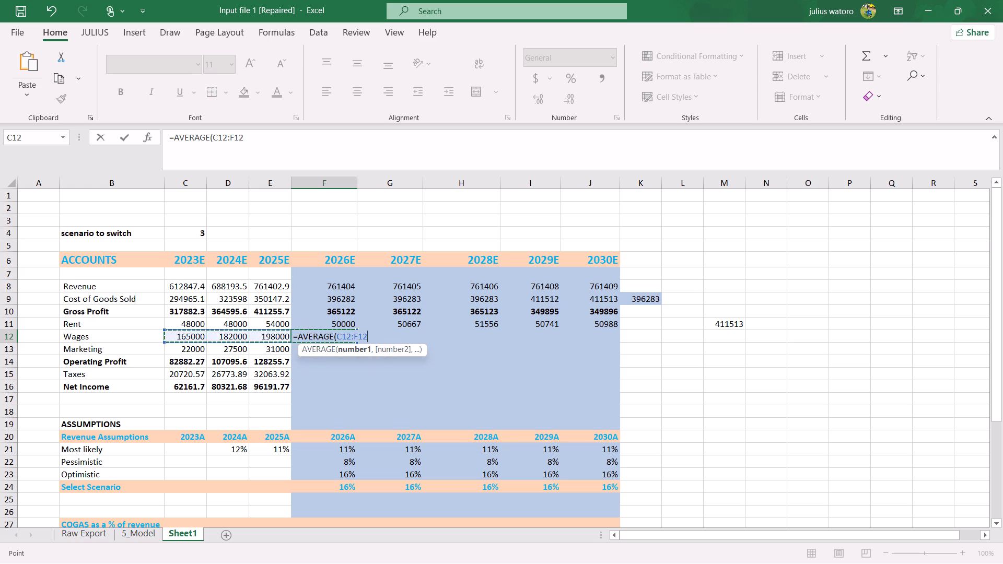
key(Return)
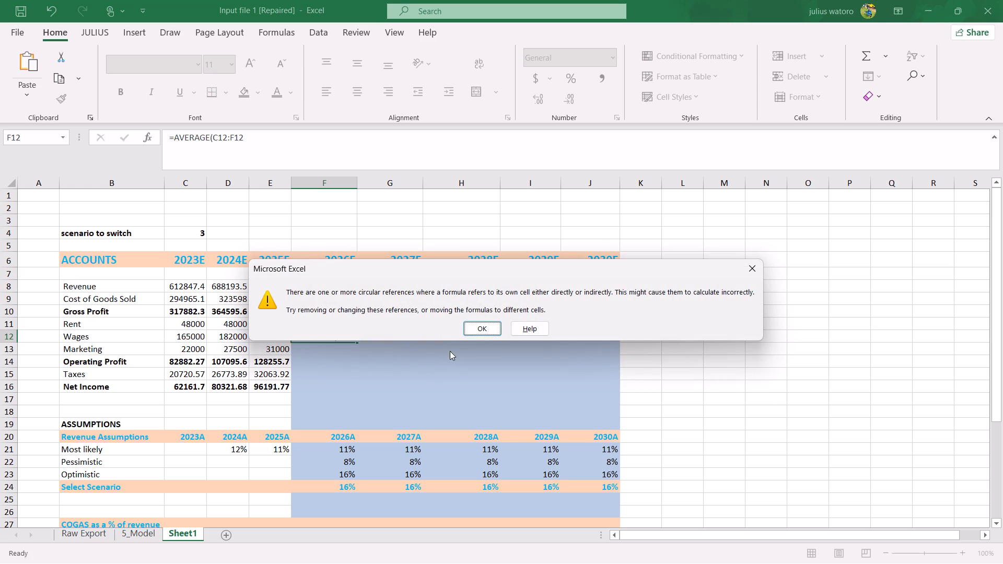
click(491, 330)
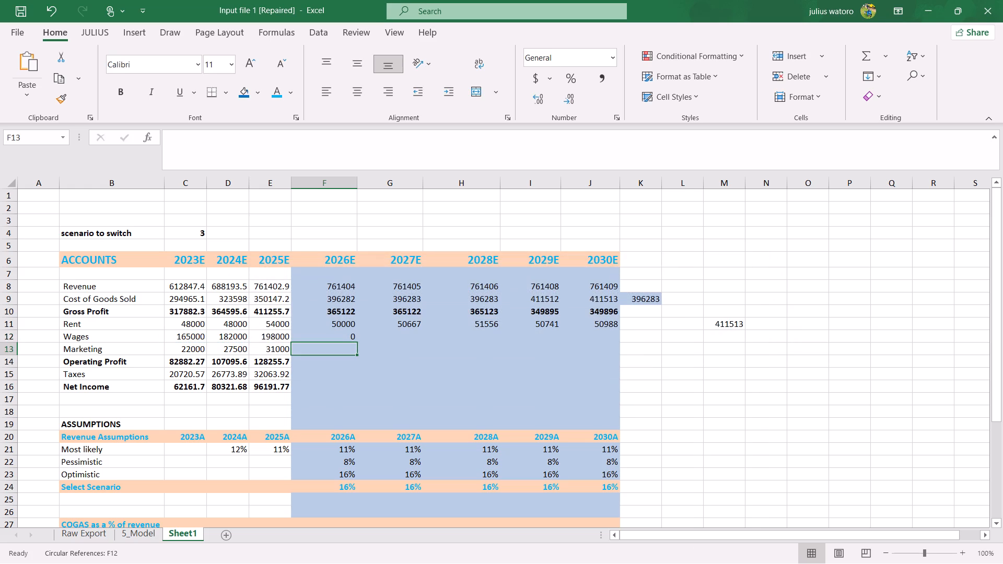
Correct the Wages formula in F12 to =AVERAGE(C12:E12).
click(343, 335)
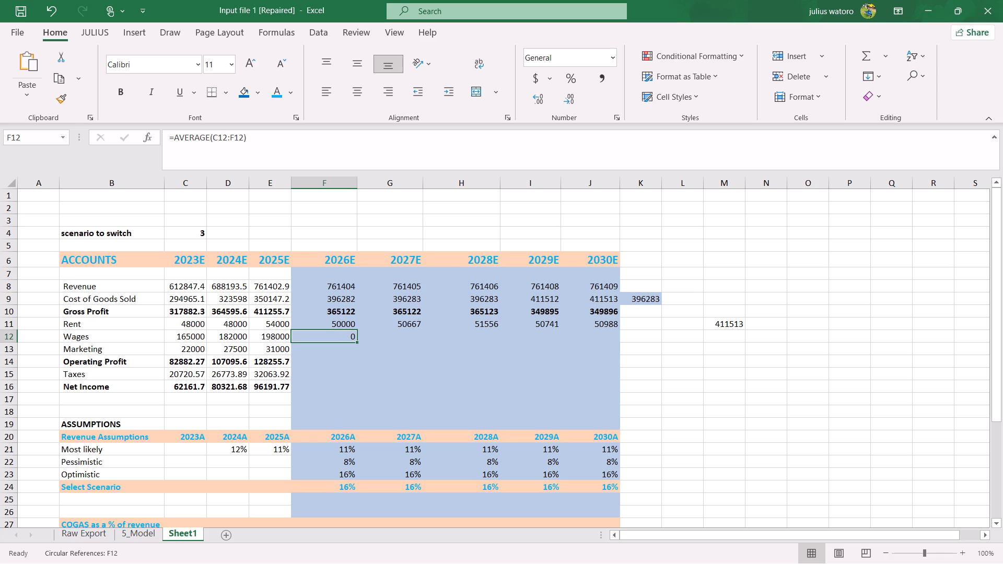
click(236, 139)
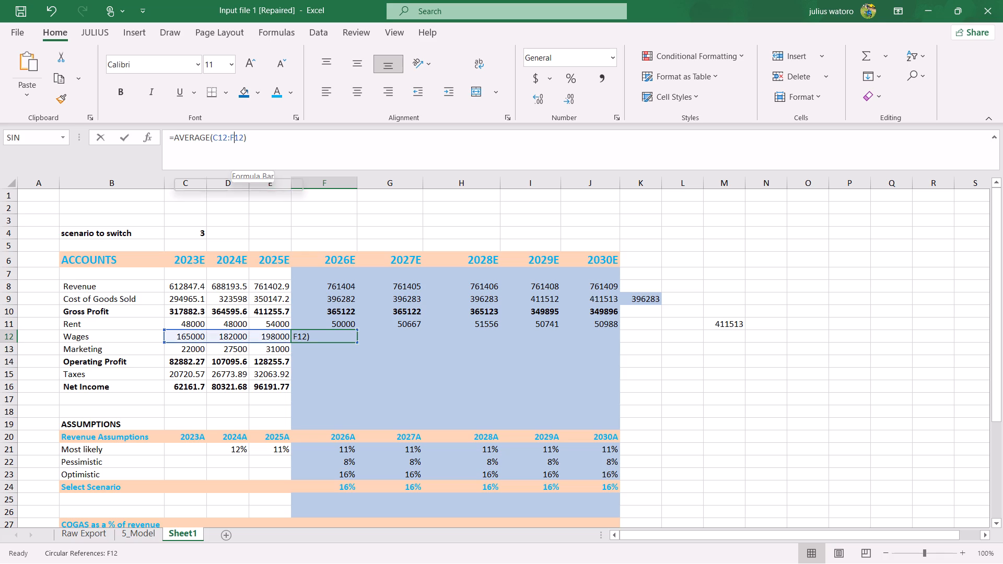
key(BackSpace)
key(e)
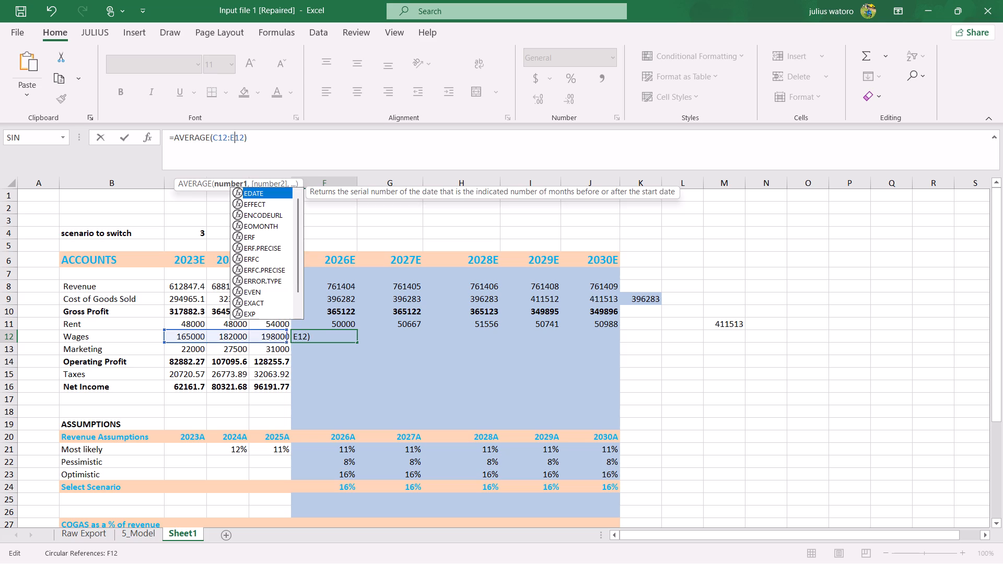
key(Return)
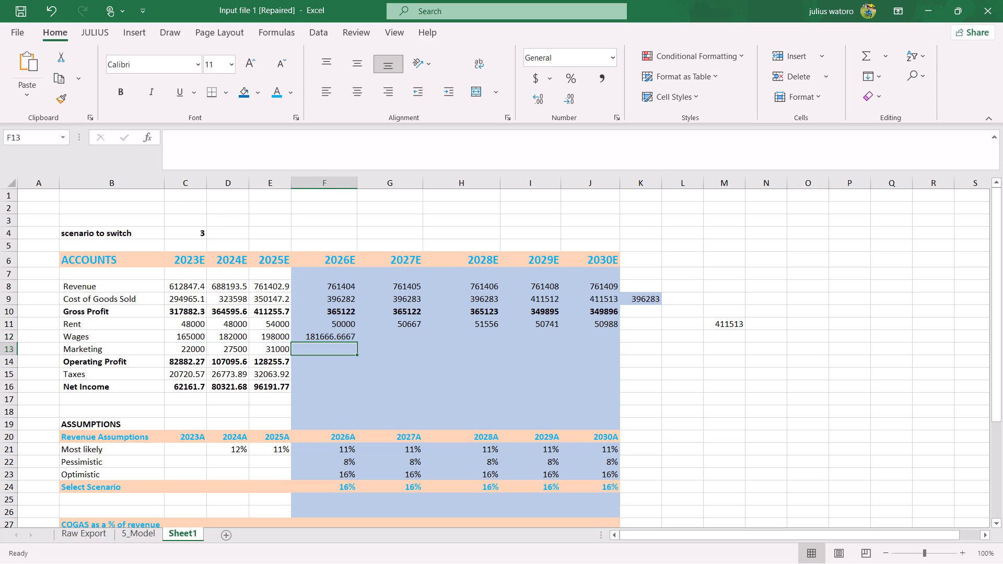
Extend the Wages average formula in F12 across through J12.
drag(335, 336, 343, 334)
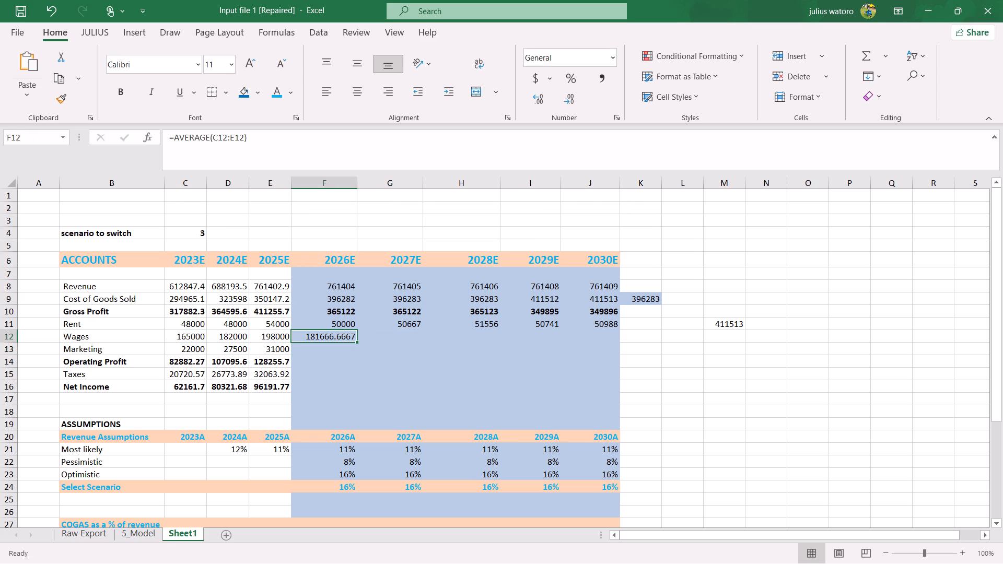
drag(355, 342, 600, 344)
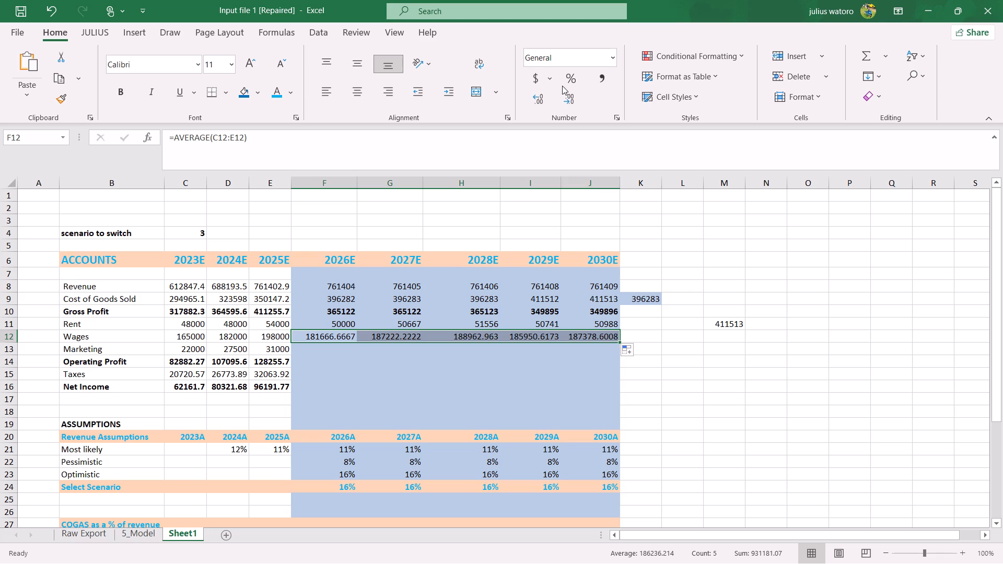
Format the Wages forecasts in F12:J12 to show no decimal places.
click(561, 96)
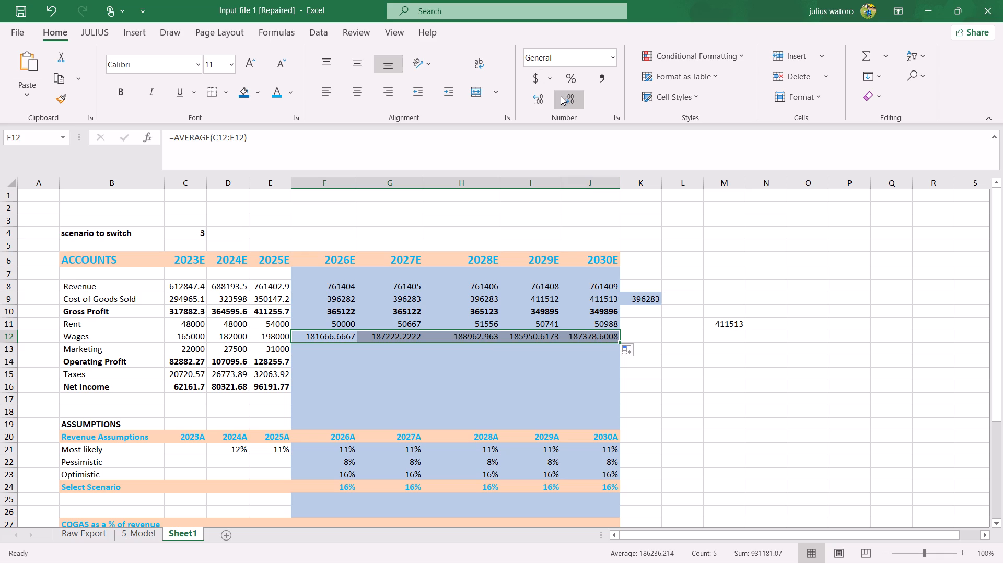
triple_click(561, 96)
click(561, 96)
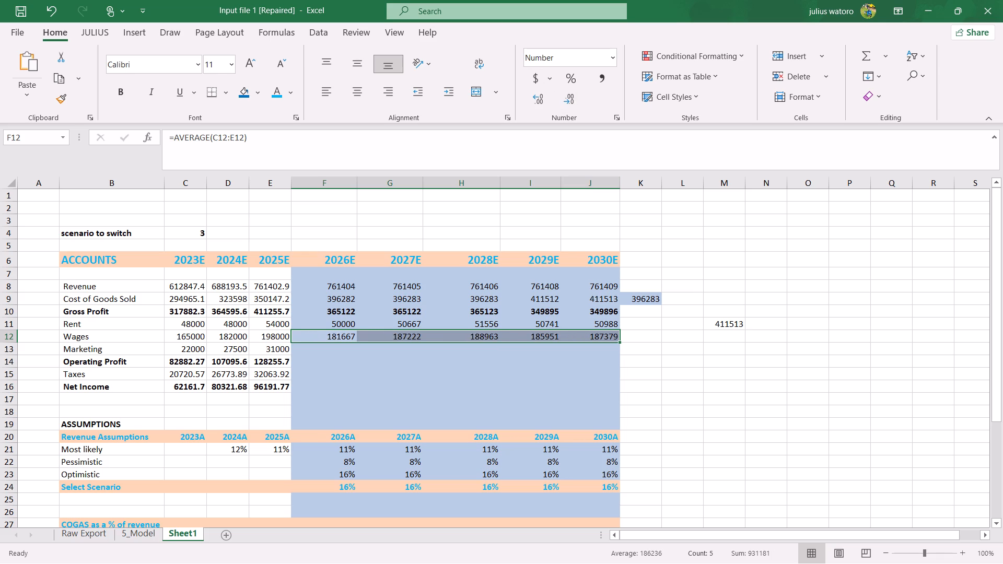
Enter the 2026 Marketing forecast formula =AVERAGE(C13:E13) in F13 on Sheet1.
click(322, 351)
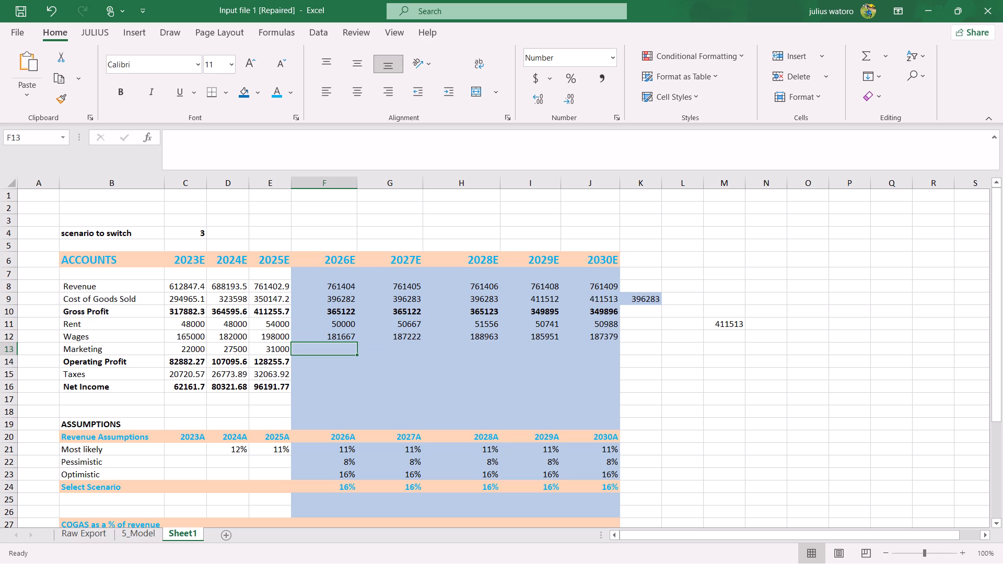
key(equal)
key(a)
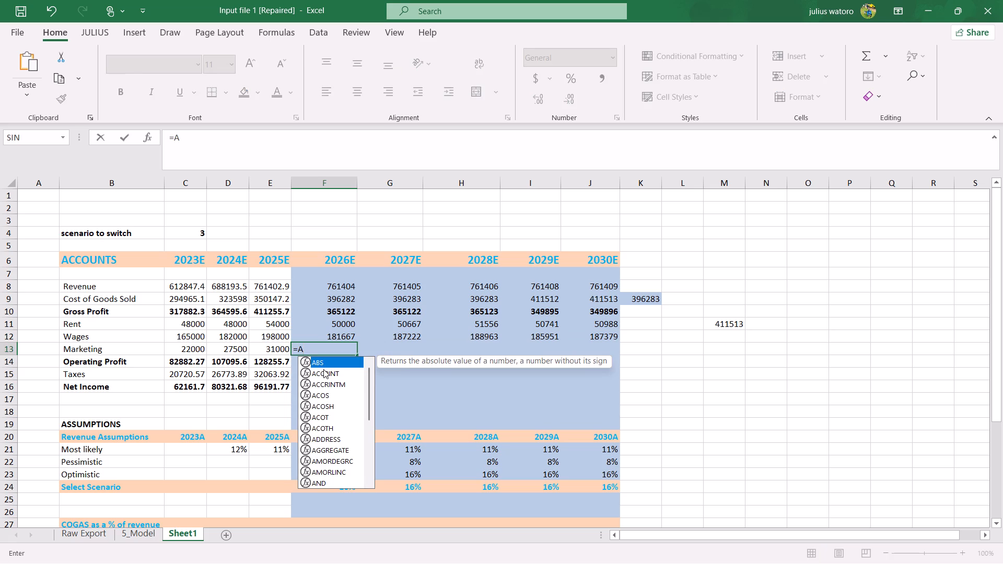
text(VR)
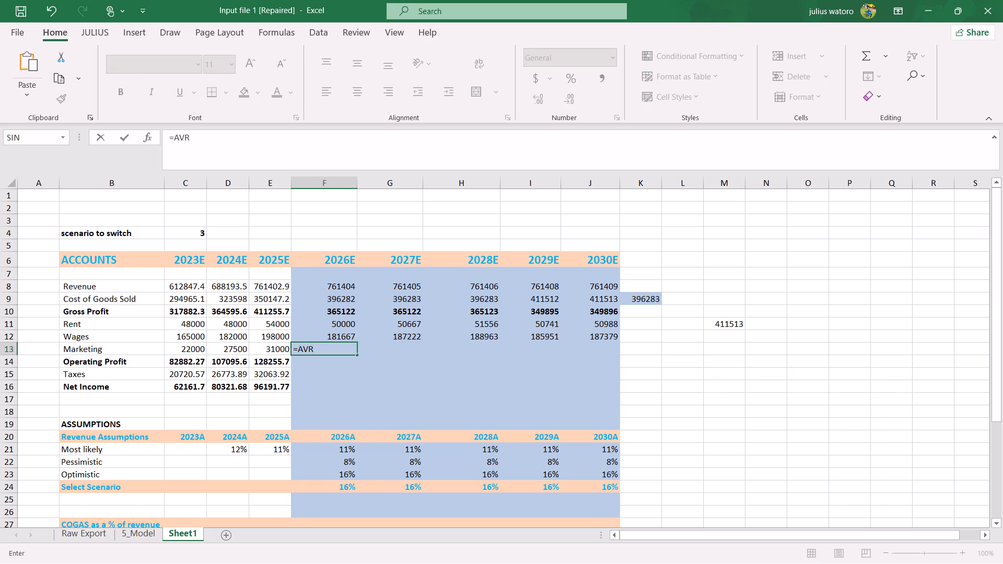
key(BackSpace)
text(ER)
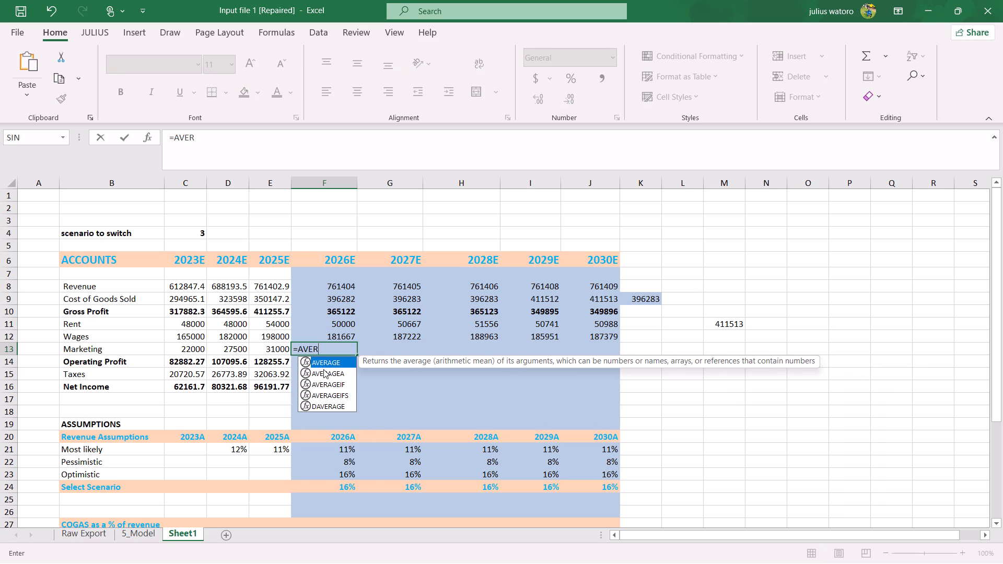
key(Tab)
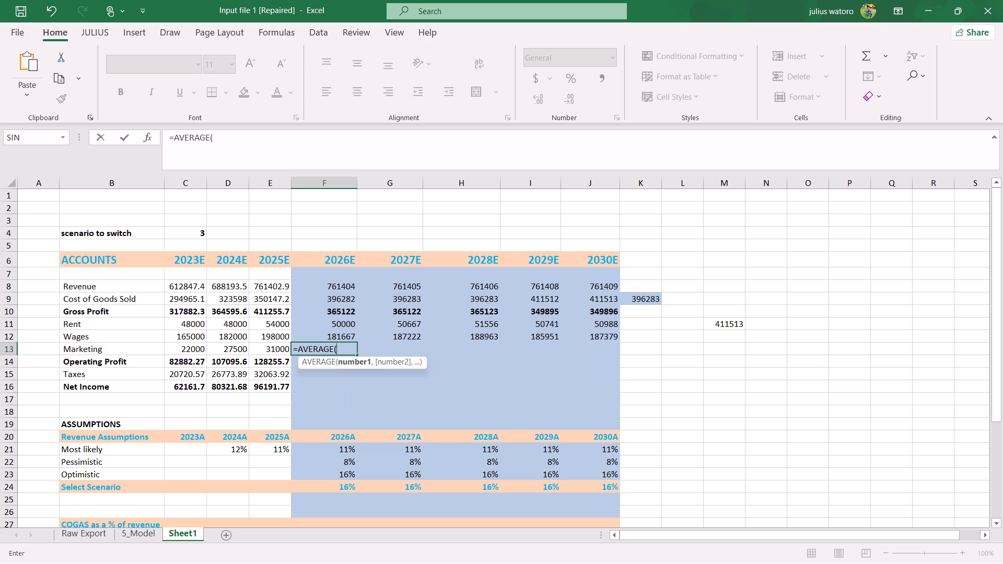
drag(194, 349, 287, 351)
key(Return)
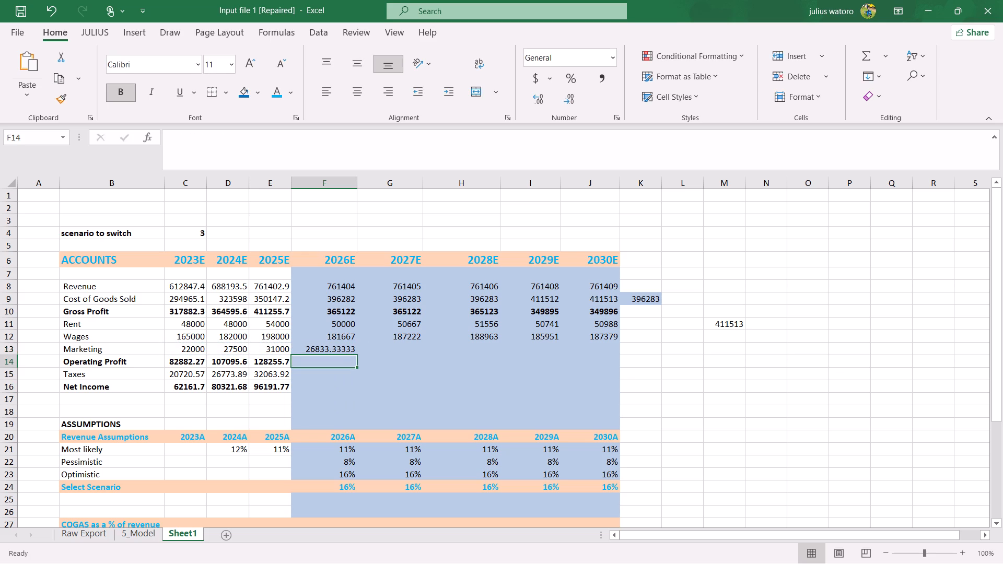
Extend the Marketing average formula in F13 across through J13.
drag(334, 347, 351, 350)
click(351, 350)
click(347, 348)
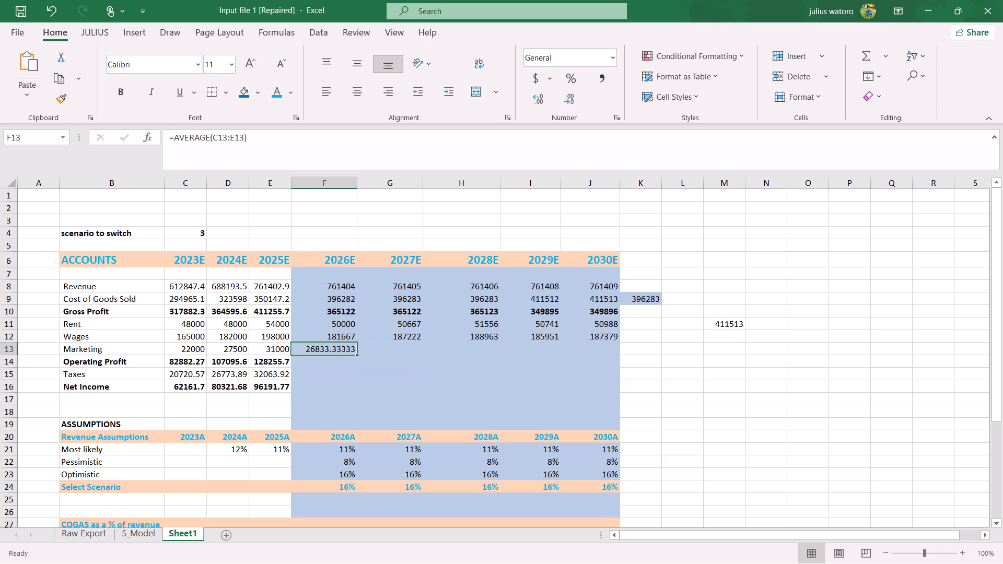
drag(357, 355, 517, 360)
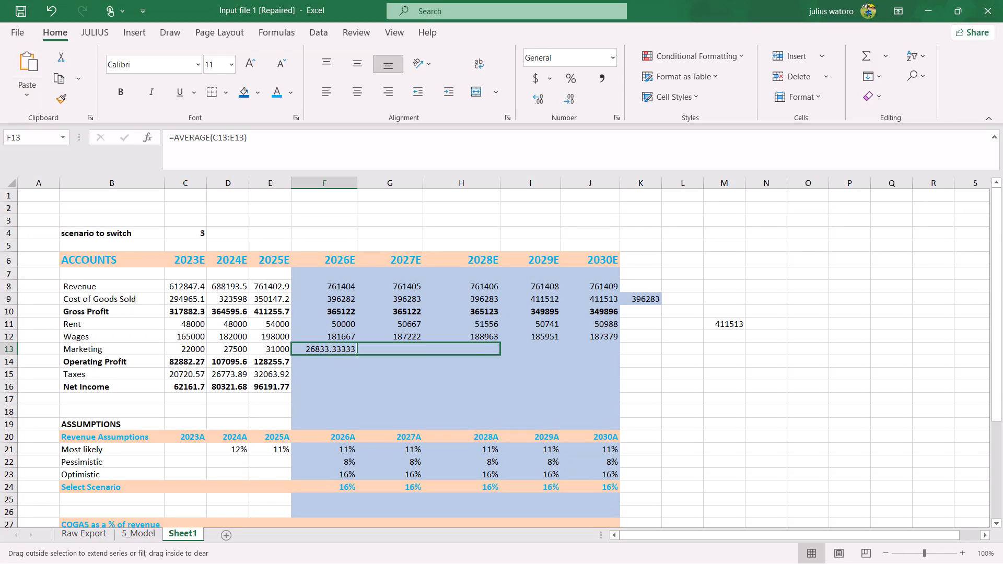
drag(517, 360, 627, 358)
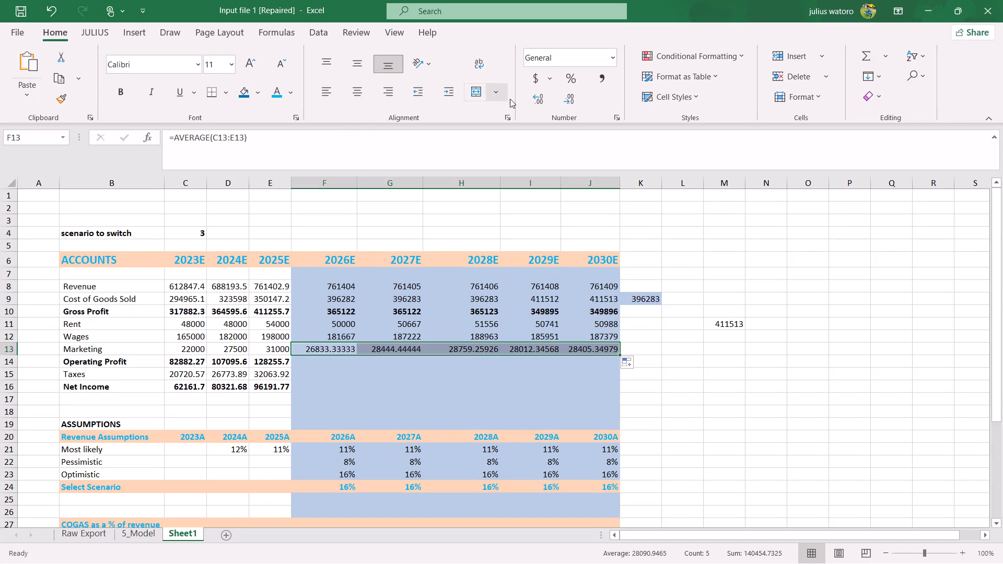
Format the Marketing forecasts in F13:J13 to show no decimal places.
click(562, 99)
triple_click(562, 99)
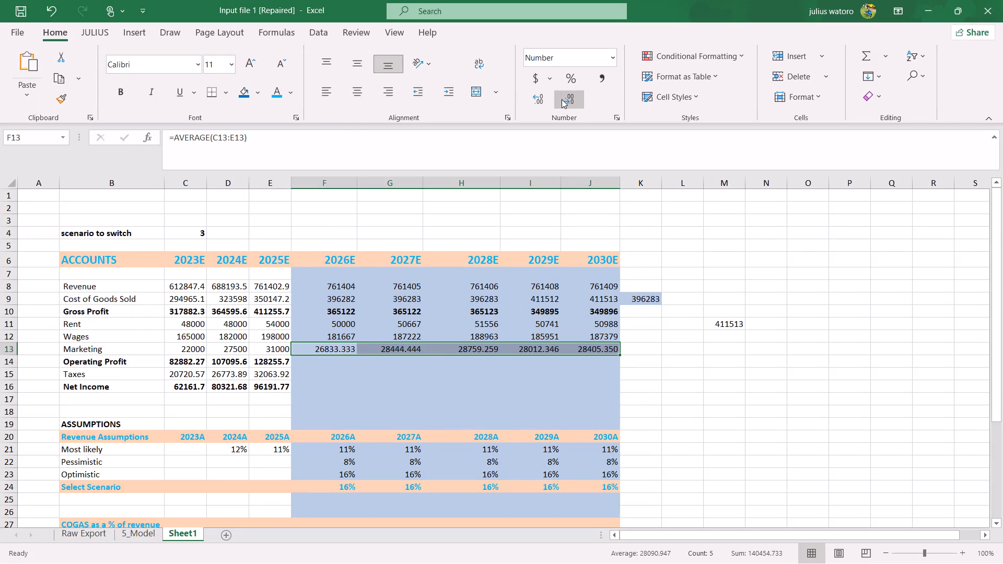
click(562, 99)
click(562, 99)
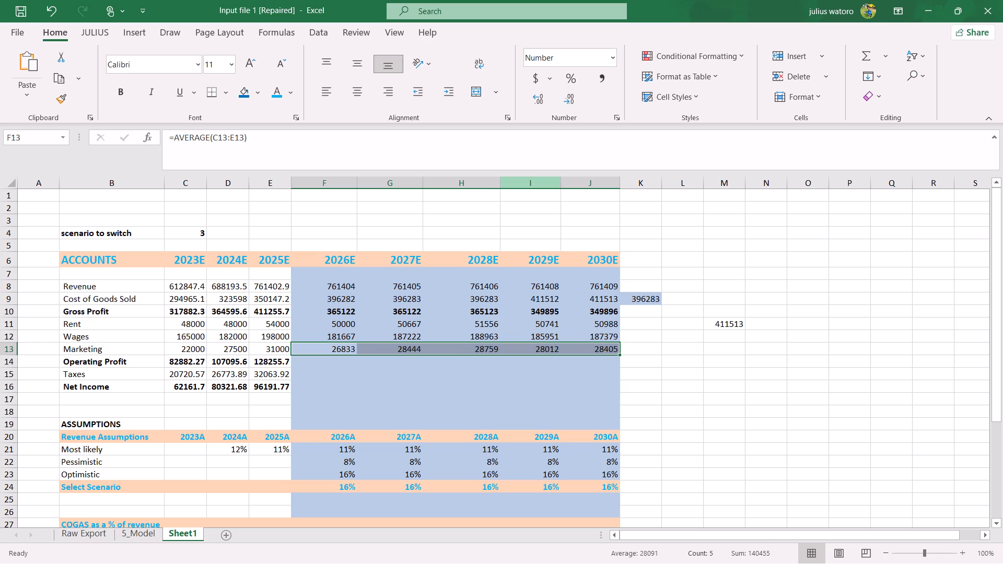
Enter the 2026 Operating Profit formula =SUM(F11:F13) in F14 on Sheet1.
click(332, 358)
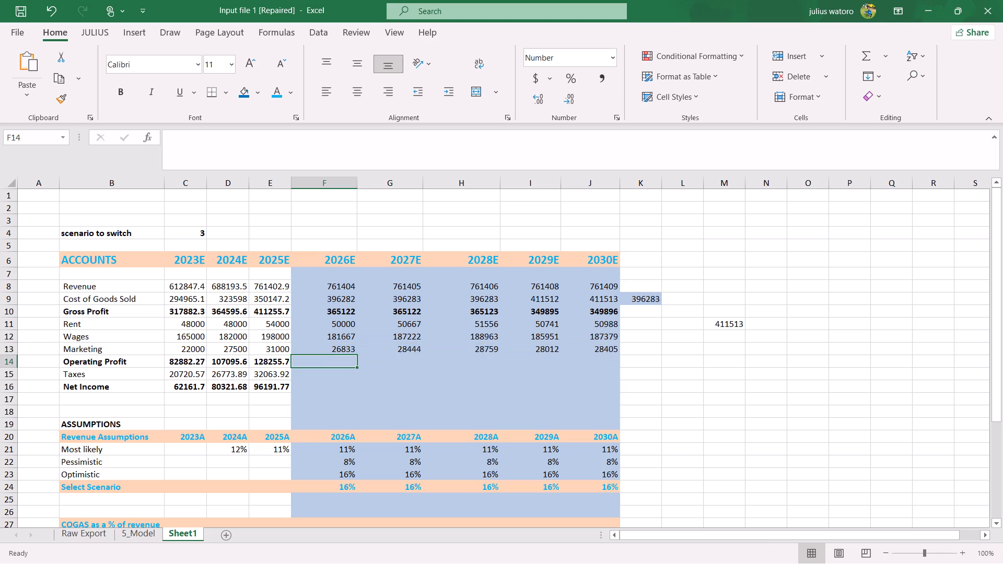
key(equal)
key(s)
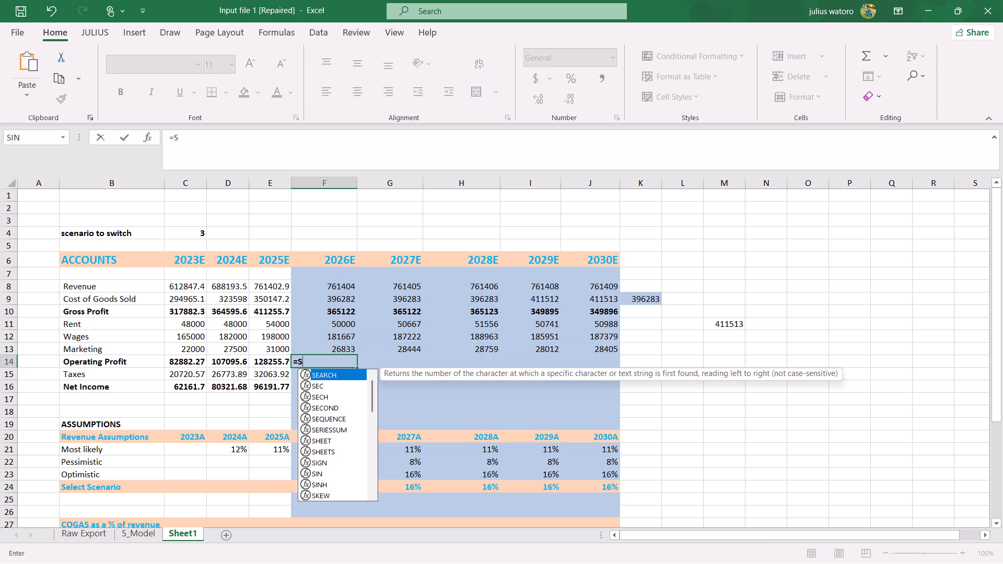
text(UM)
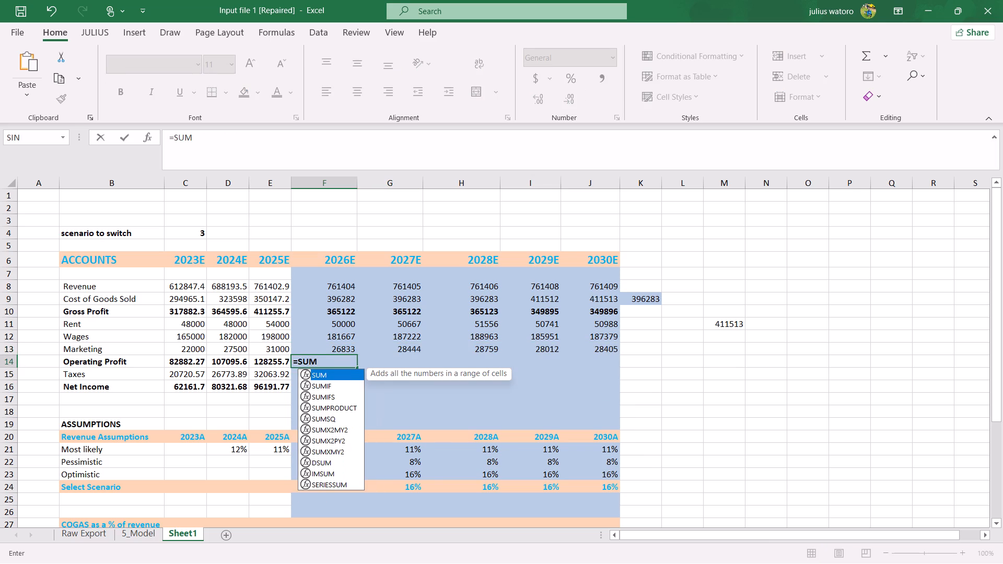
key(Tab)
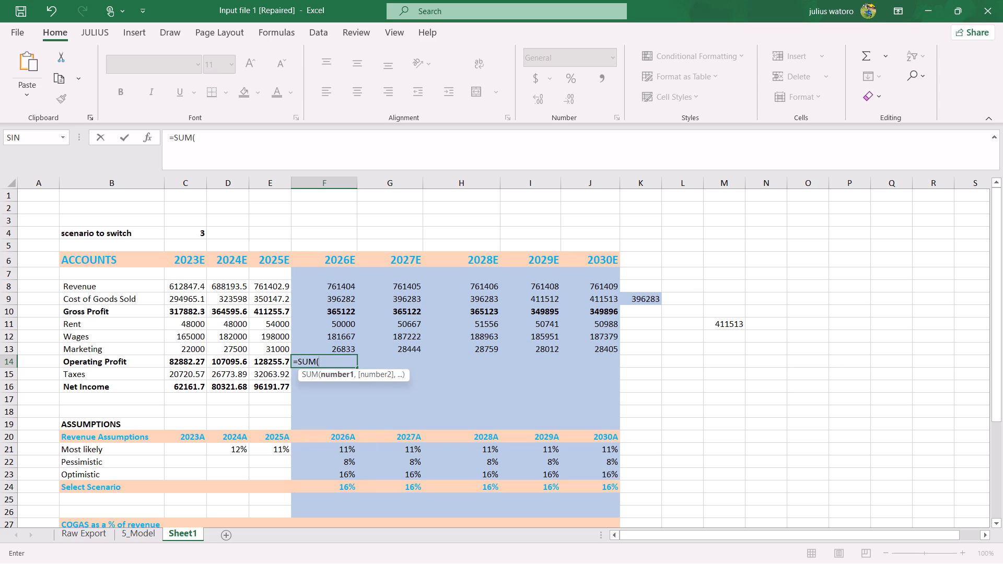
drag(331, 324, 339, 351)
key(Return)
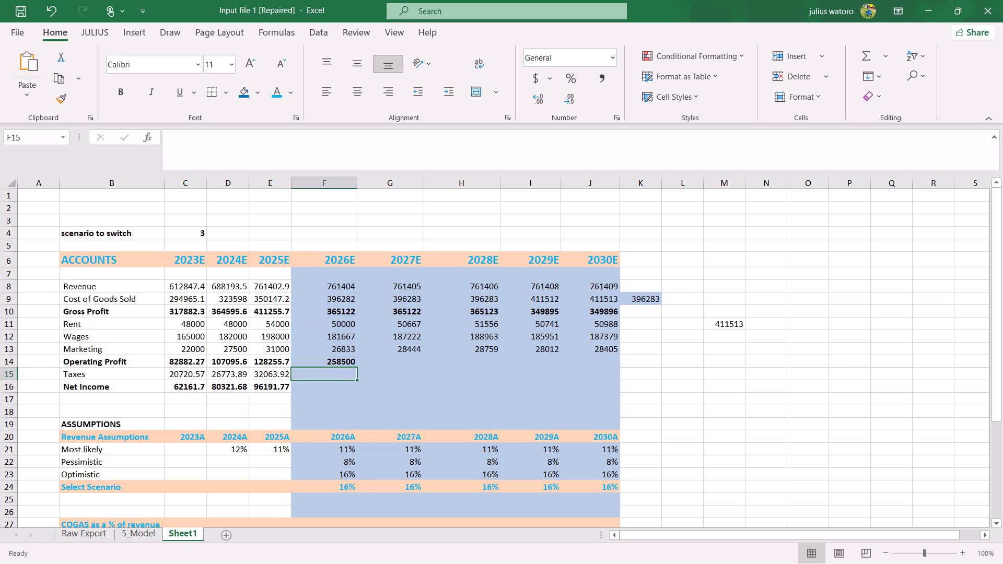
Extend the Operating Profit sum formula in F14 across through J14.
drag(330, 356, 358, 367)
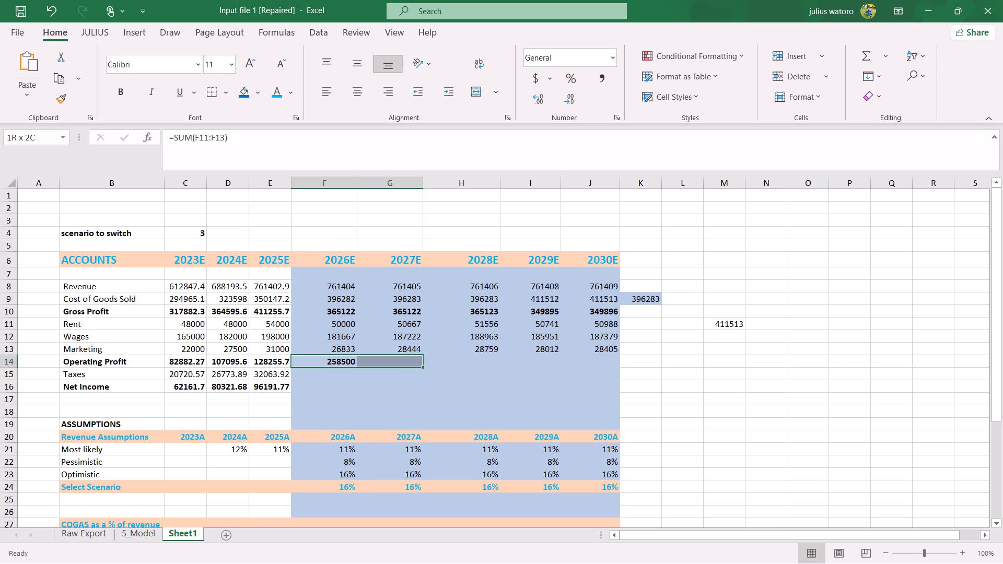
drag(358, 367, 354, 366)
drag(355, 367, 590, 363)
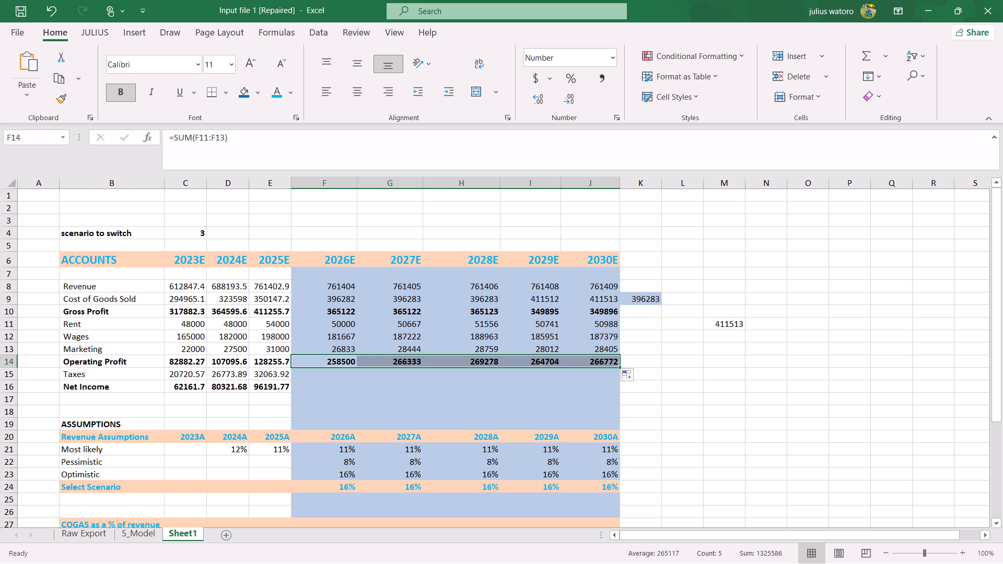
Examine the 2026 Operating Profit formula in F14 on 5_Model.
double_click(146, 540)
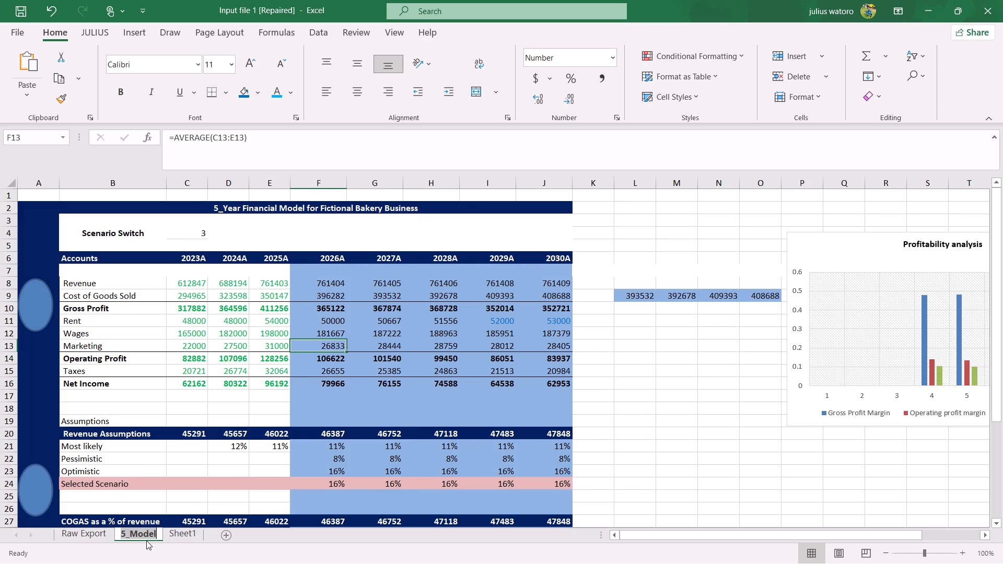
click(333, 360)
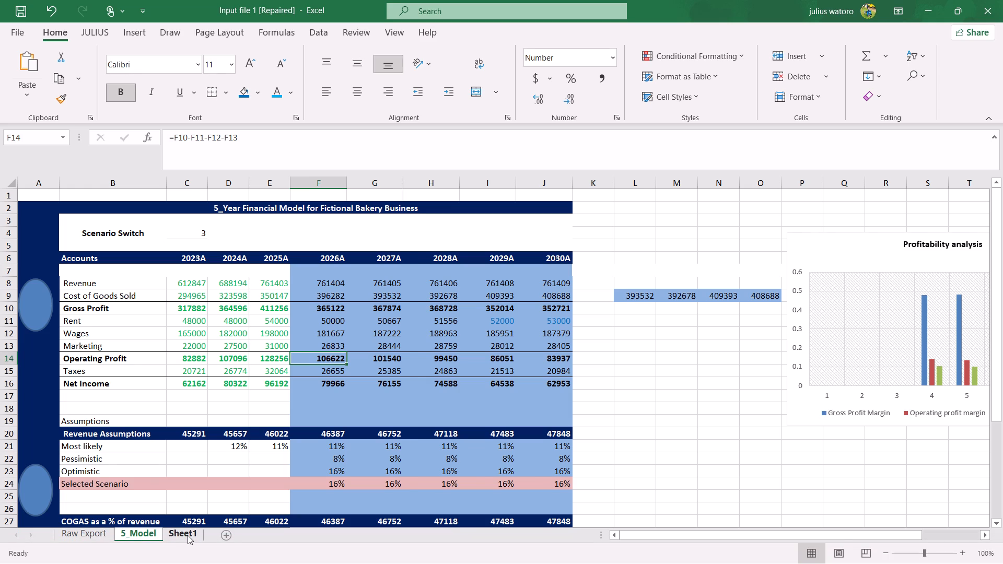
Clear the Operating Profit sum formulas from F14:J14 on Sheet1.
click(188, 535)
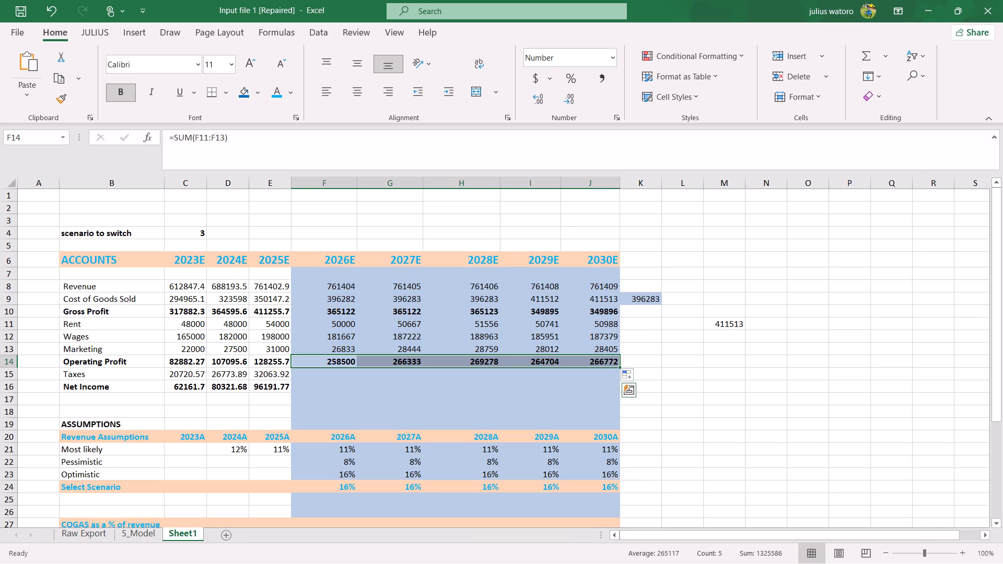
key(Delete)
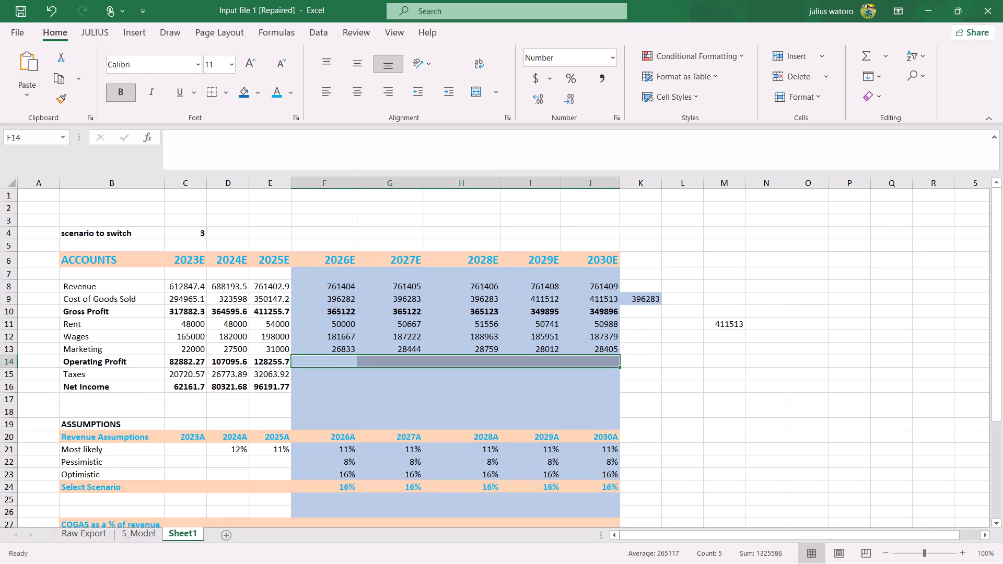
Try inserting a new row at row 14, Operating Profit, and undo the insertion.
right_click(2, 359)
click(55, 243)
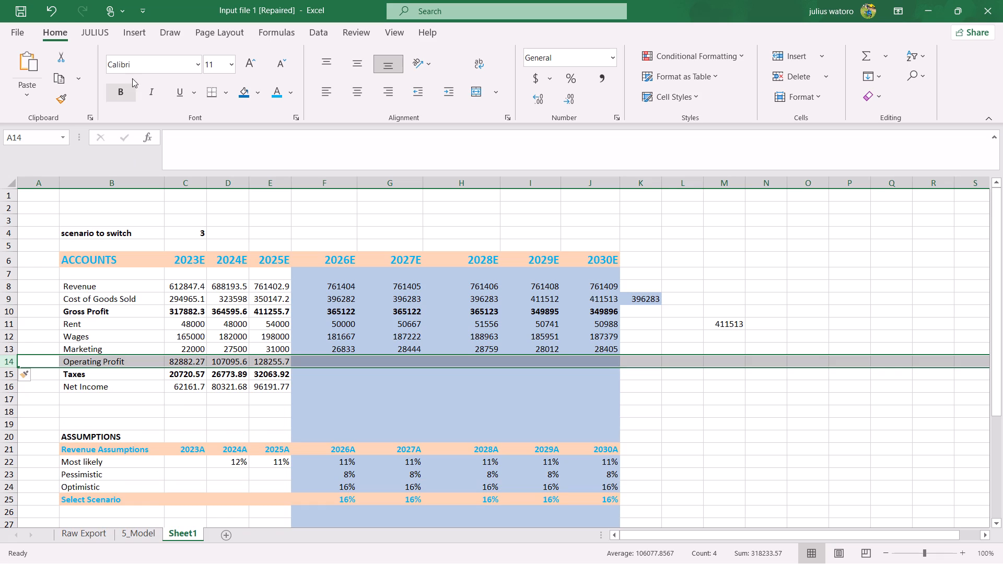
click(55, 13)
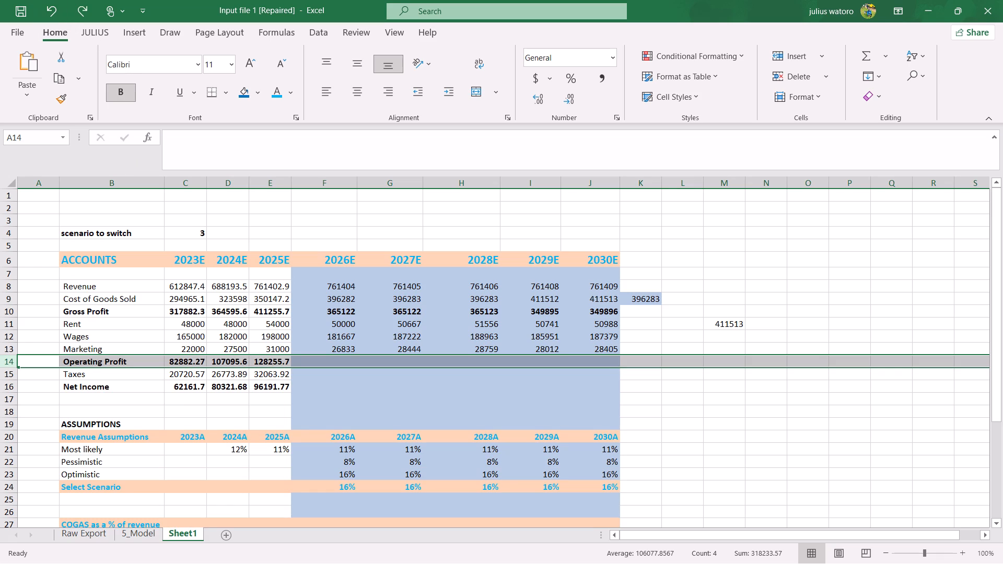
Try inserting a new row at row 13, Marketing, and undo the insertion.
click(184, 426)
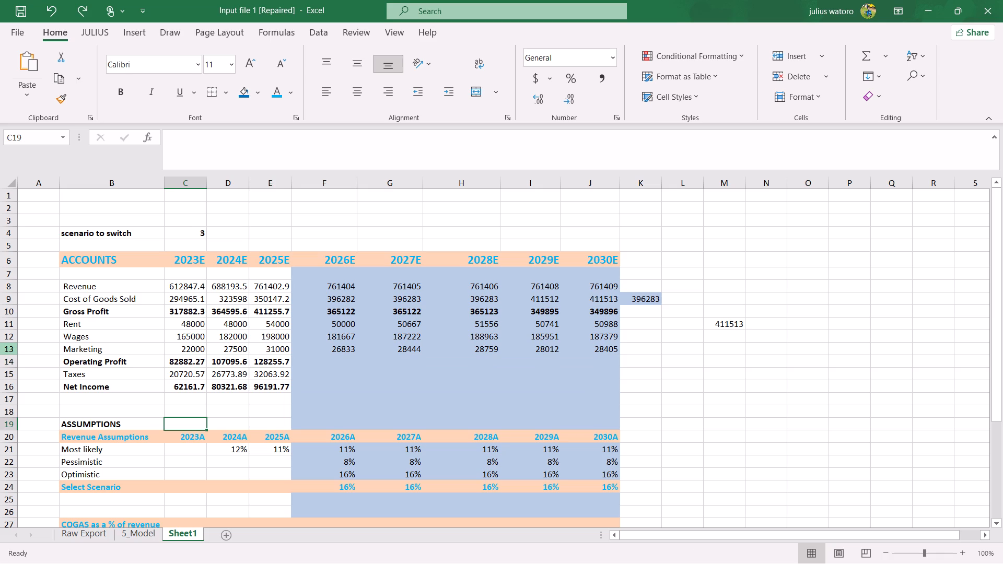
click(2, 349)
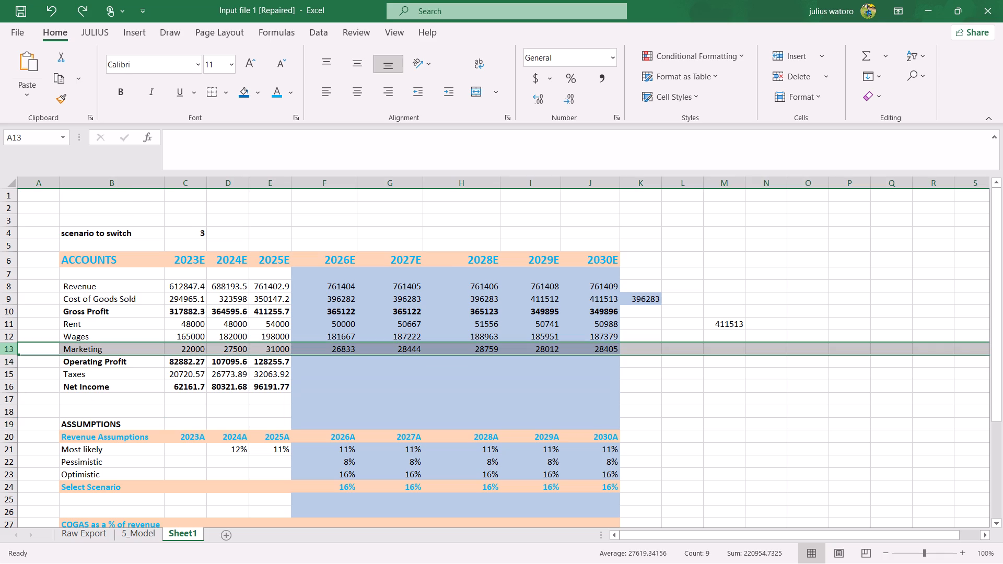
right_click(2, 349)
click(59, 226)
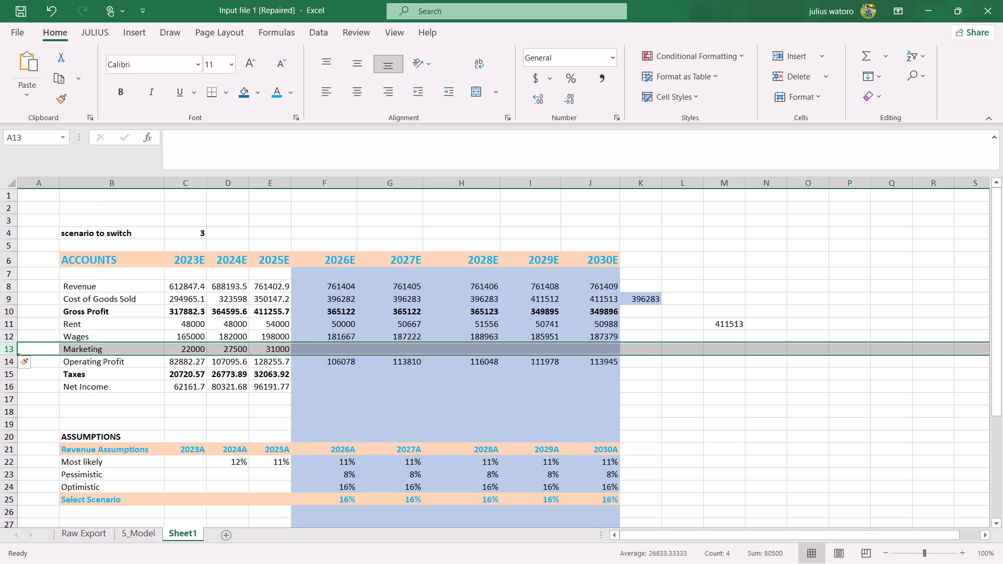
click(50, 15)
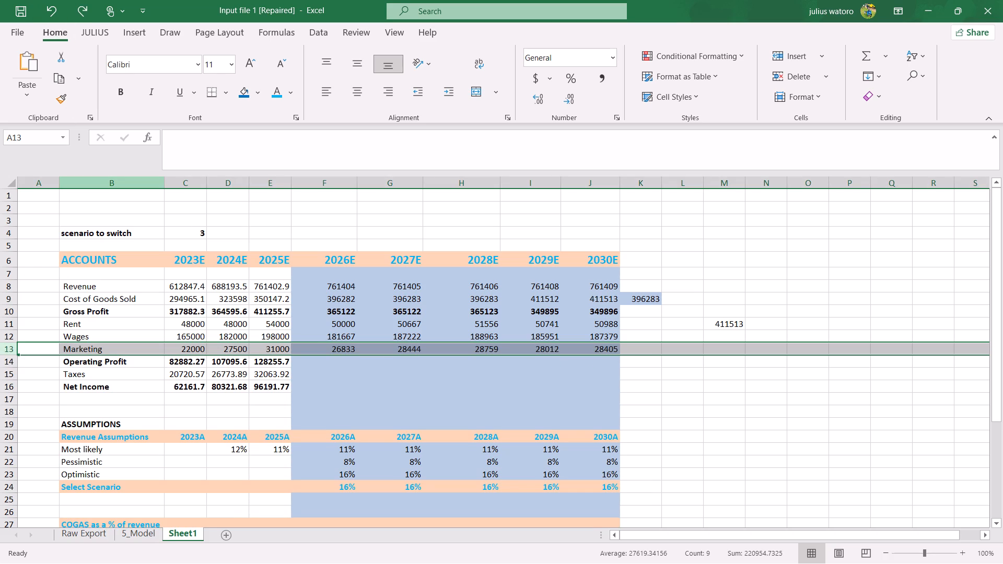
Insert a new sheet row at row 14, the Operating Profit row.
right_click(4, 361)
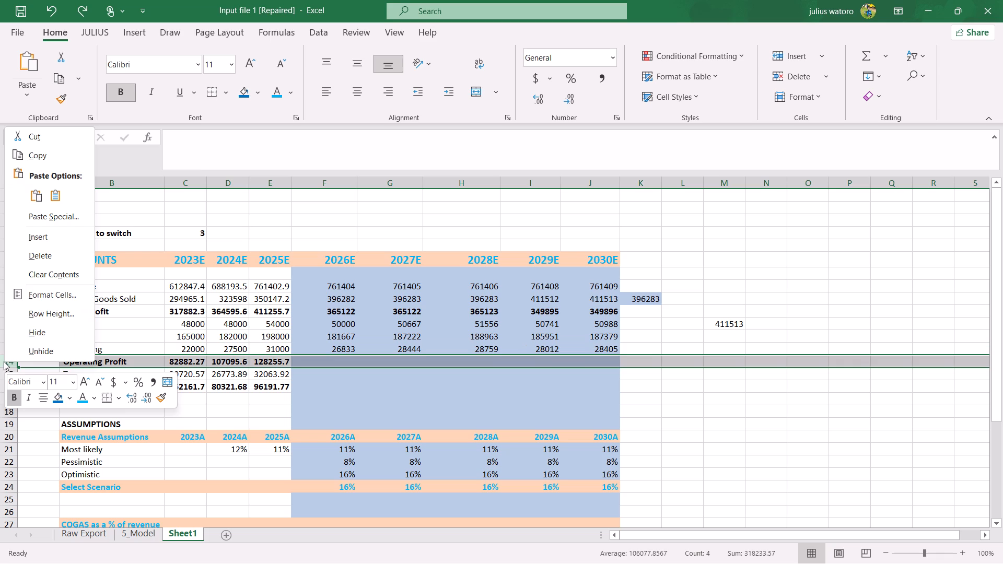
click(57, 238)
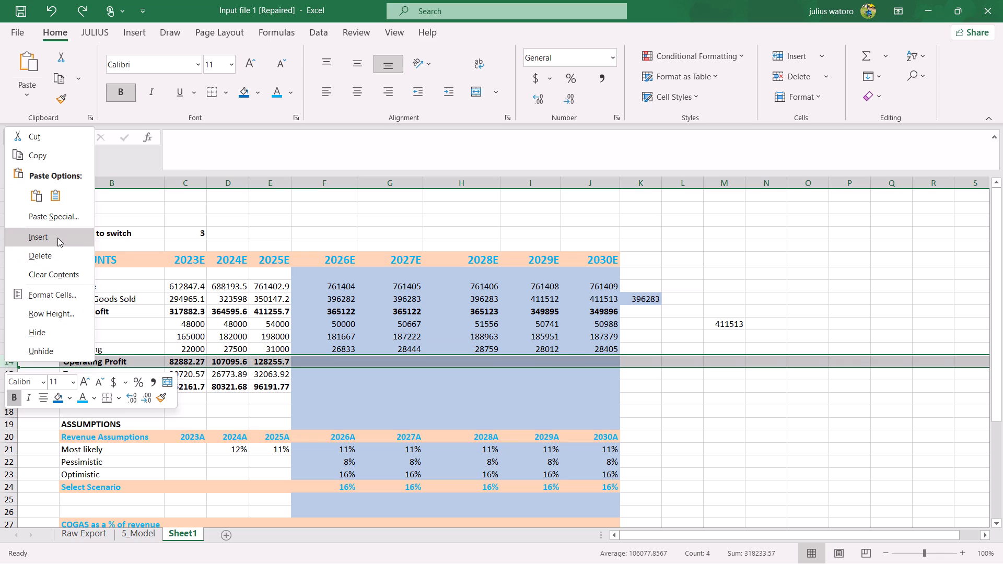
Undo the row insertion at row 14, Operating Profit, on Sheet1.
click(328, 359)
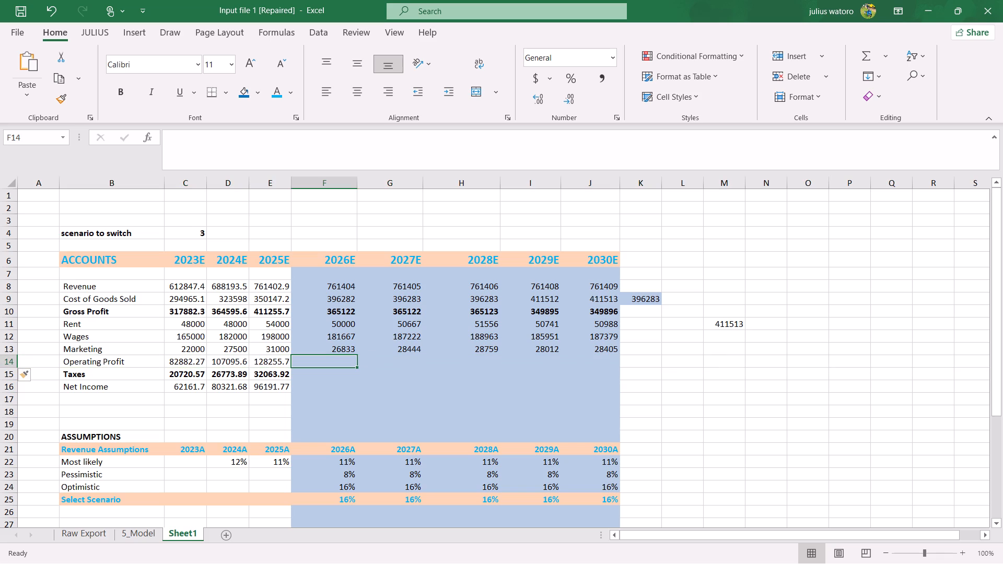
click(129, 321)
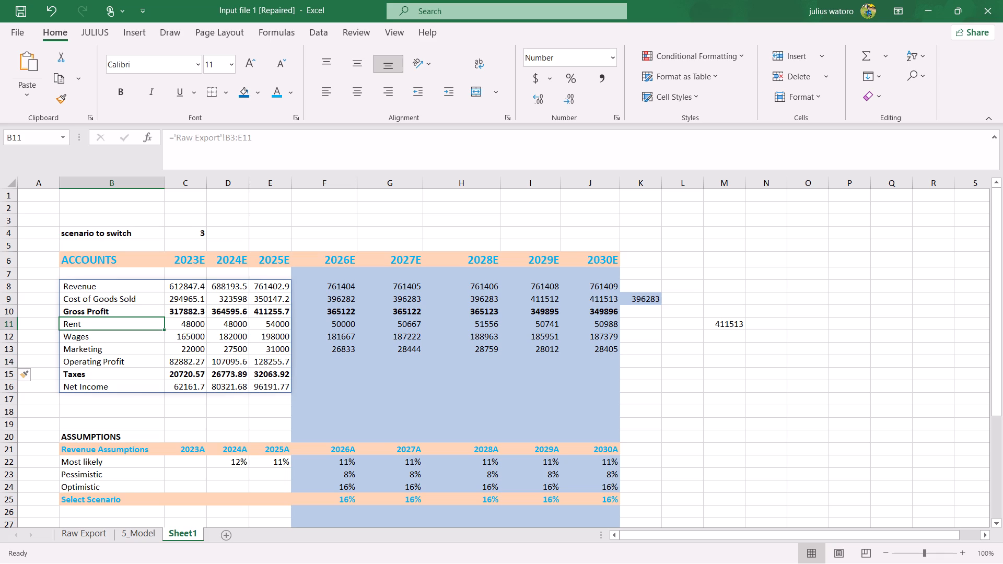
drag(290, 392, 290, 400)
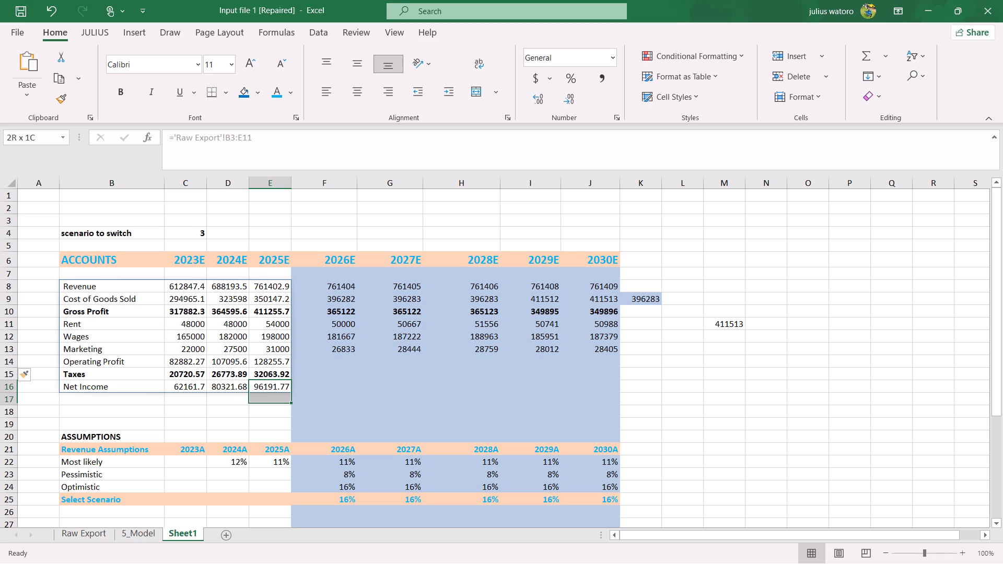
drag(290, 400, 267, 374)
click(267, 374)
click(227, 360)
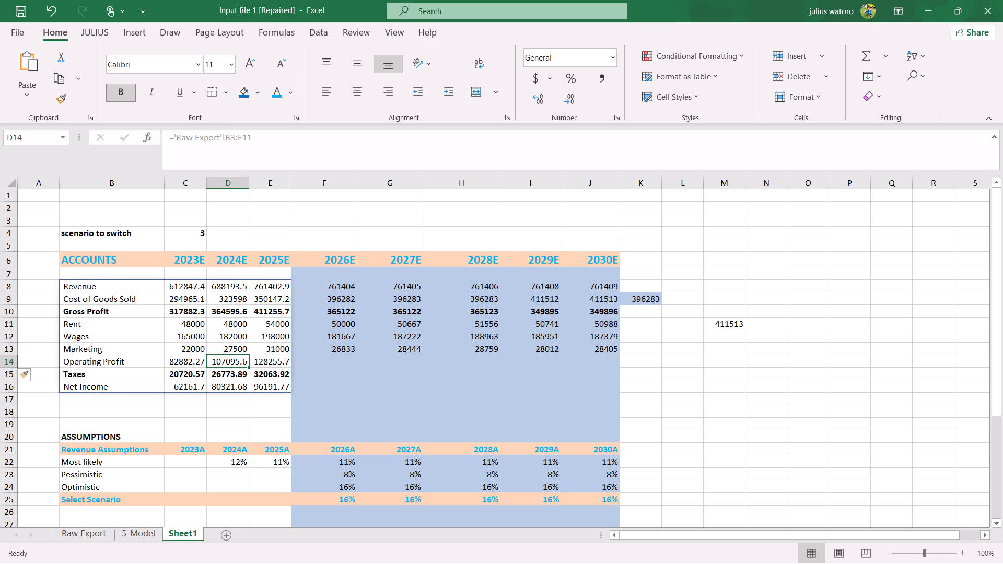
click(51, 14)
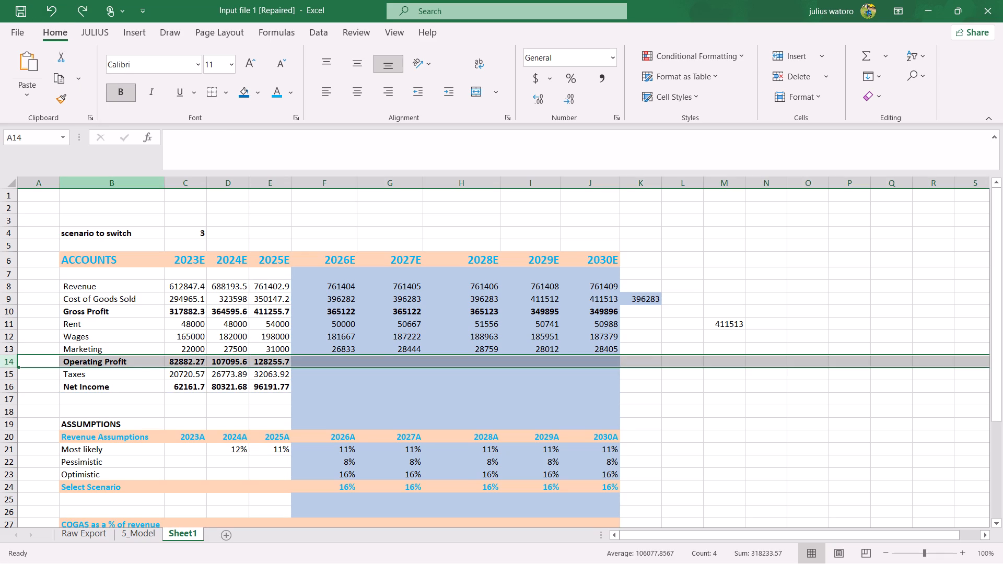
Insert a new row at row 9, above Operating Profit, on the Raw Export sheet.
click(135, 365)
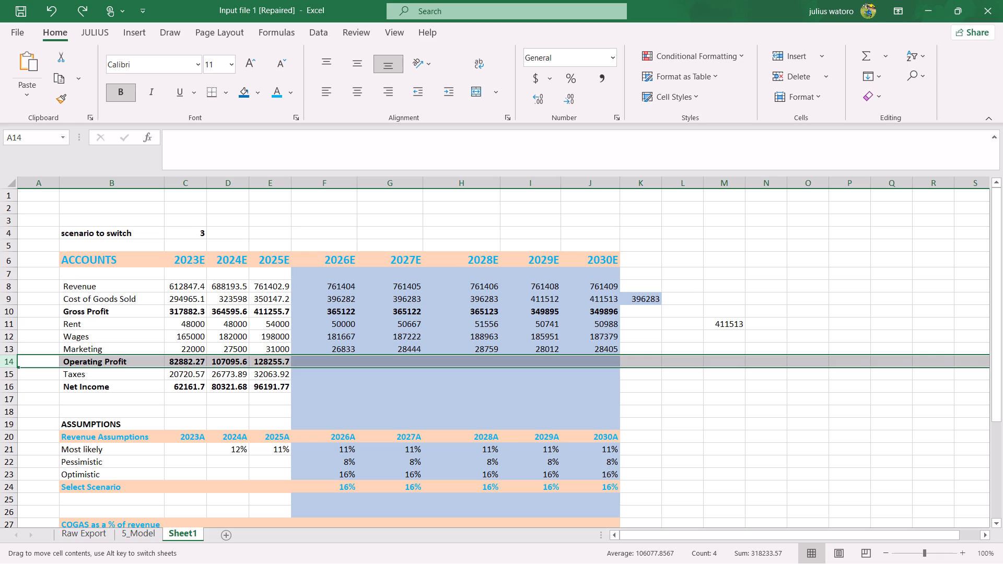
click(101, 537)
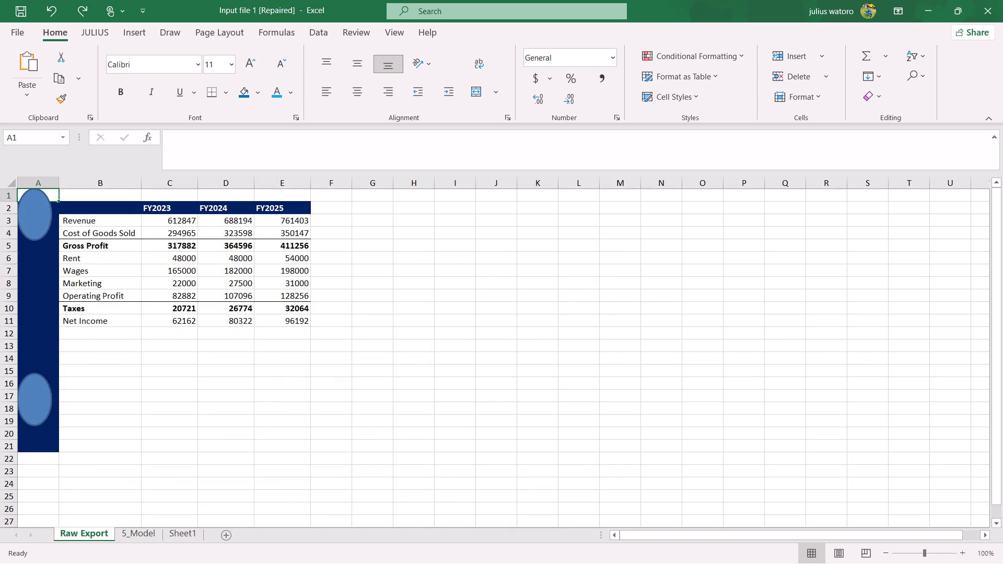
right_click(4, 297)
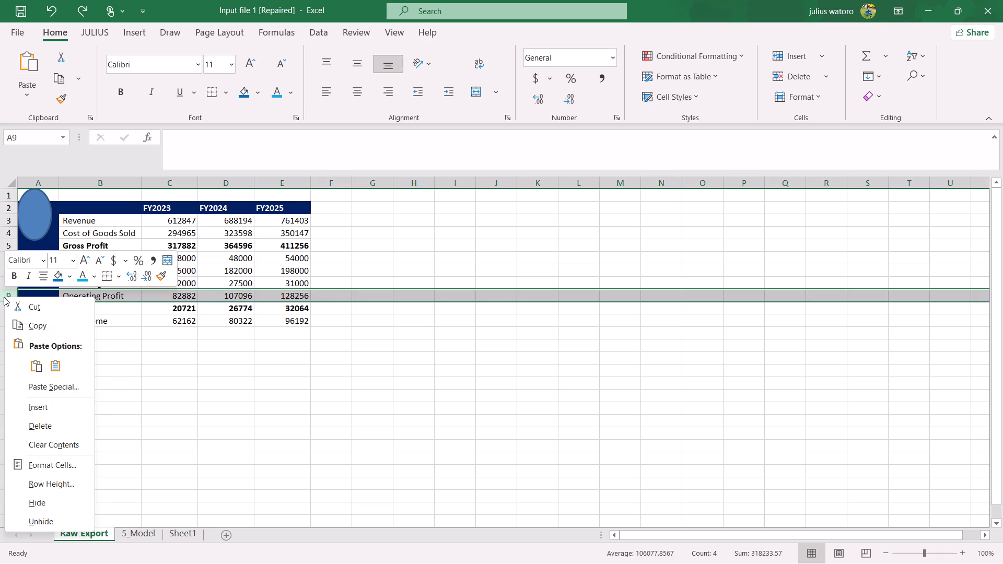
click(34, 399)
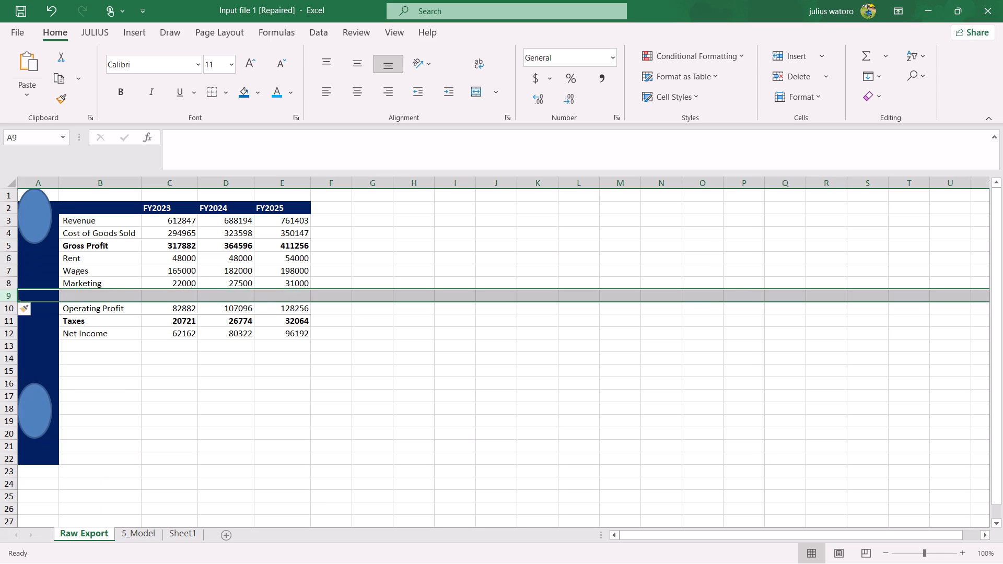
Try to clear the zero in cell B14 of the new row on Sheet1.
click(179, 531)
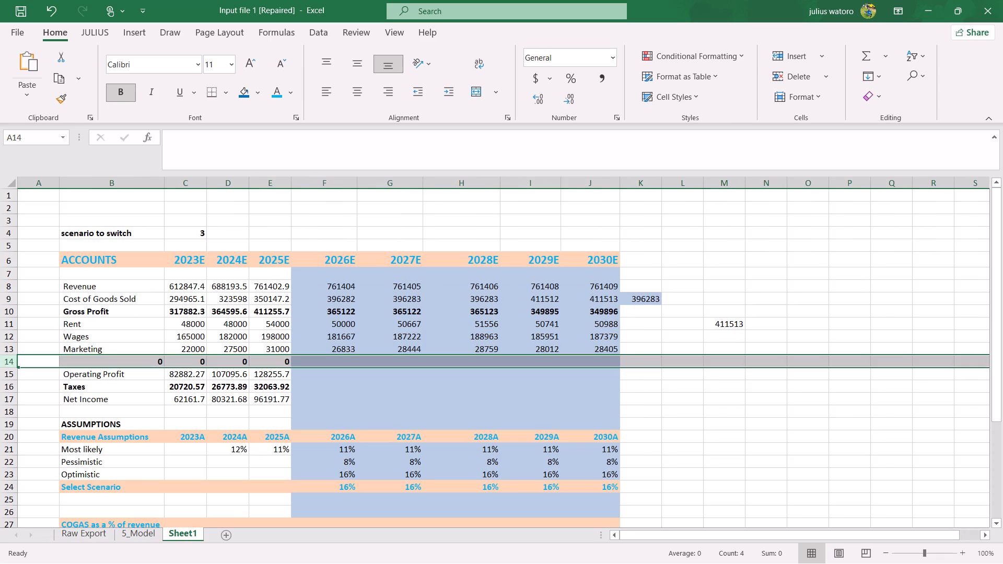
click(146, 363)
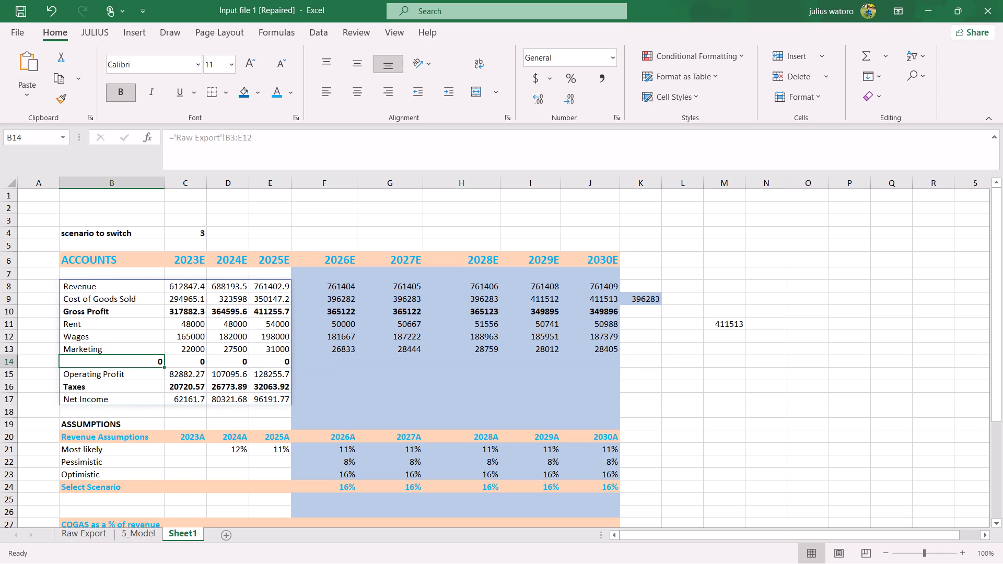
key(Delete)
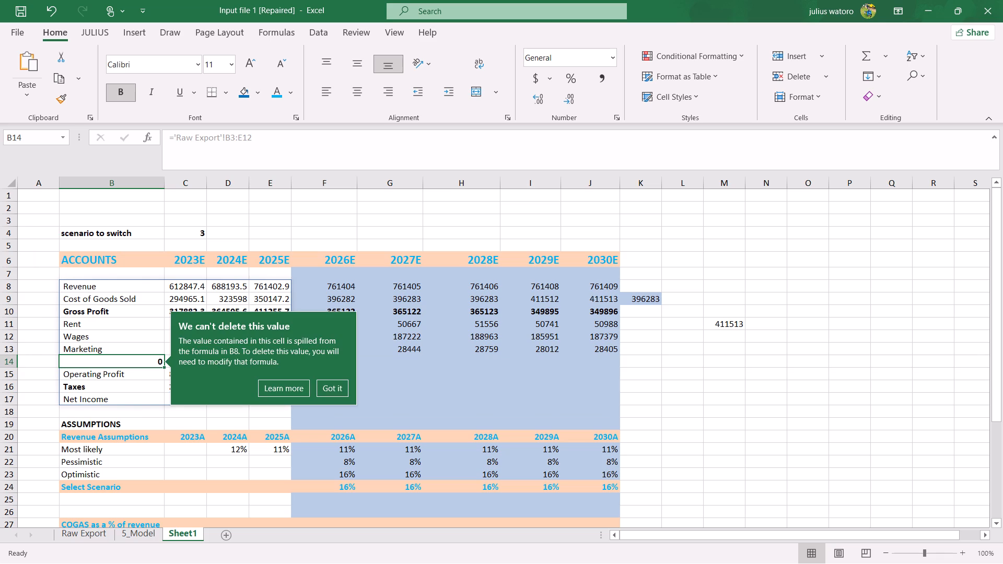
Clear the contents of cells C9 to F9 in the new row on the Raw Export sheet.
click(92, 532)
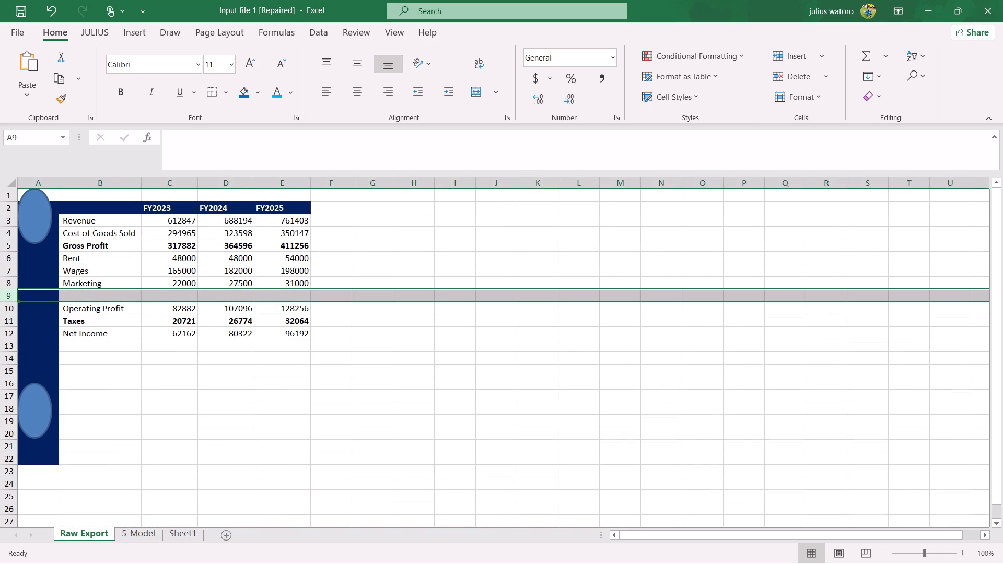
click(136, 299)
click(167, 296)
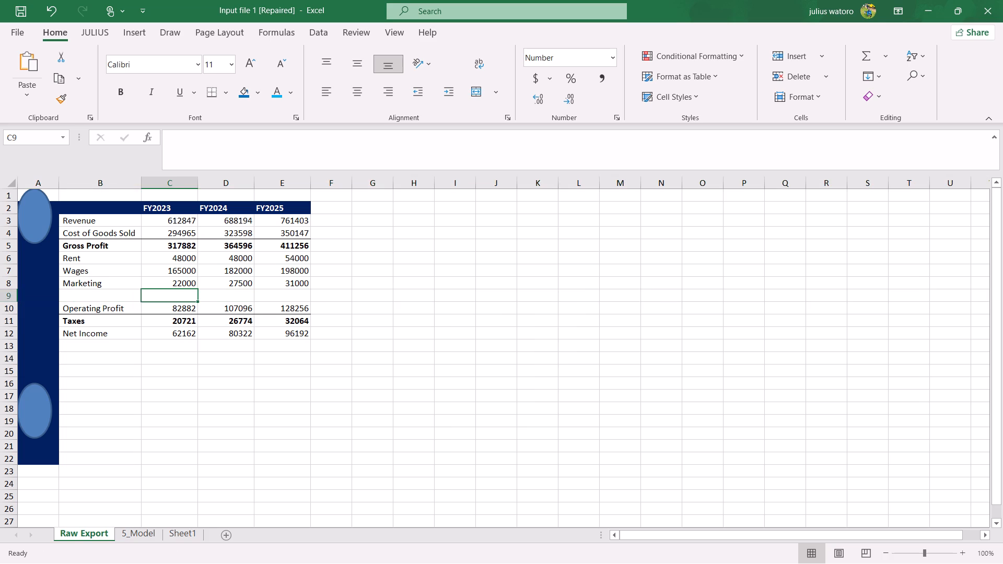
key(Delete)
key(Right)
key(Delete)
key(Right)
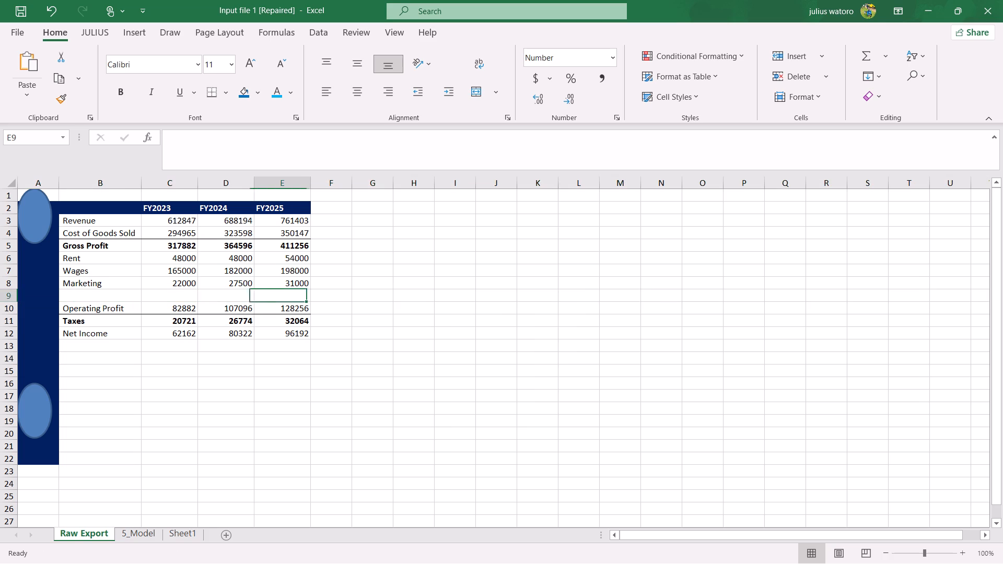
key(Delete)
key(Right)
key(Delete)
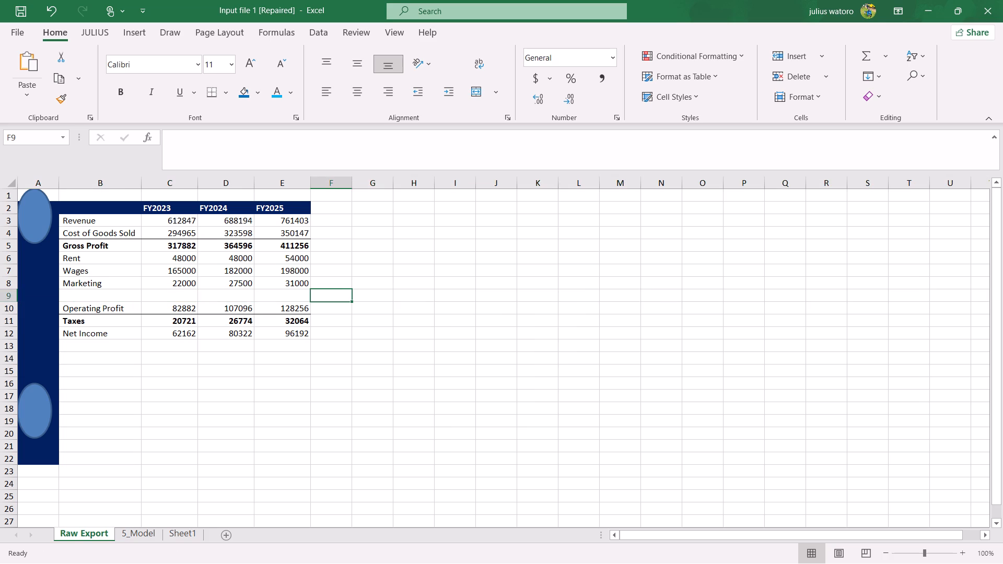
Total Rent, Wages and Marketing in F14 on Sheet1 with =SUM(F11:F13) and fill the formula across to J14.
click(185, 536)
click(194, 366)
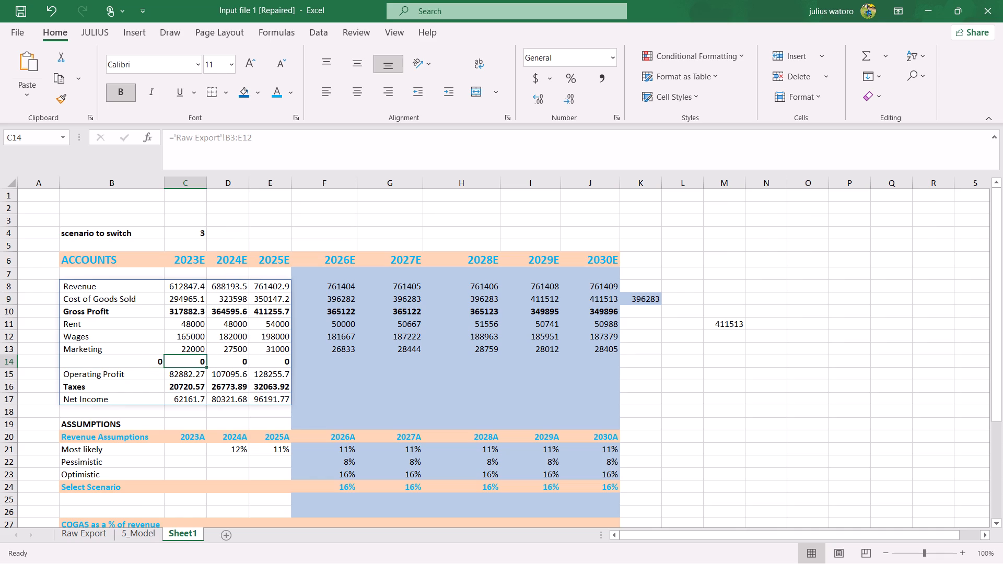
drag(246, 361, 287, 358)
click(287, 358)
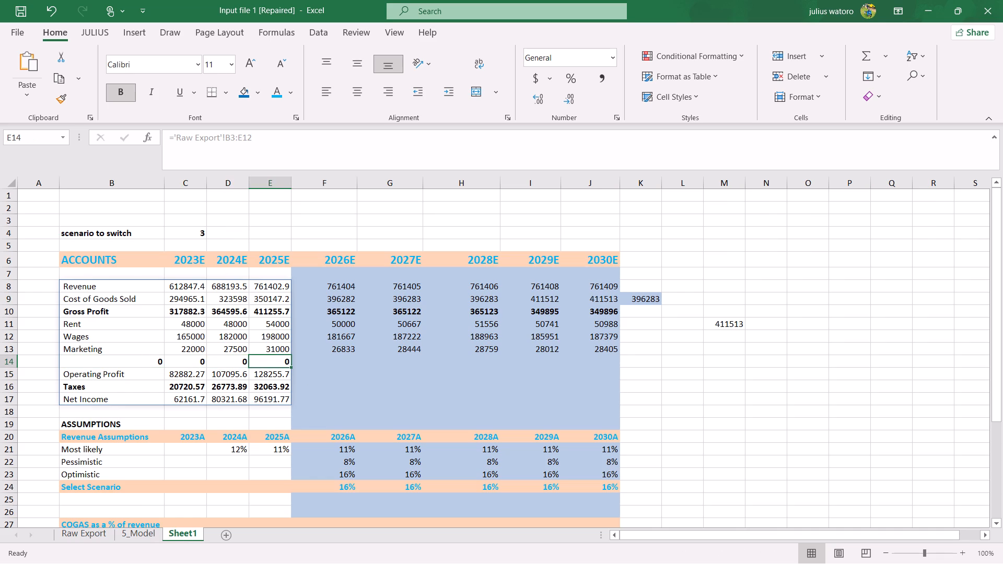
click(304, 357)
click(263, 361)
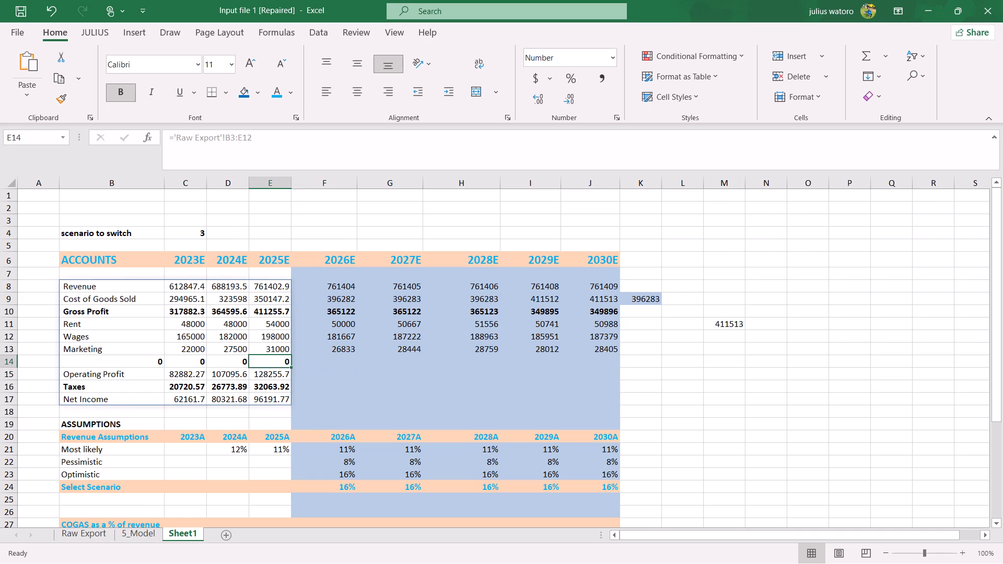
click(300, 363)
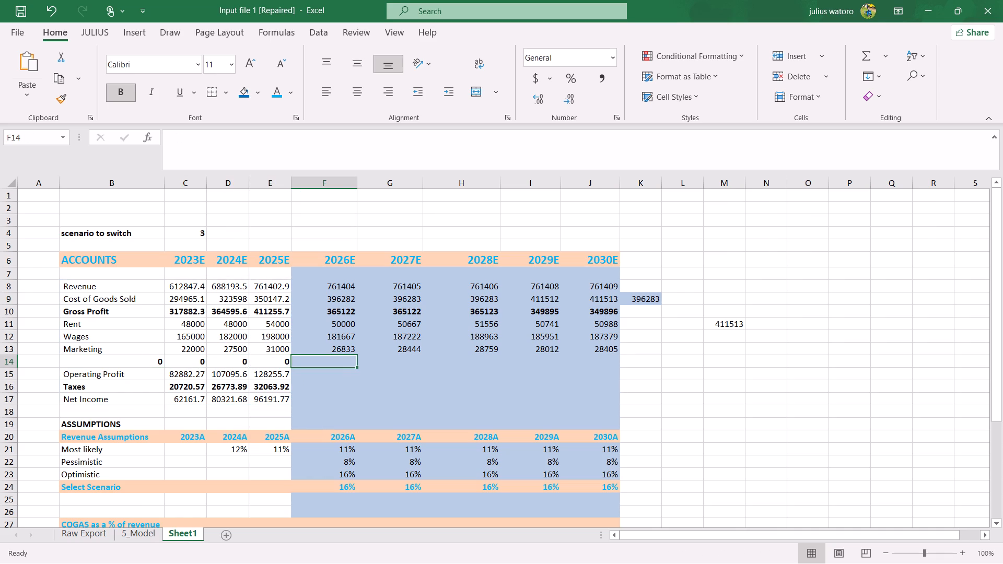
key(equal)
text(SUM)
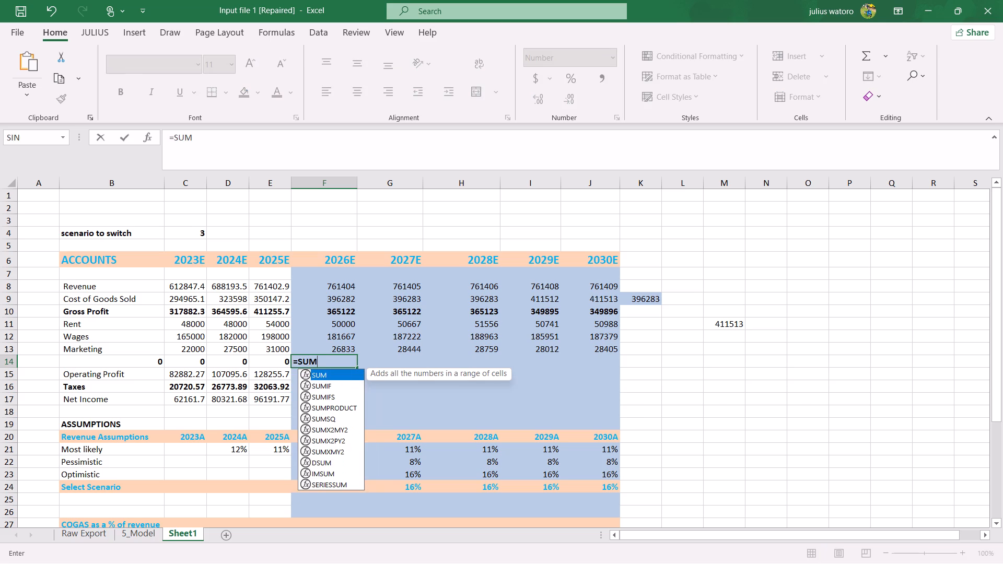
key(Tab)
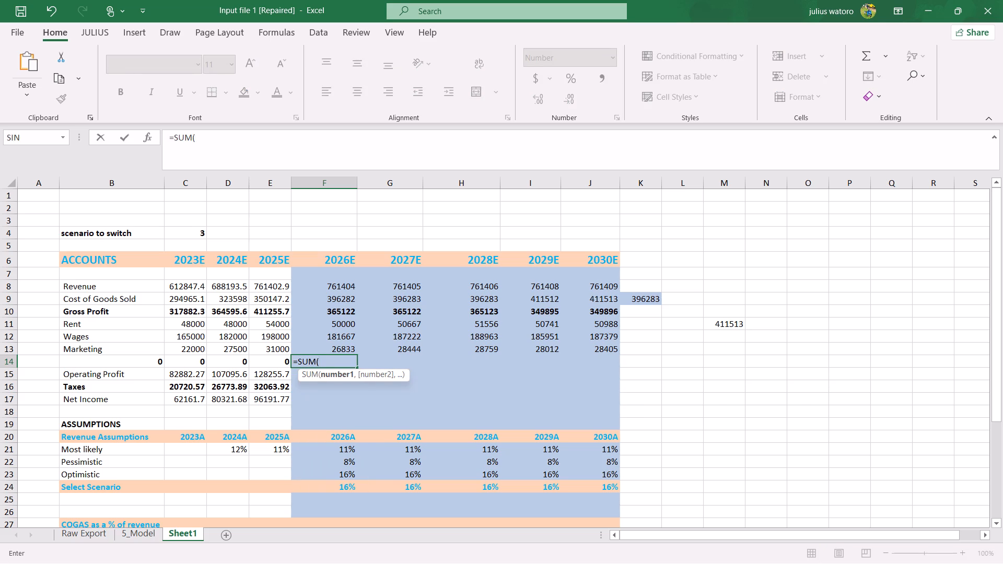
drag(336, 322, 343, 350)
key(Return)
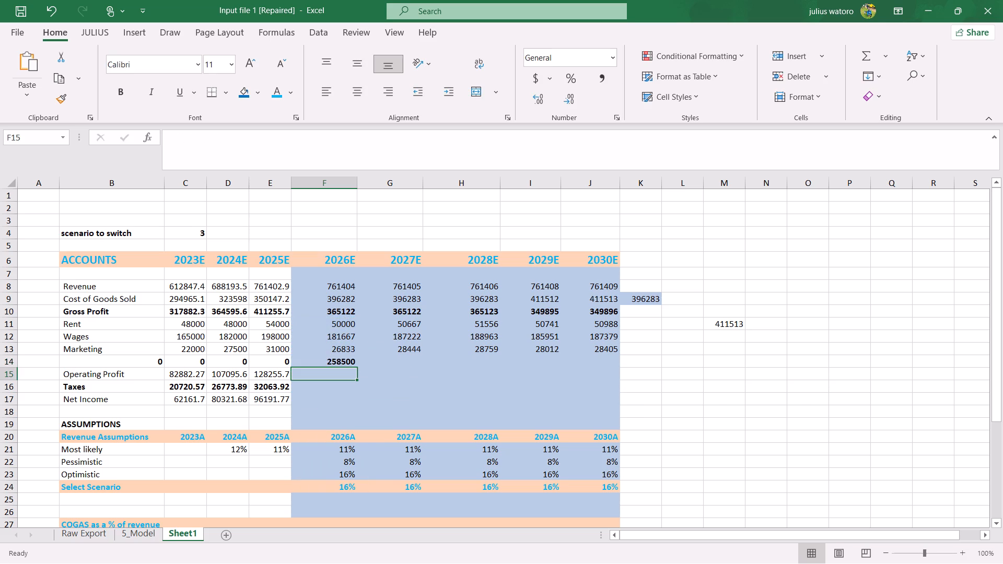
drag(336, 361, 357, 369)
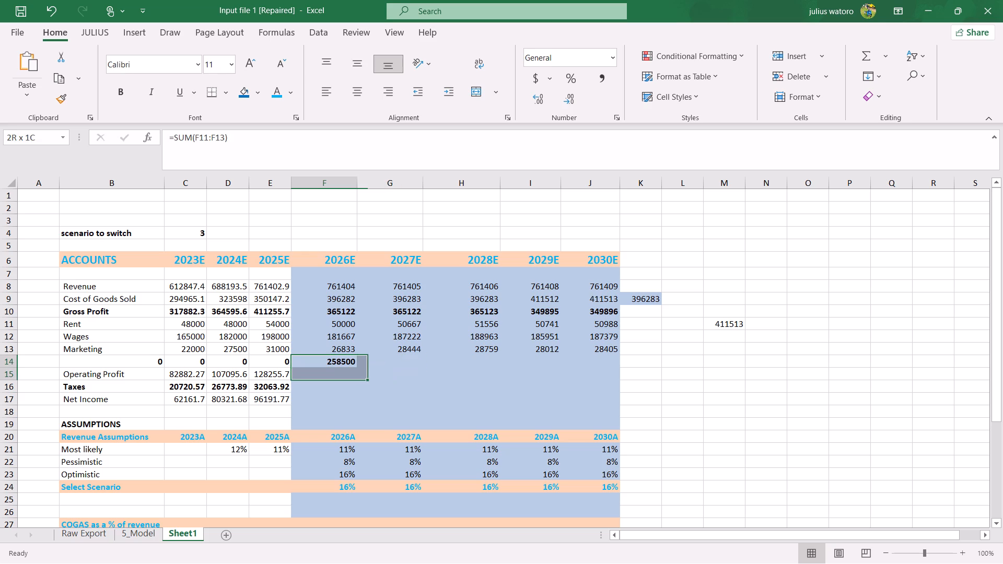
drag(357, 369, 355, 363)
drag(357, 369, 551, 372)
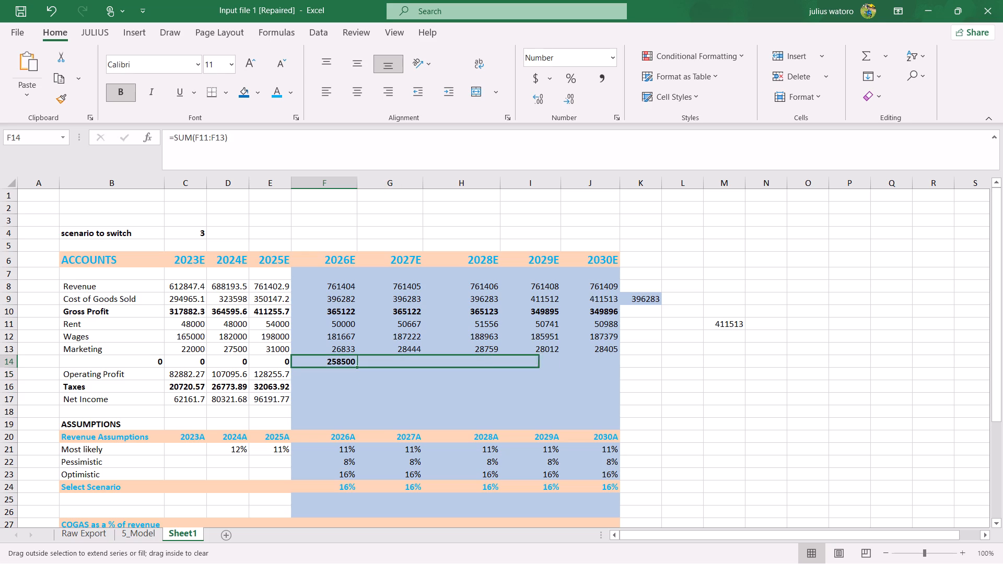
drag(551, 372, 593, 365)
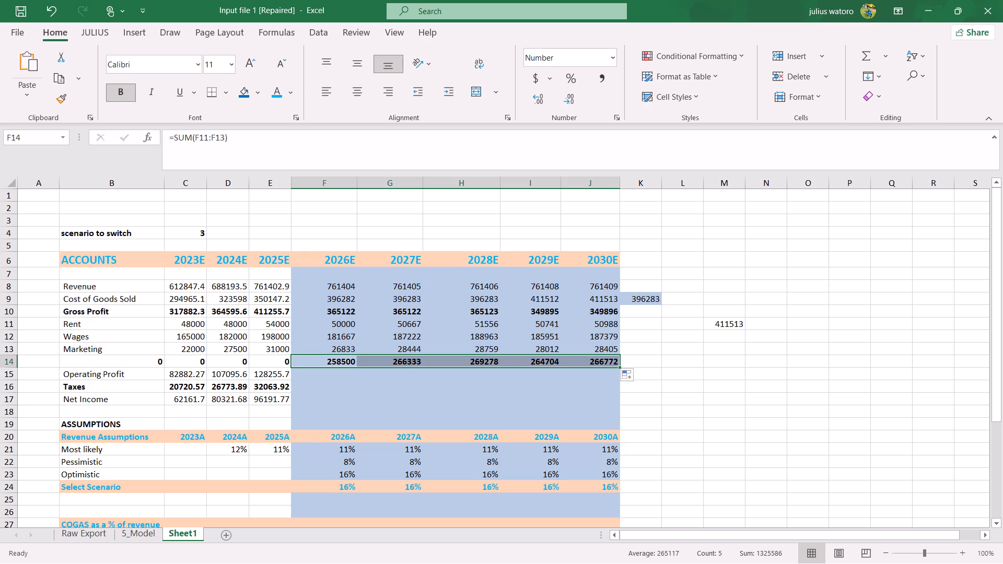
Calculate Operating Profit in F15 on Sheet1 with =F10-F14 and fill the formula across to J15.
click(329, 378)
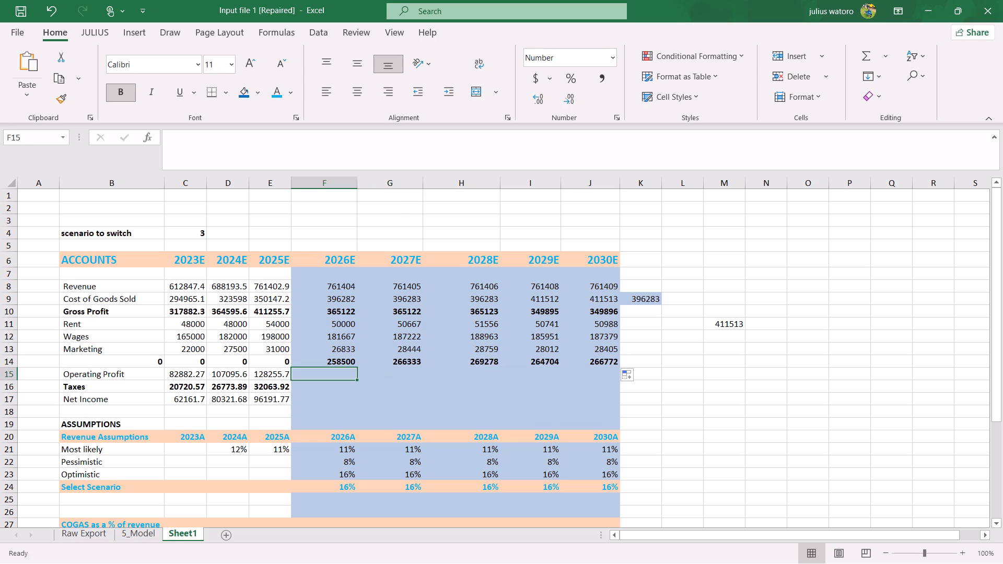
key(equal)
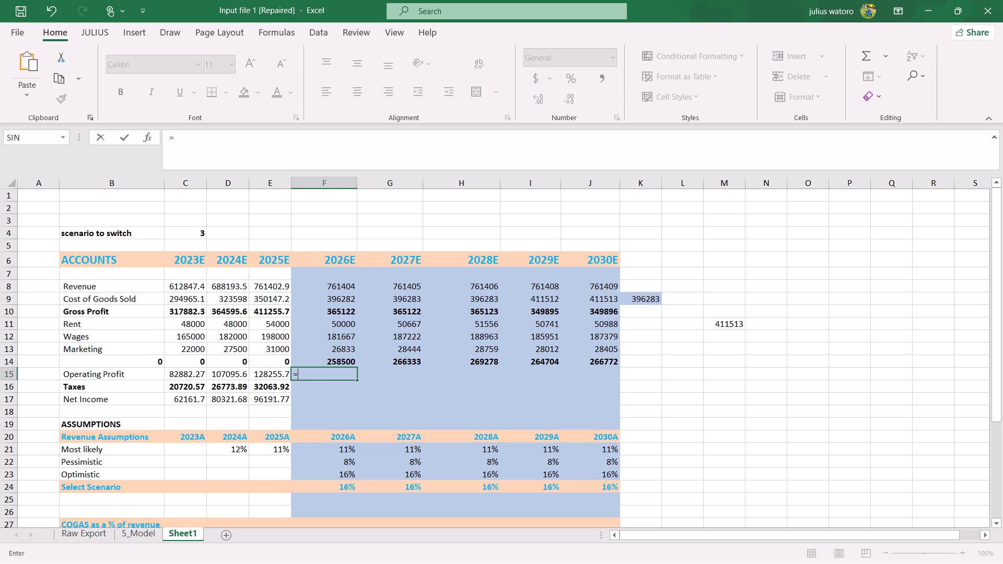
key(BackSpace)
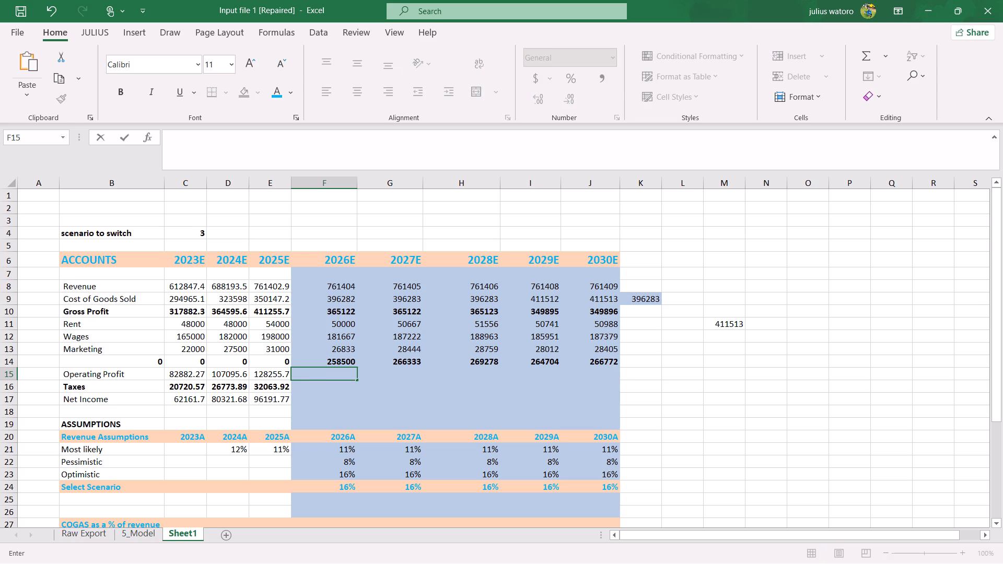
key(equal)
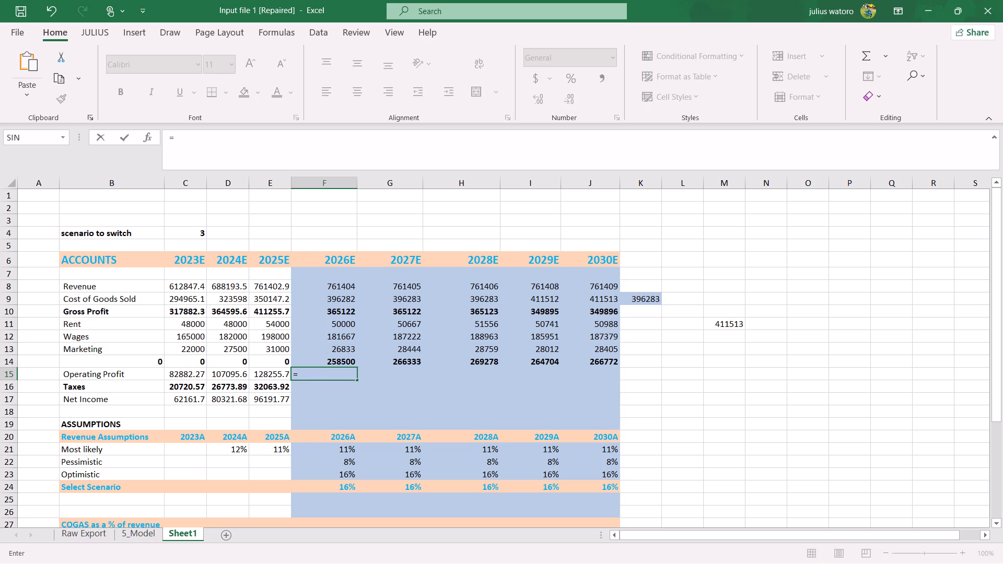
text(F10)
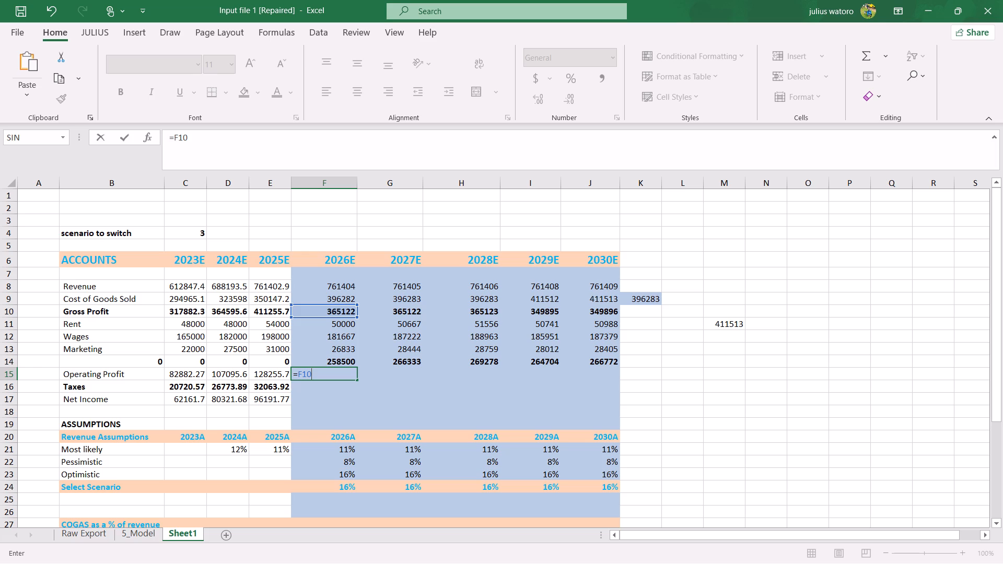
key(minus)
text(F14)
key(Return)
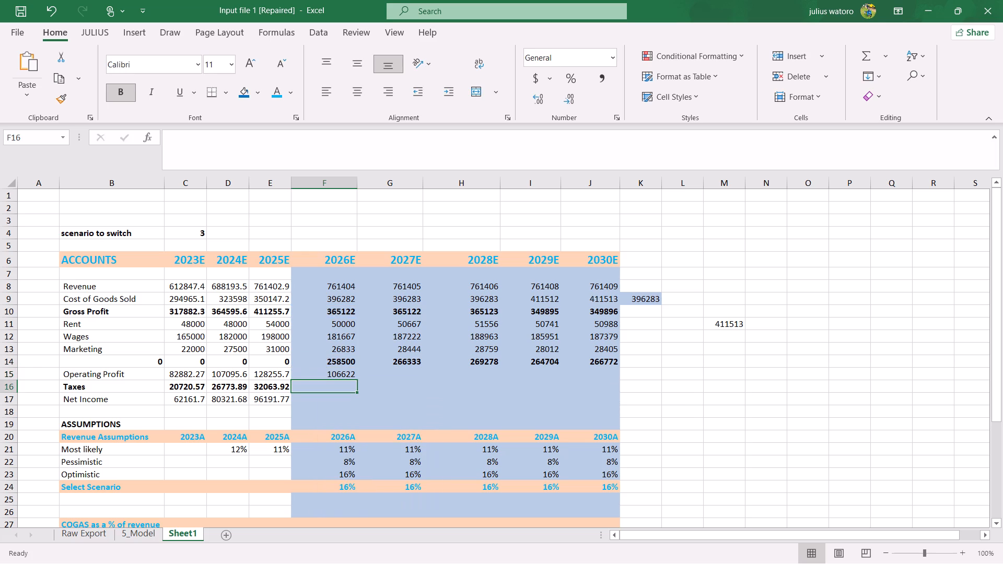
click(346, 373)
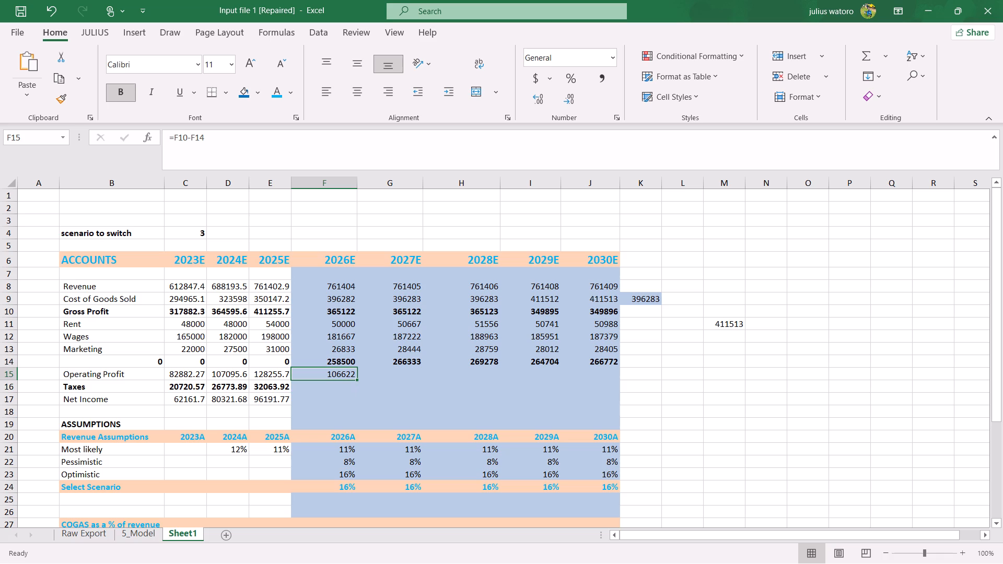
drag(356, 381, 579, 386)
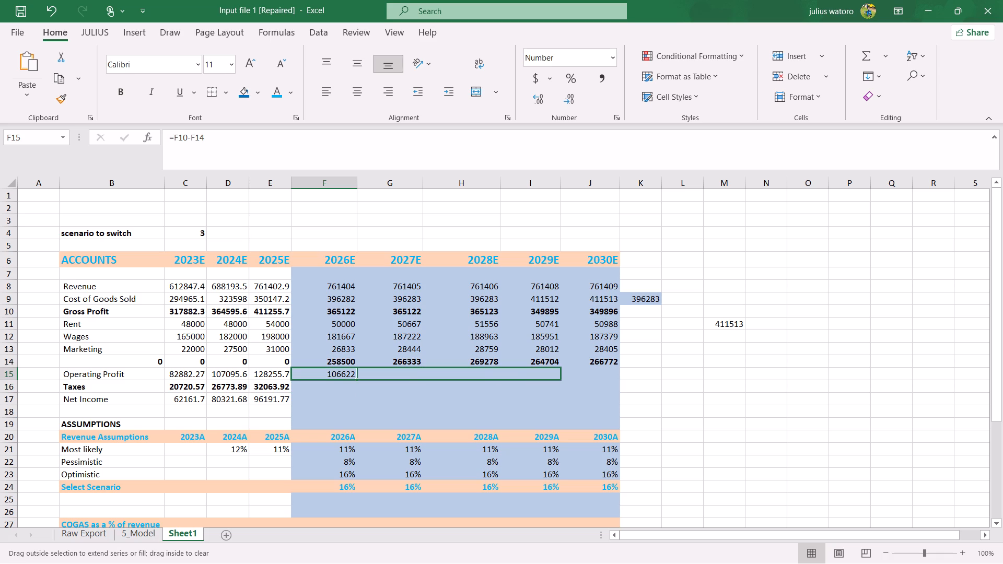
drag(579, 386, 597, 384)
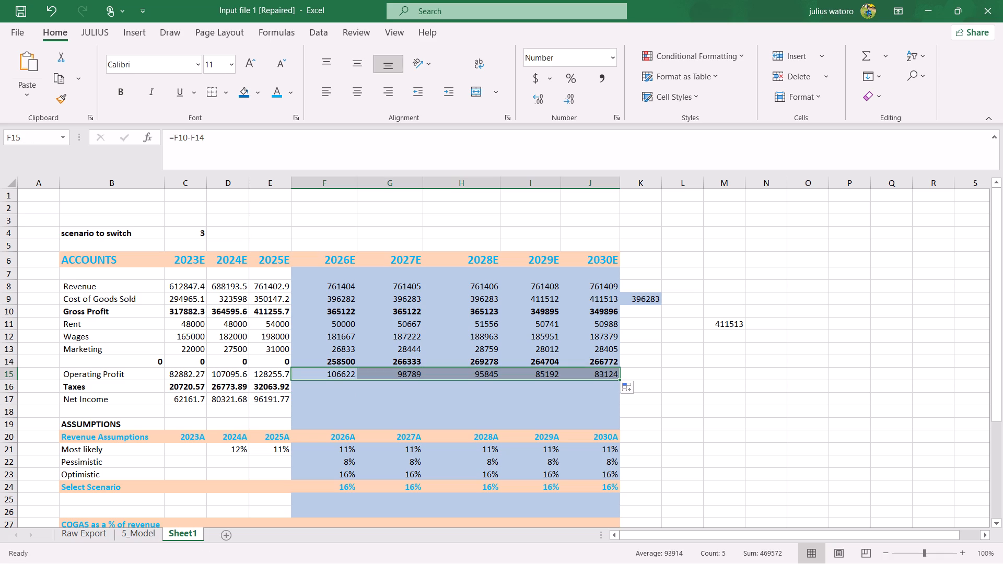
Check the 5_Model sheet and make the Operating Profit forecasts in F15:J15 on Sheet1 bold.
click(152, 535)
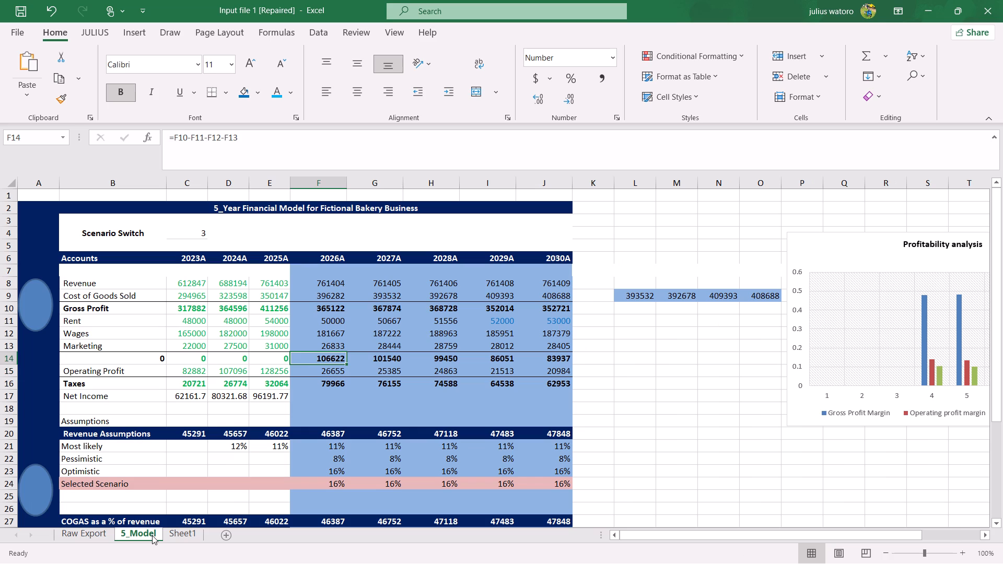
click(172, 535)
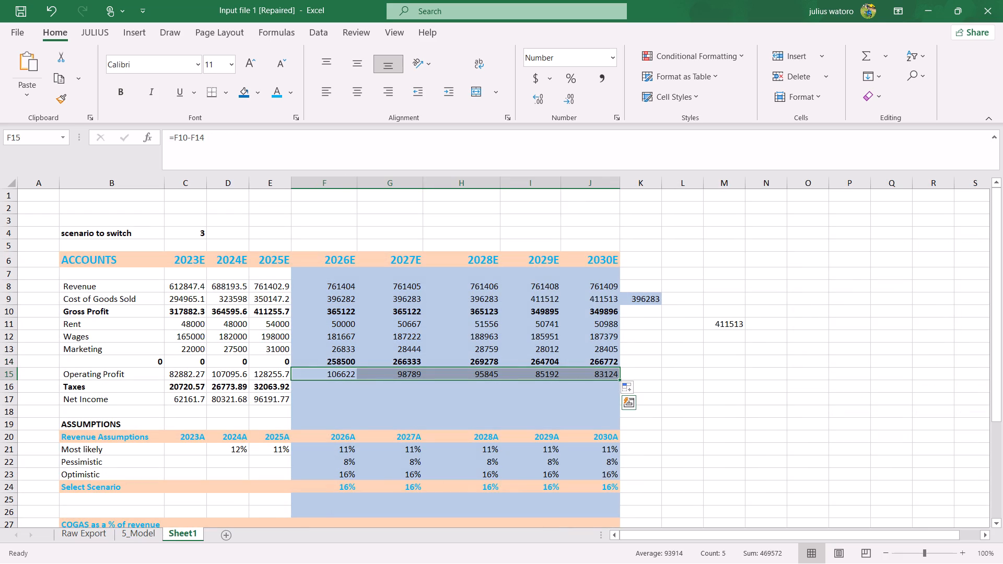
click(116, 91)
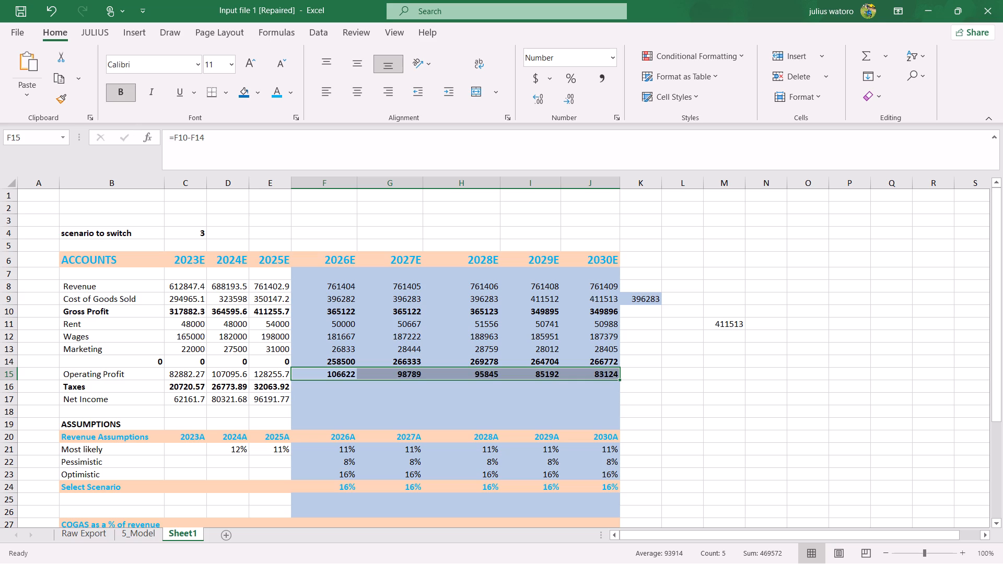
Remove the bold formatting from the expense total row, cells B14 to J14.
click(341, 361)
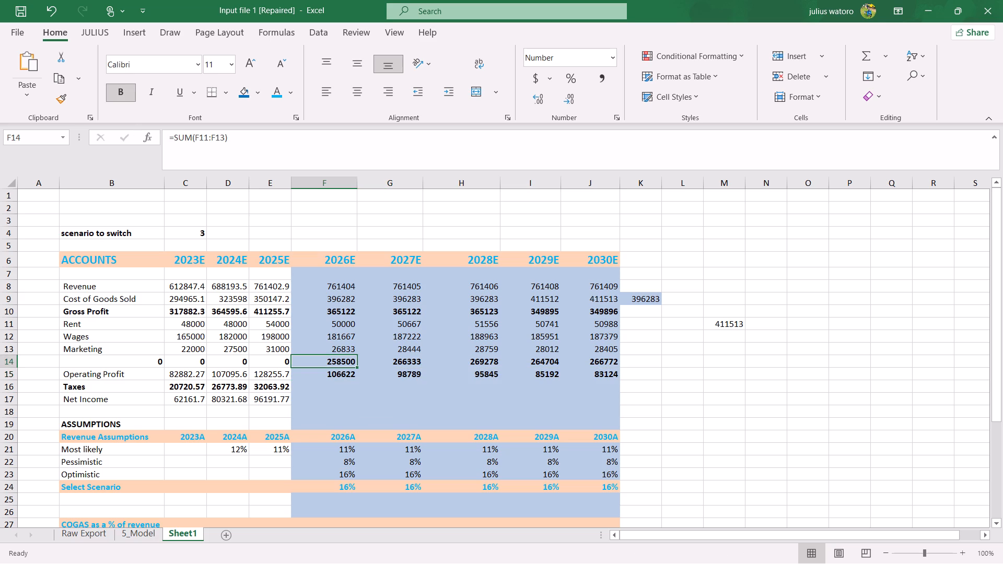
drag(163, 362, 173, 366)
click(173, 366)
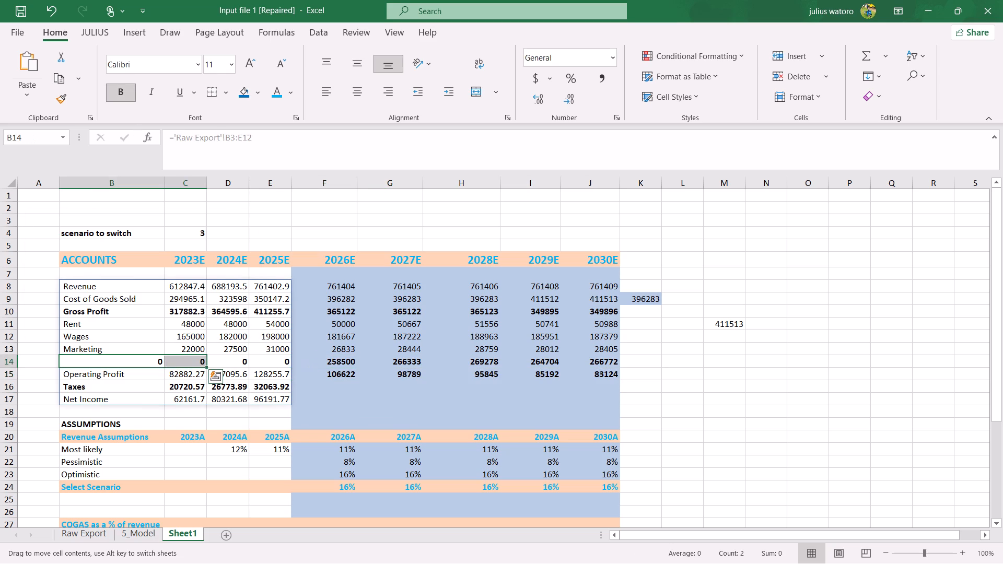
click(153, 358)
drag(156, 359, 322, 374)
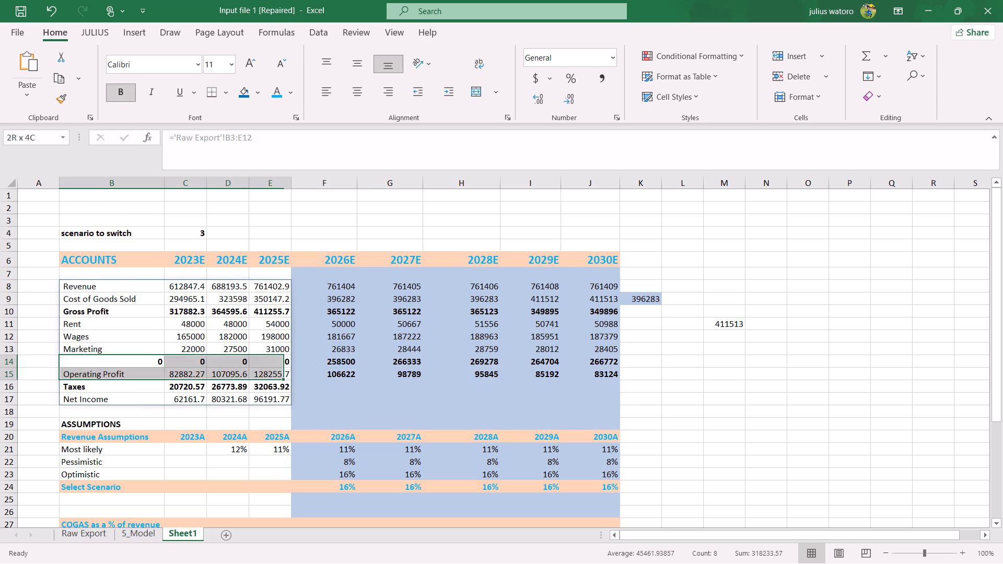
drag(322, 374, 580, 359)
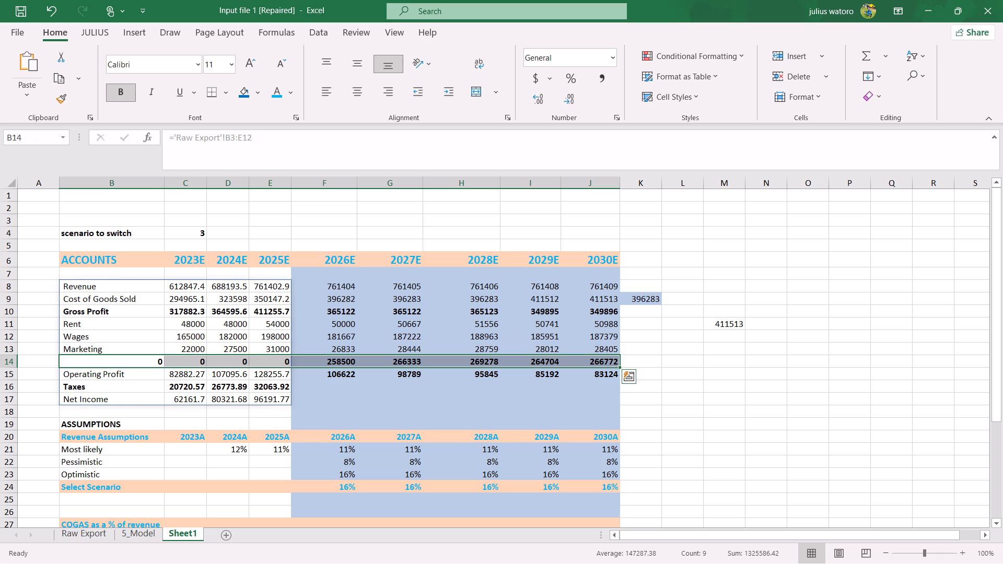
click(125, 88)
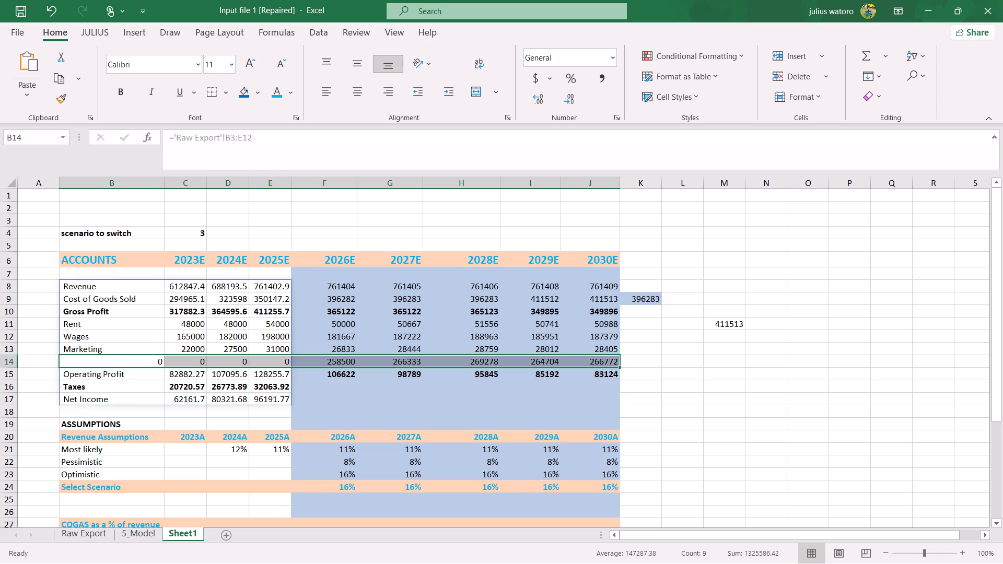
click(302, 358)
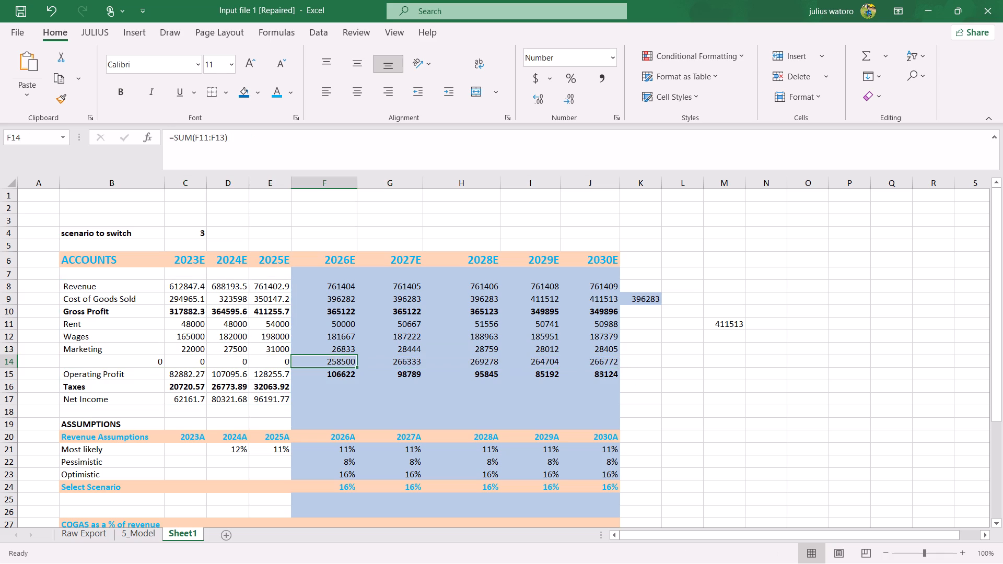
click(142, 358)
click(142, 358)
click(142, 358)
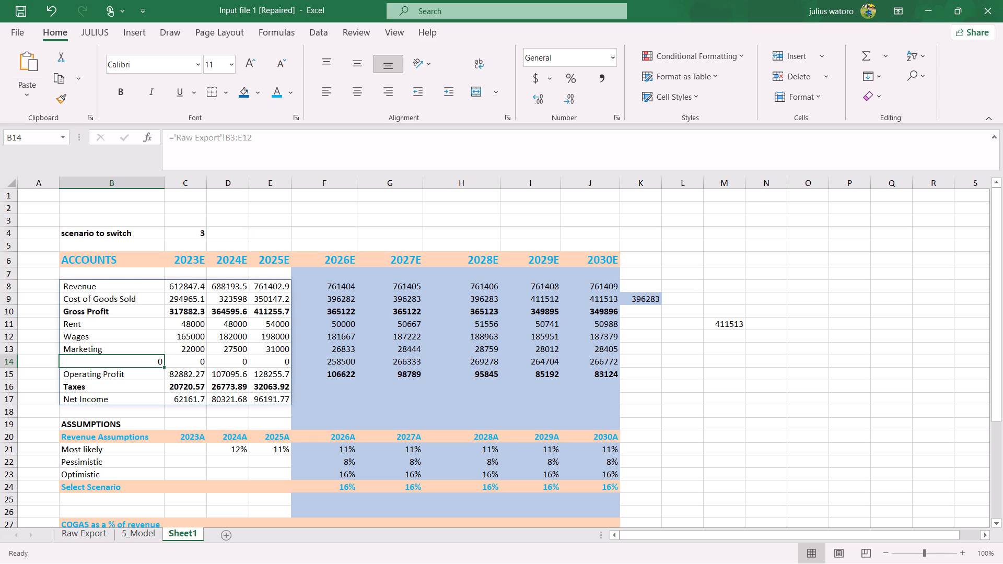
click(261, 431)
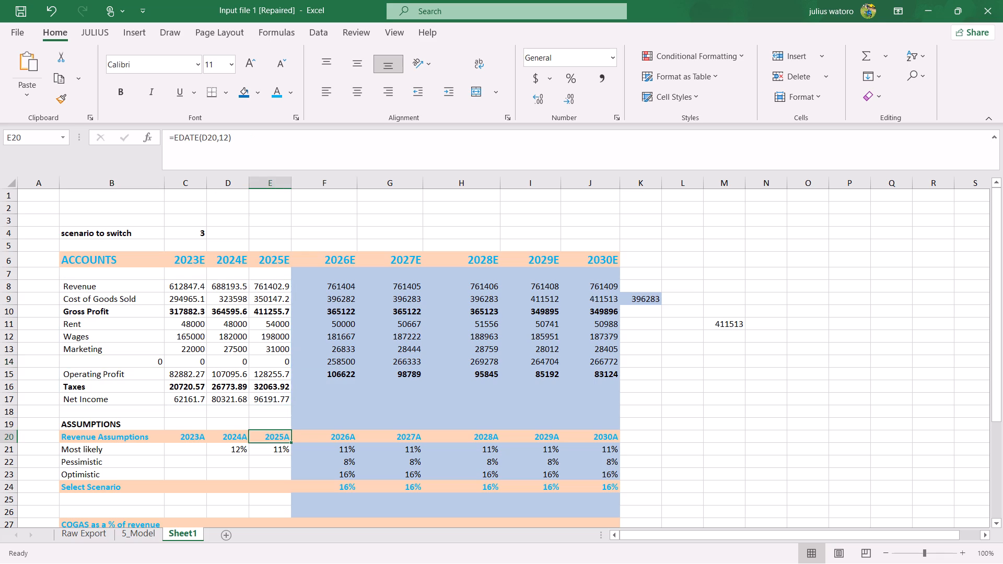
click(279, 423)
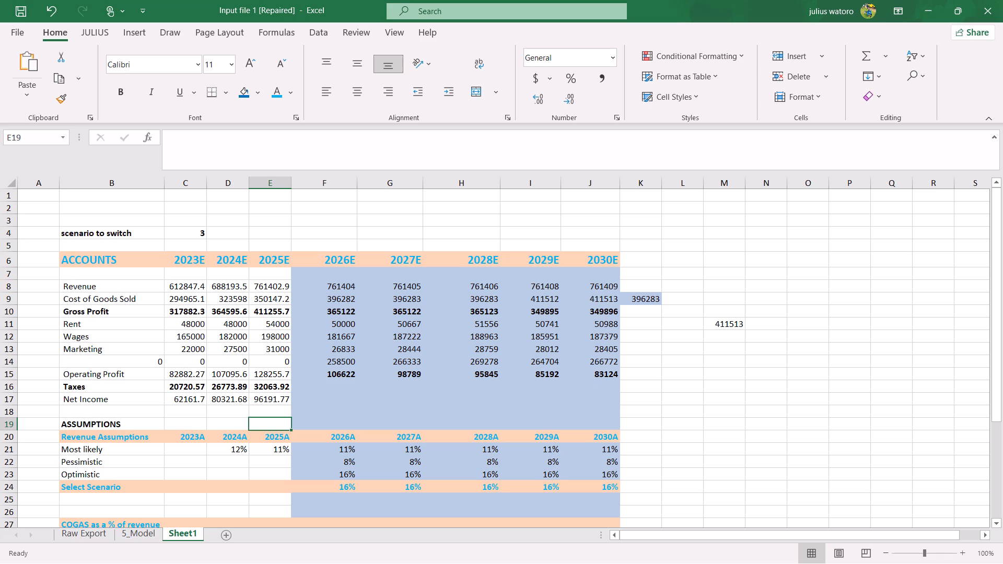
Clear the leftover check calculations in cells K9 and M11 beside the forecast table.
click(627, 302)
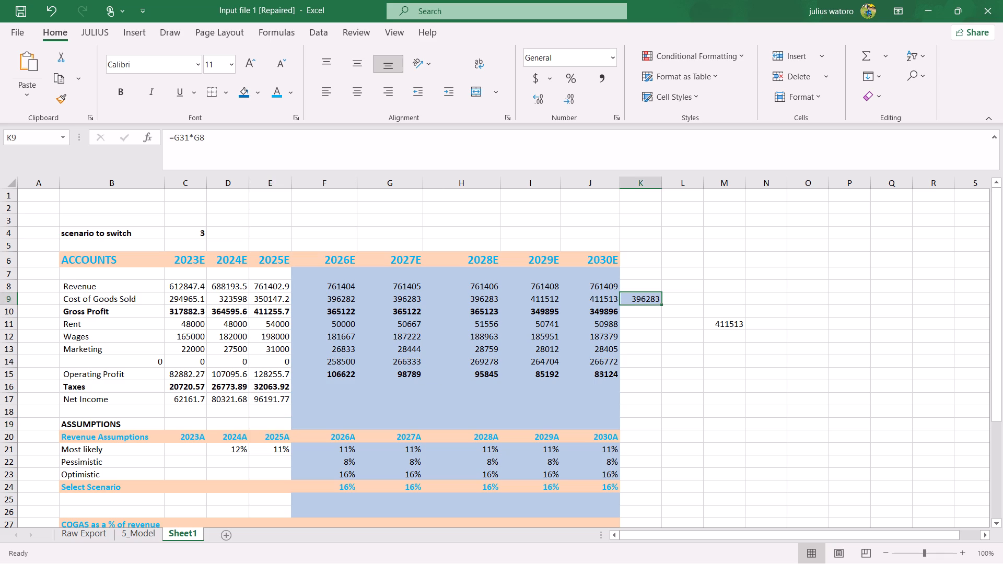
key(Delete)
key(Delete)
click(722, 324)
key(Delete)
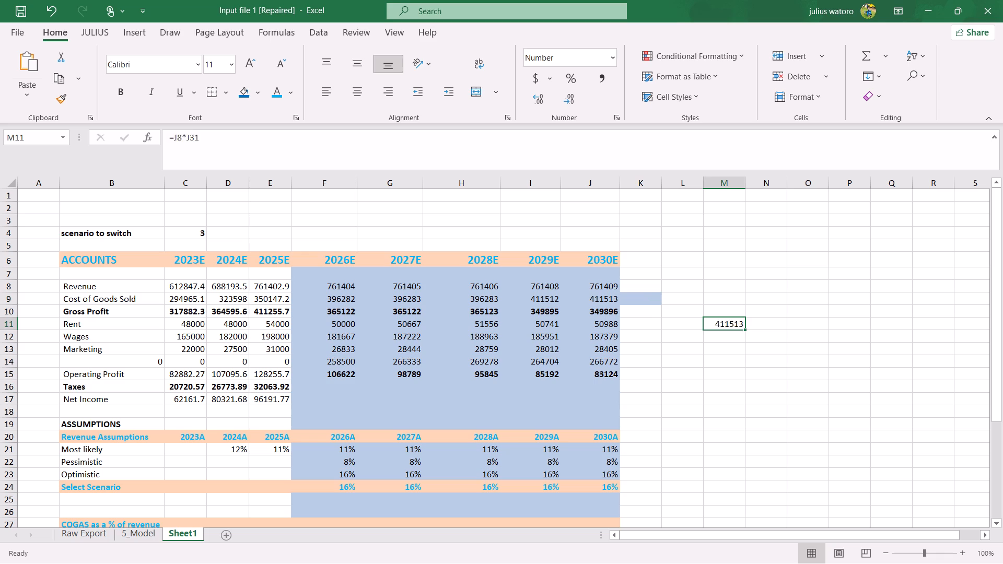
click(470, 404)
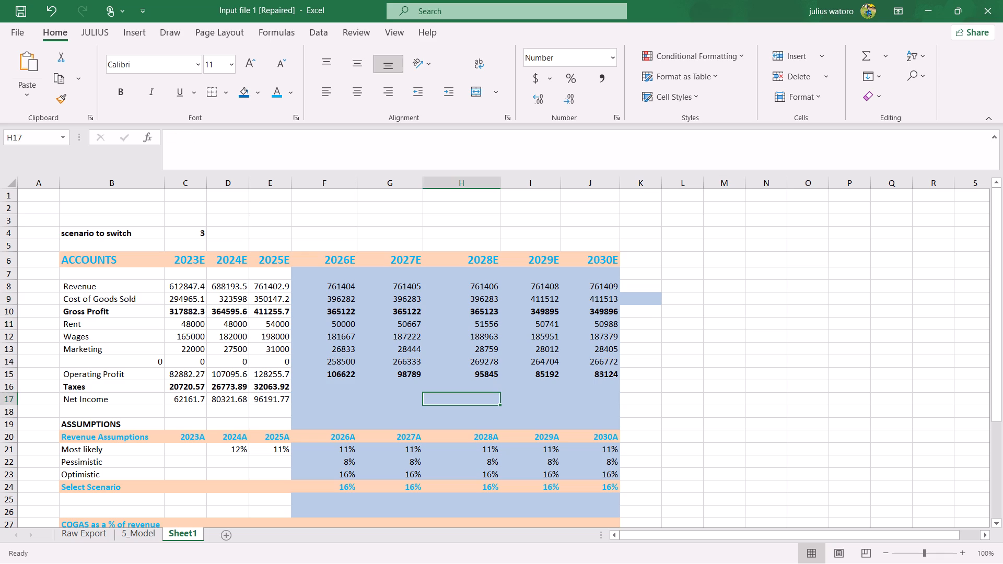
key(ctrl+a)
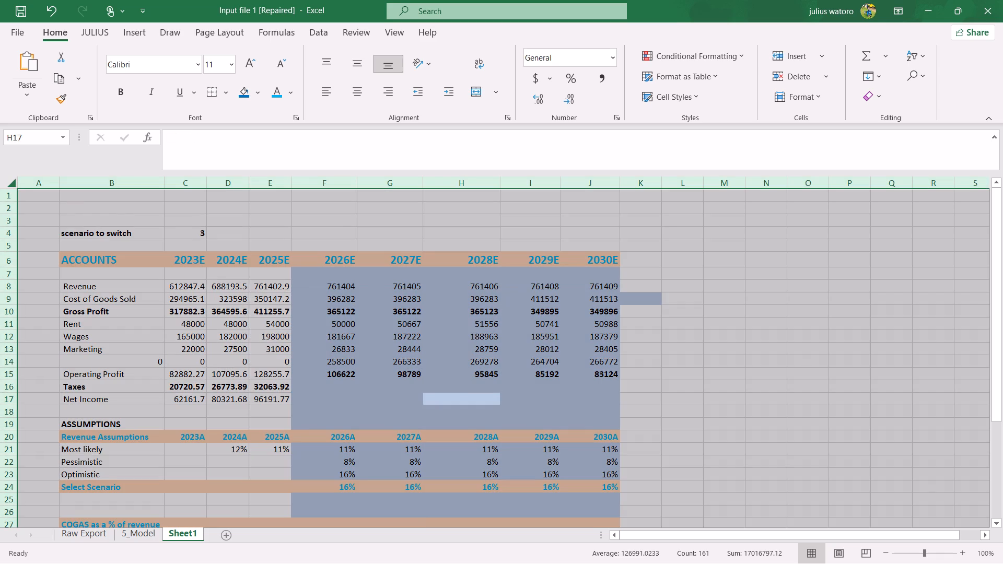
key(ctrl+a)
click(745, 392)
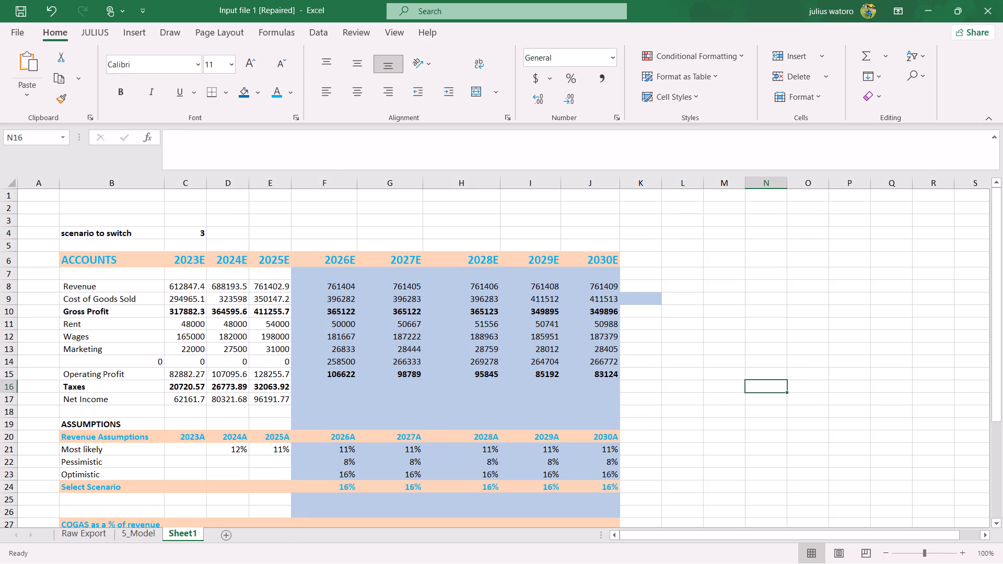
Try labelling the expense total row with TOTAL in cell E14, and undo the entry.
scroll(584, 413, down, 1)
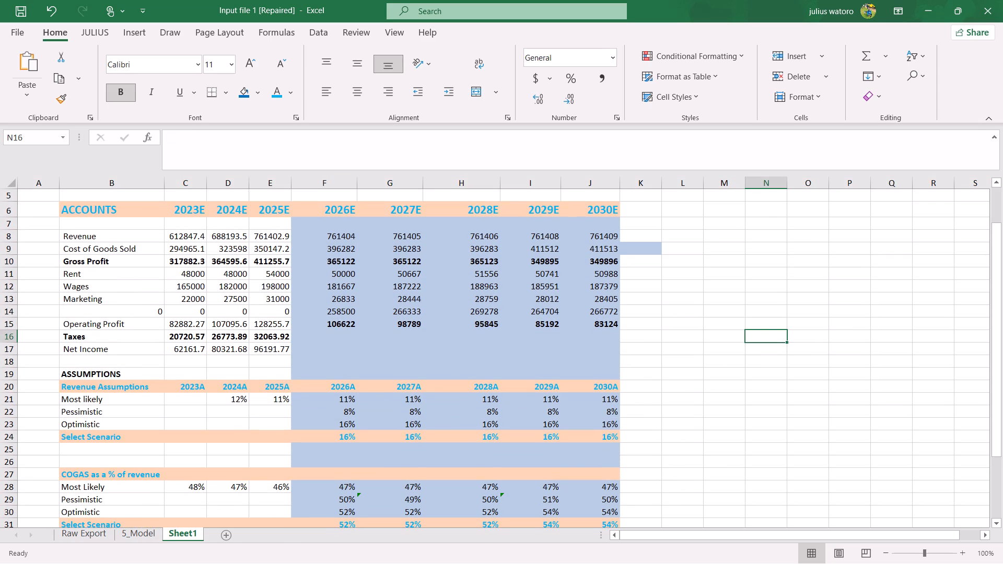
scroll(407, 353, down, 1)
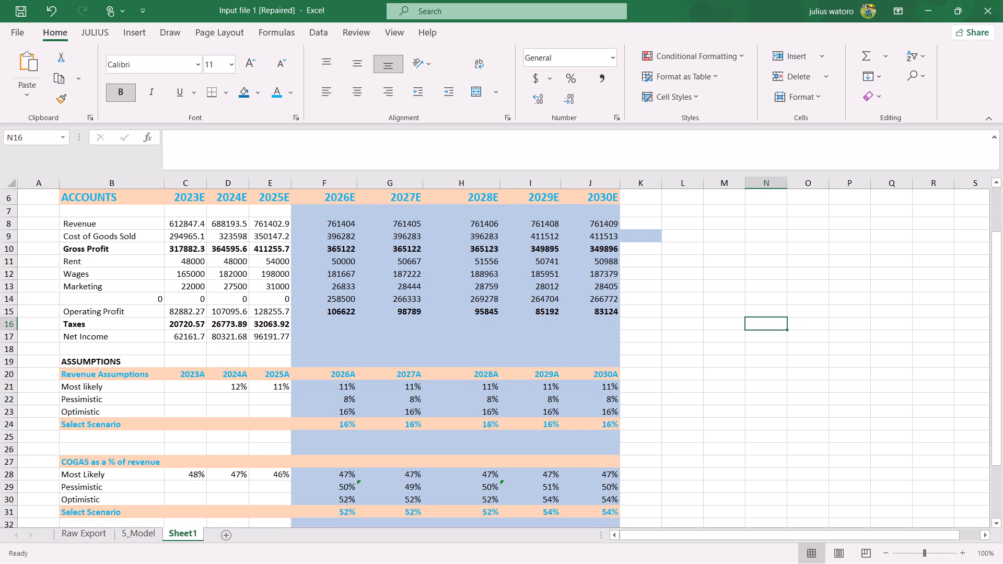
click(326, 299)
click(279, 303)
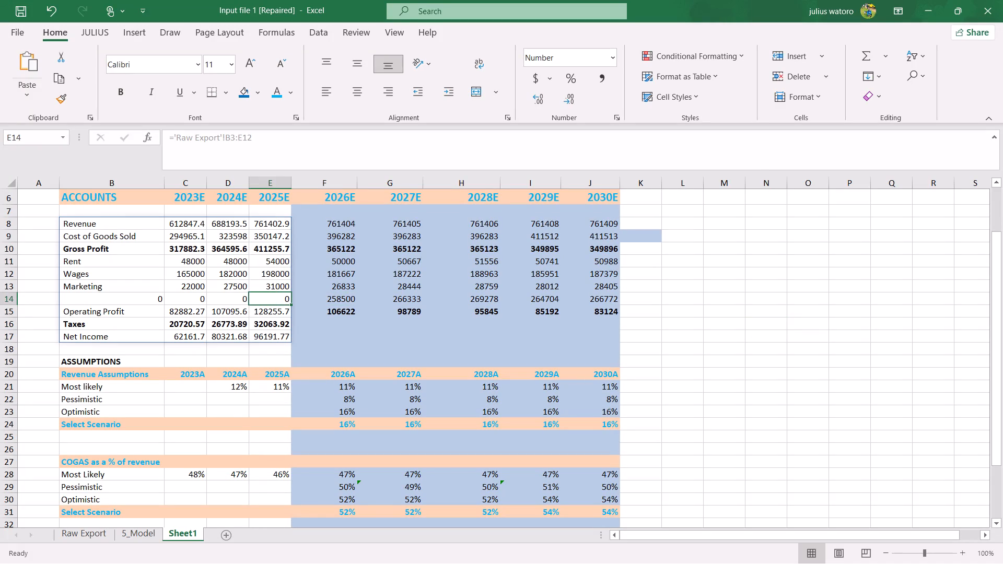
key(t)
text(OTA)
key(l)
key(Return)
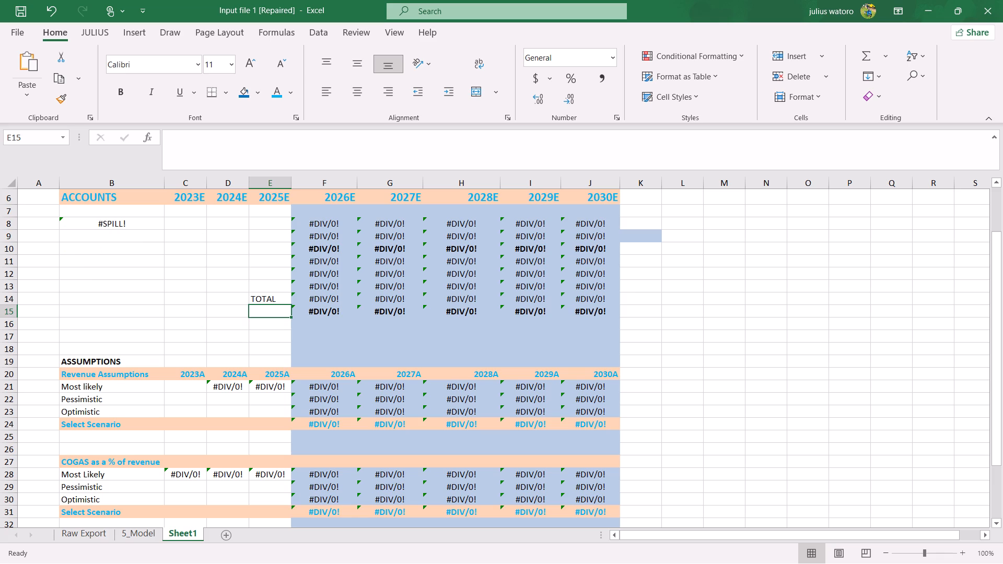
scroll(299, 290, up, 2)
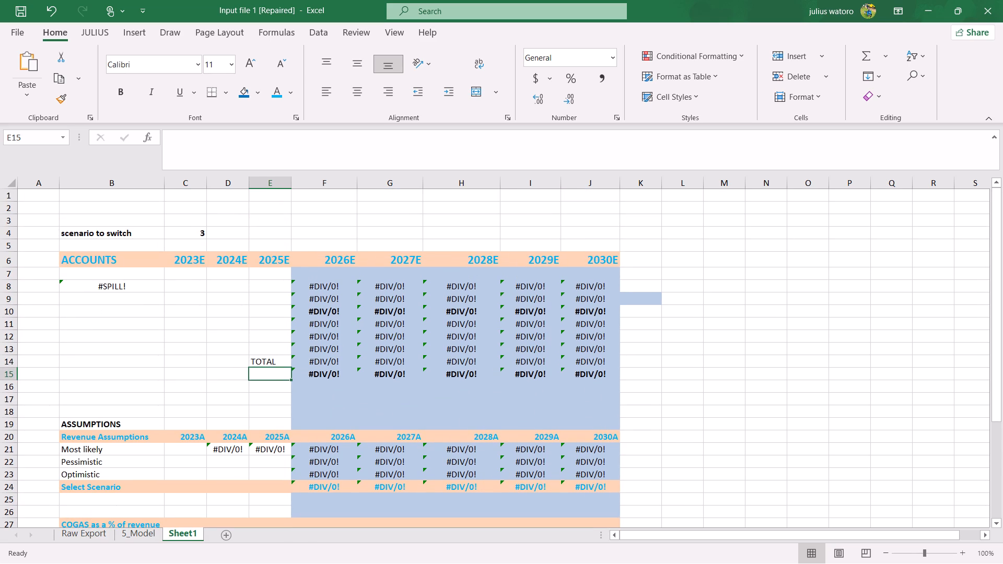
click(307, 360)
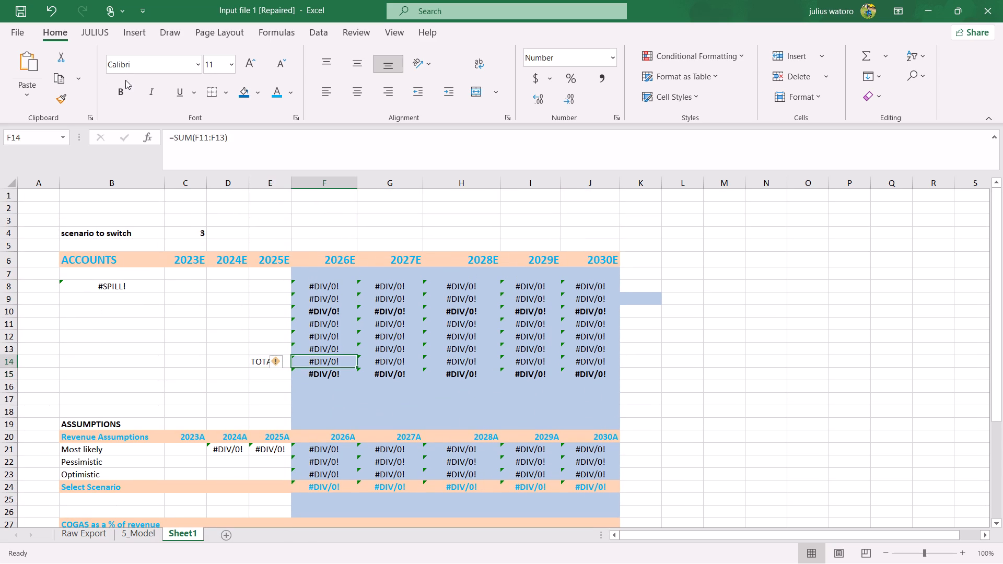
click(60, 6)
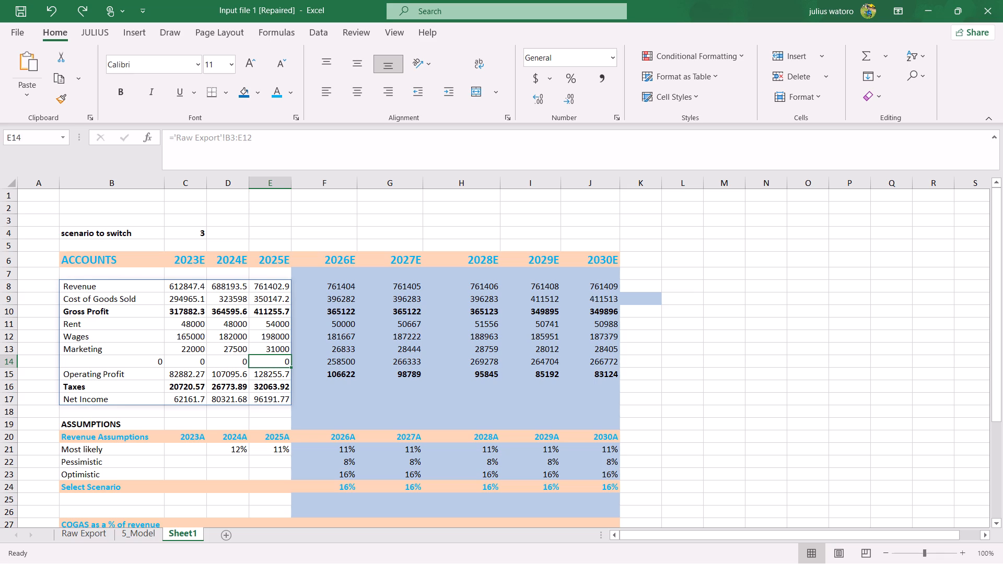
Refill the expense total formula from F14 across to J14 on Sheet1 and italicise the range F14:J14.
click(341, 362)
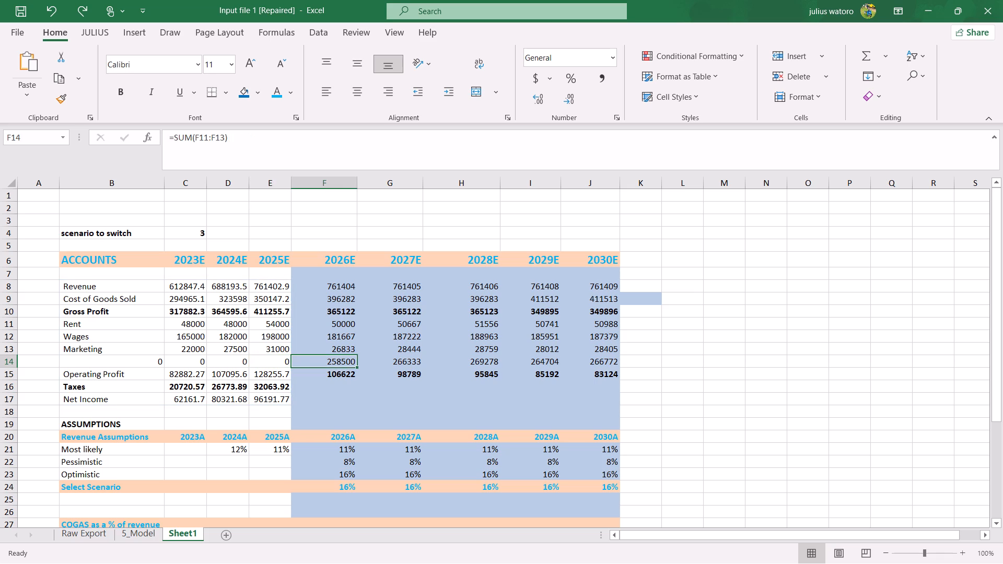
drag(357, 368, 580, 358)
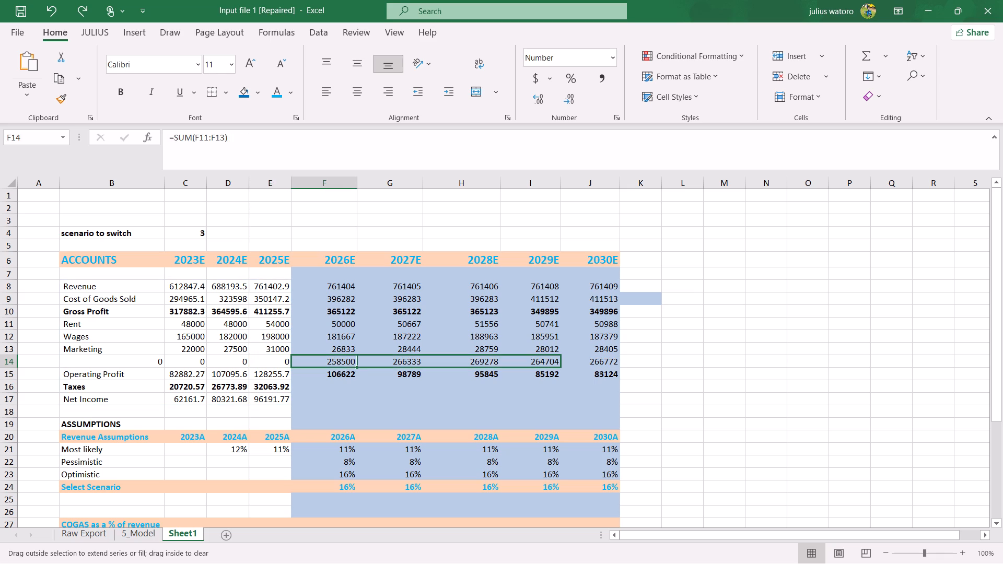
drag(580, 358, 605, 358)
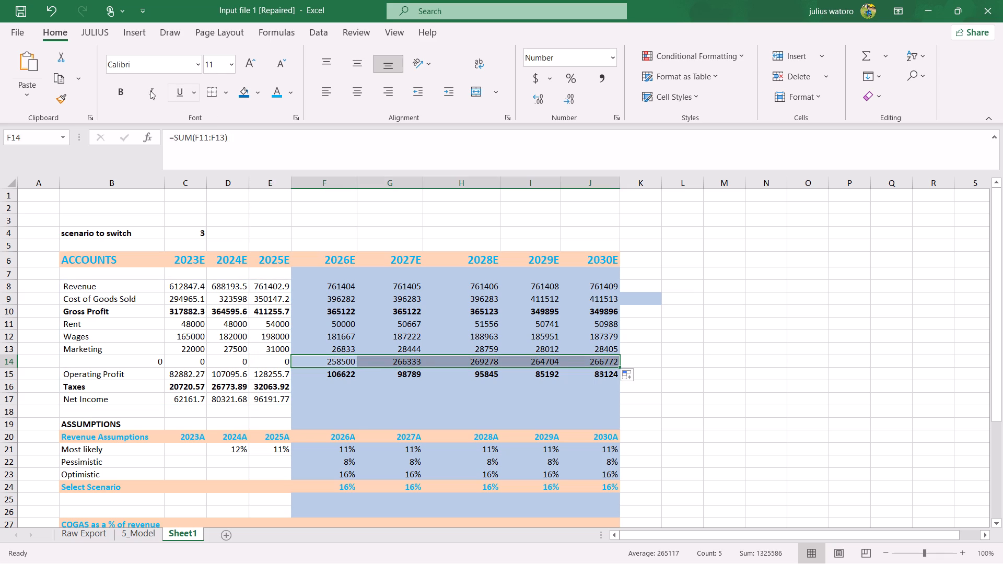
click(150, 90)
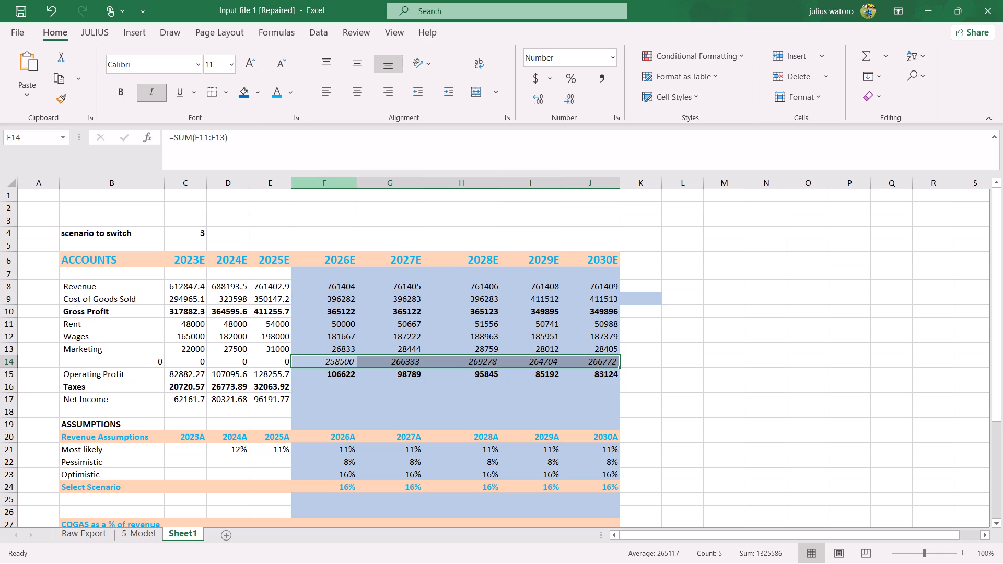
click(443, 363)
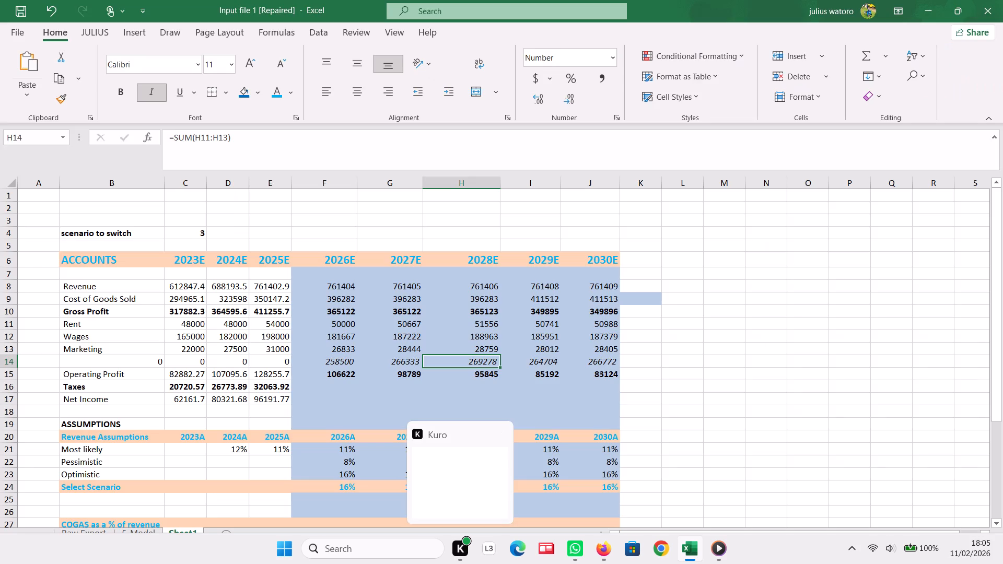
Compare the lower forecast rows and the empty Taxes cell F16 on Sheet1 with the formulas in the 5_Model sheet.
scroll(444, 387, down, 2)
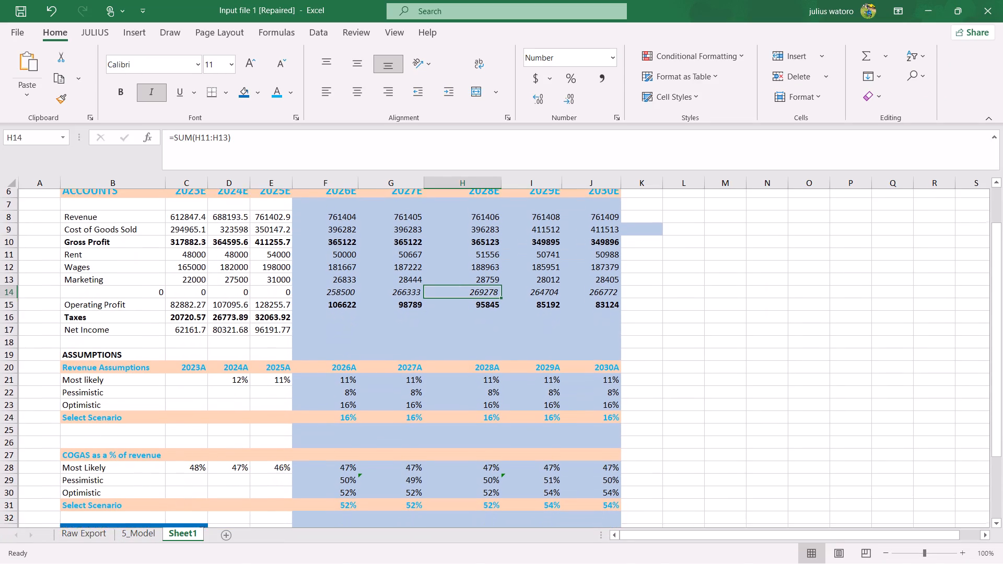
scroll(444, 387, down, 1)
scroll(438, 331, down, 1)
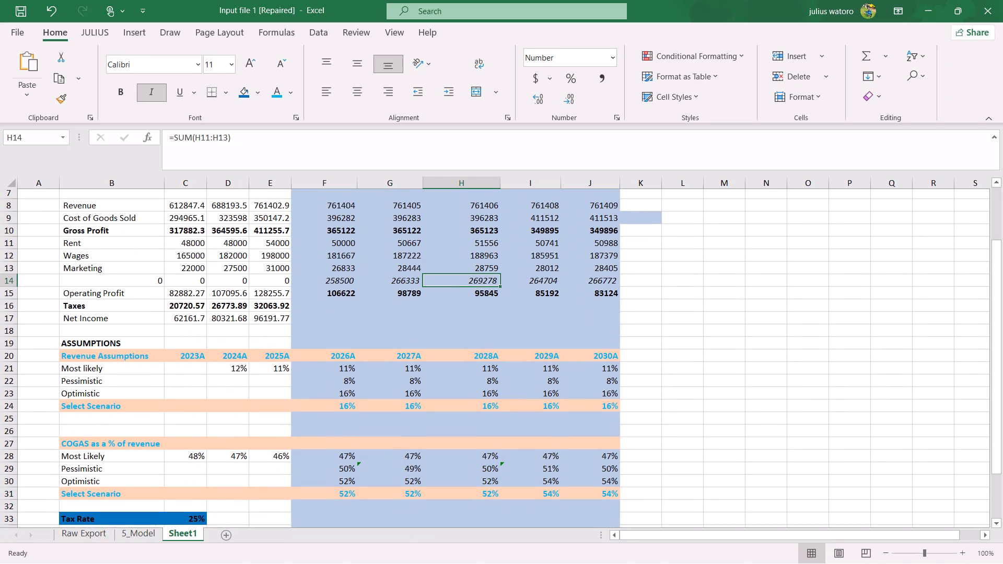
scroll(438, 331, down, 1)
click(320, 296)
click(324, 311)
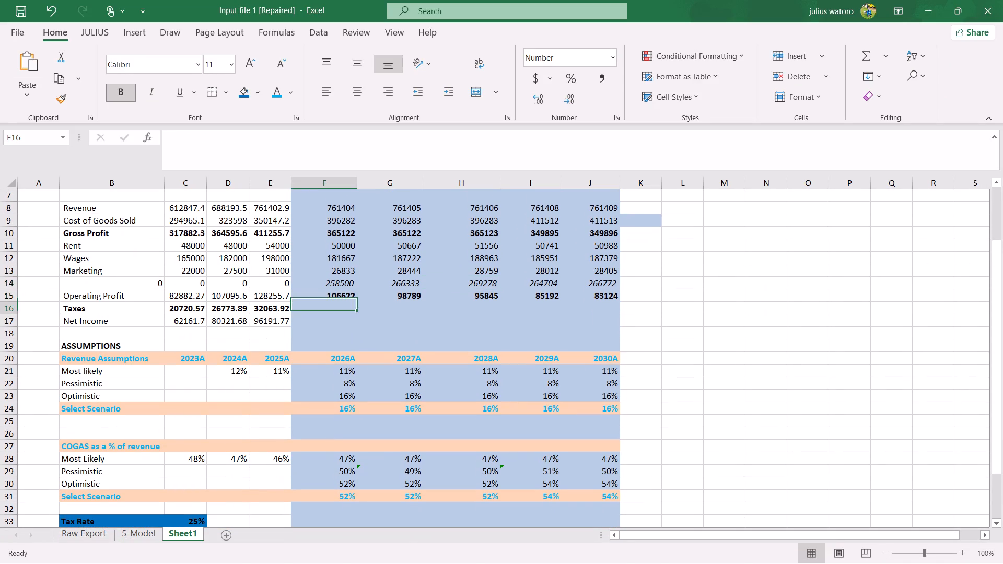
scroll(324, 311, down, 1)
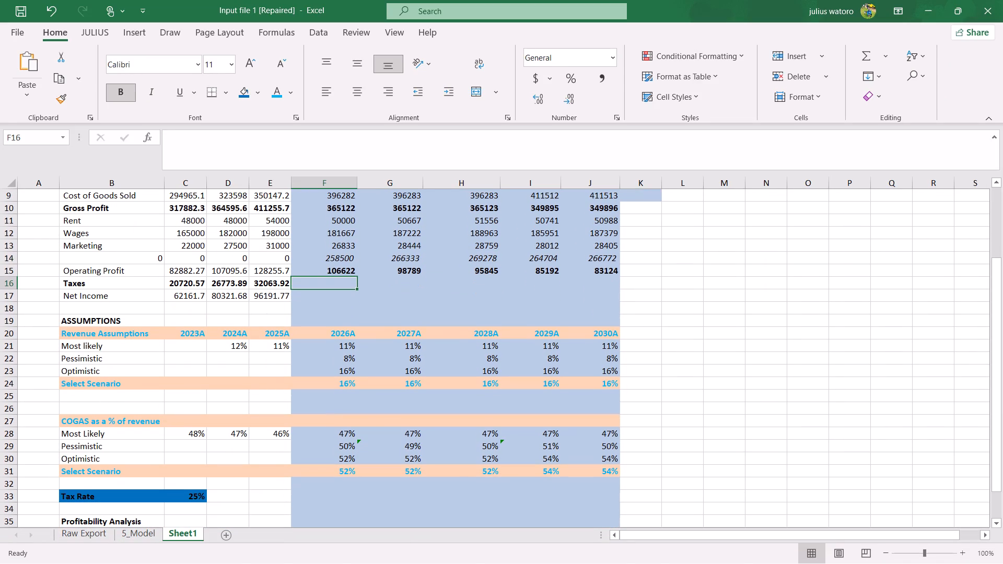
click(141, 531)
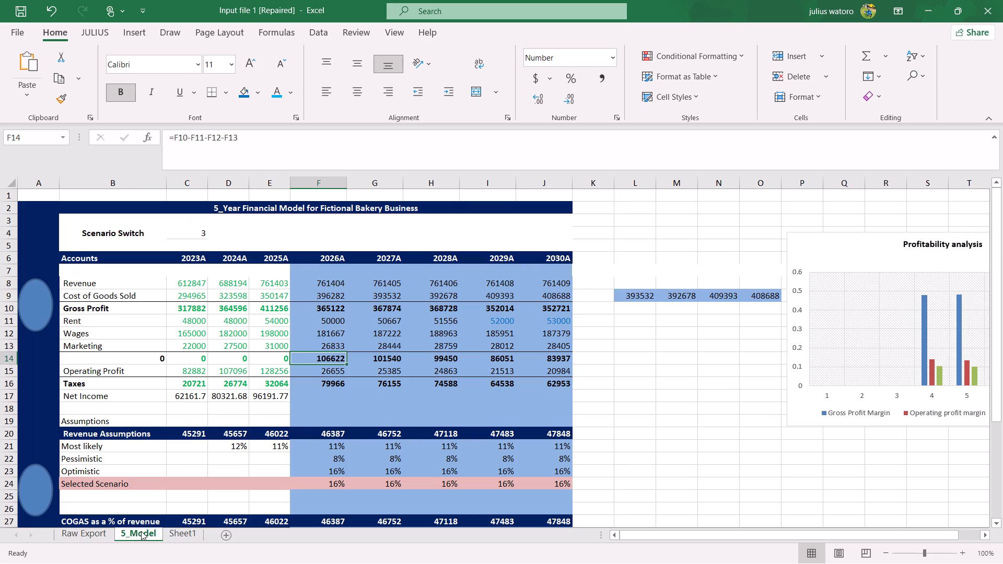
scroll(344, 396, down, 2)
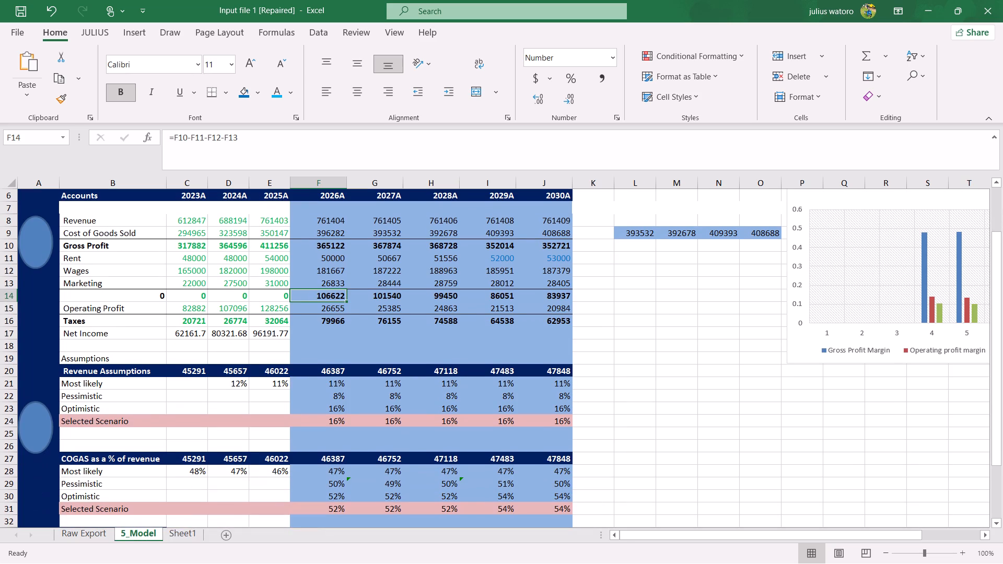
scroll(344, 396, down, 1)
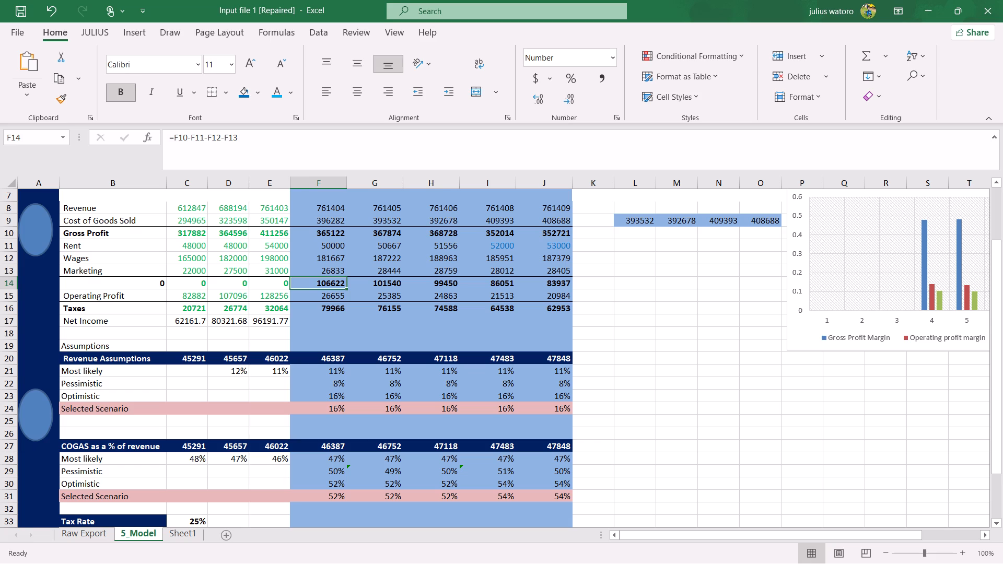
click(312, 305)
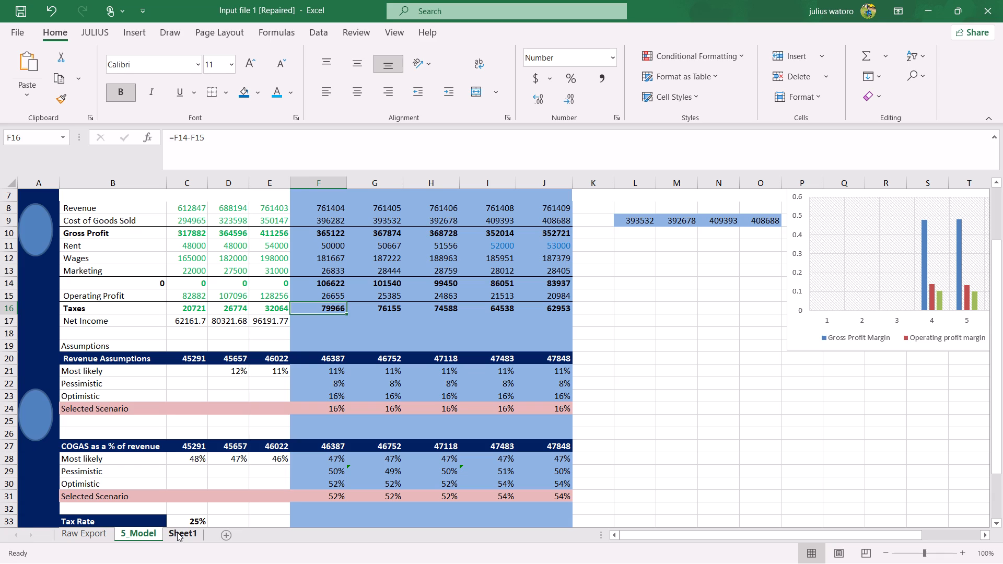
click(177, 532)
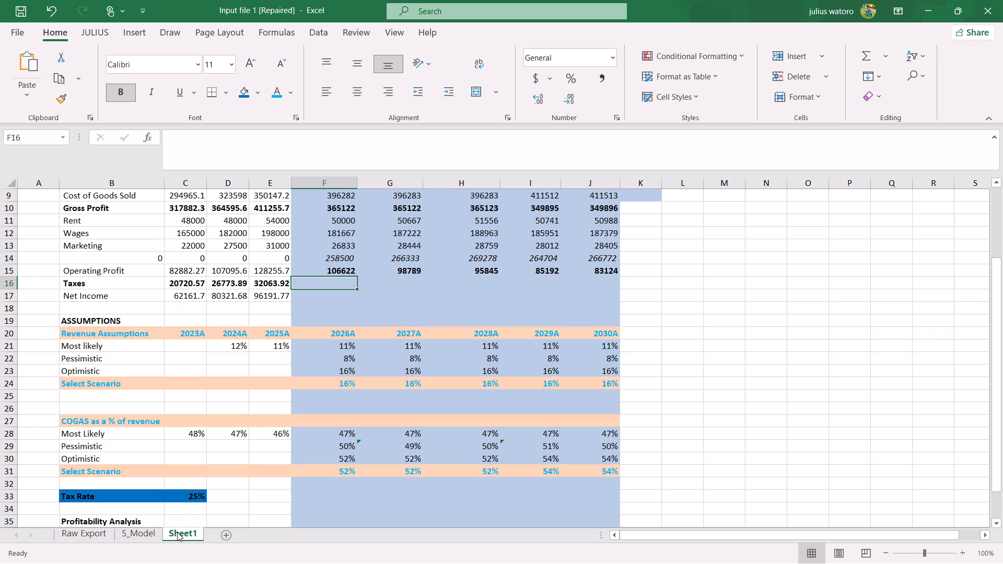
click(149, 538)
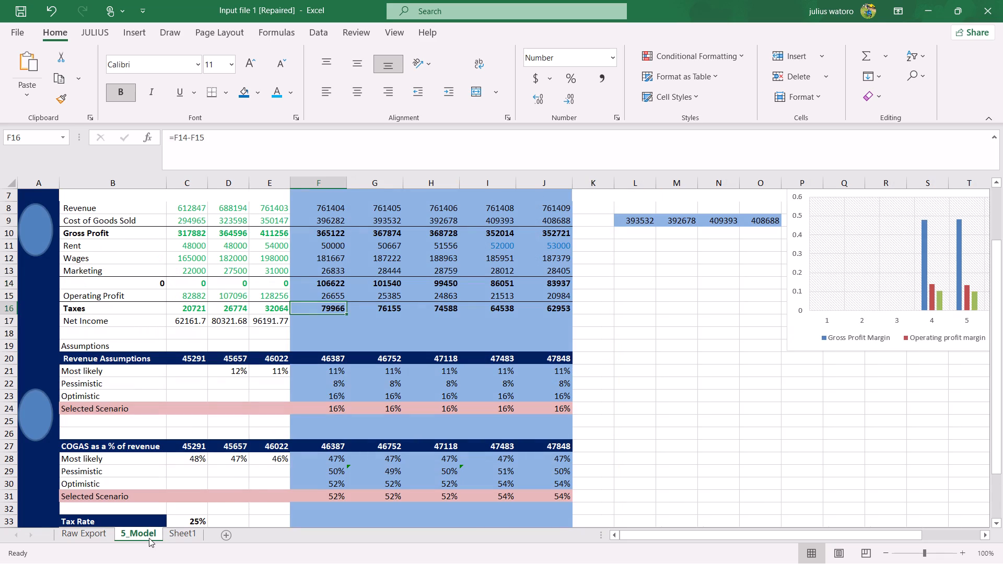
click(172, 538)
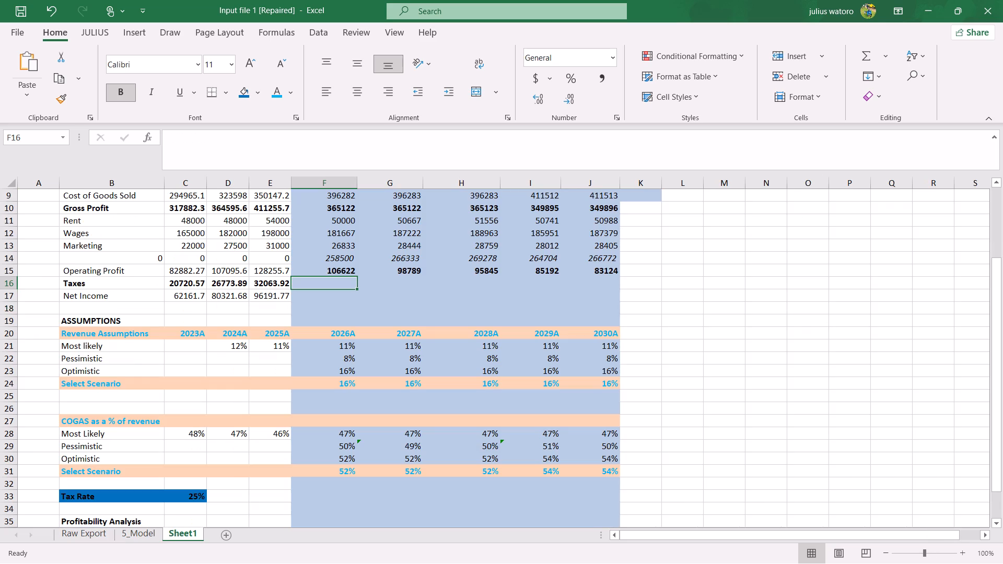
Undo the recent edits back to before the blank row 9 was inserted on Raw Export, and return to Sheet1.
click(55, 4)
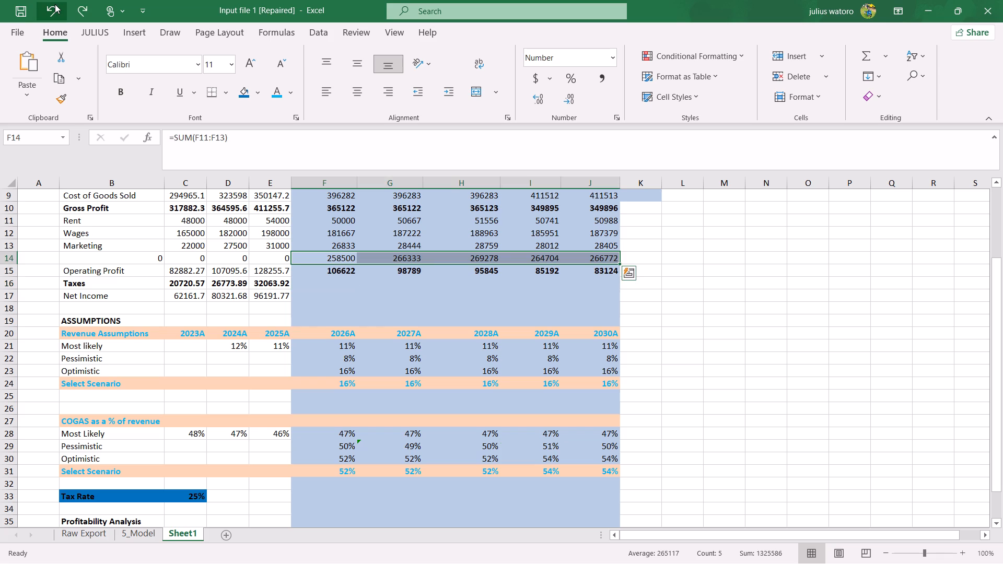
click(55, 4)
click(55, 4)
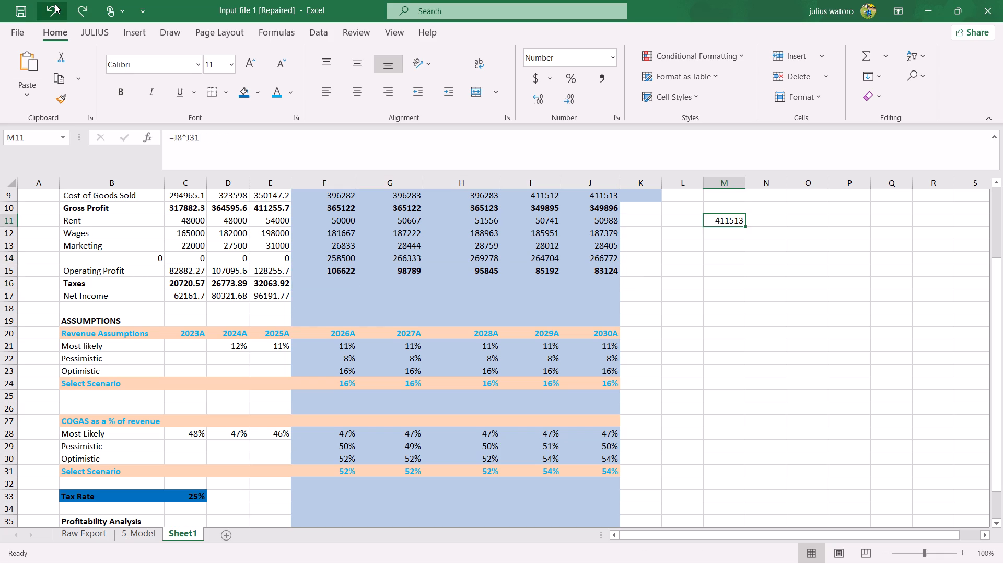
click(55, 4)
click(55, 4)
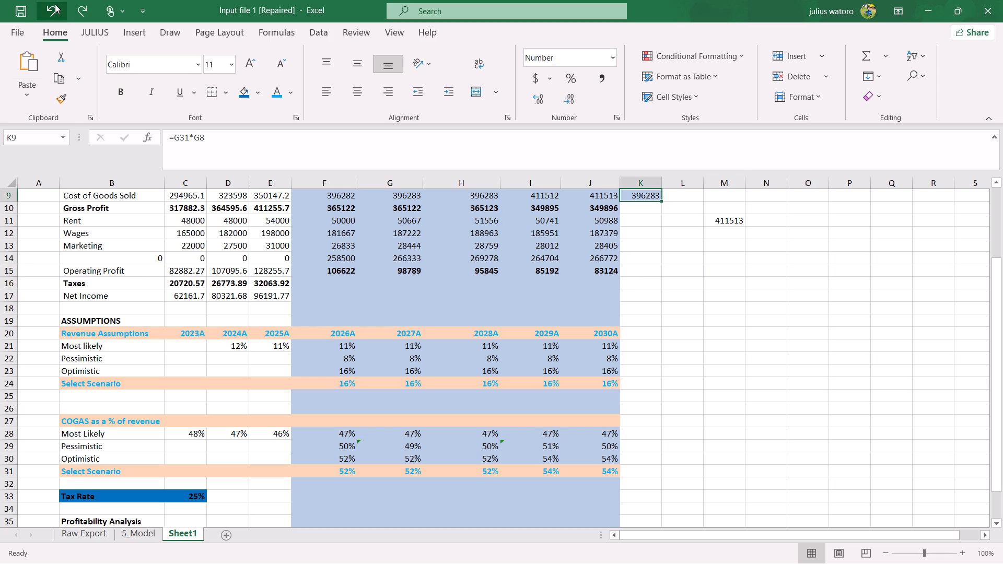
click(55, 4)
click(55, 4)
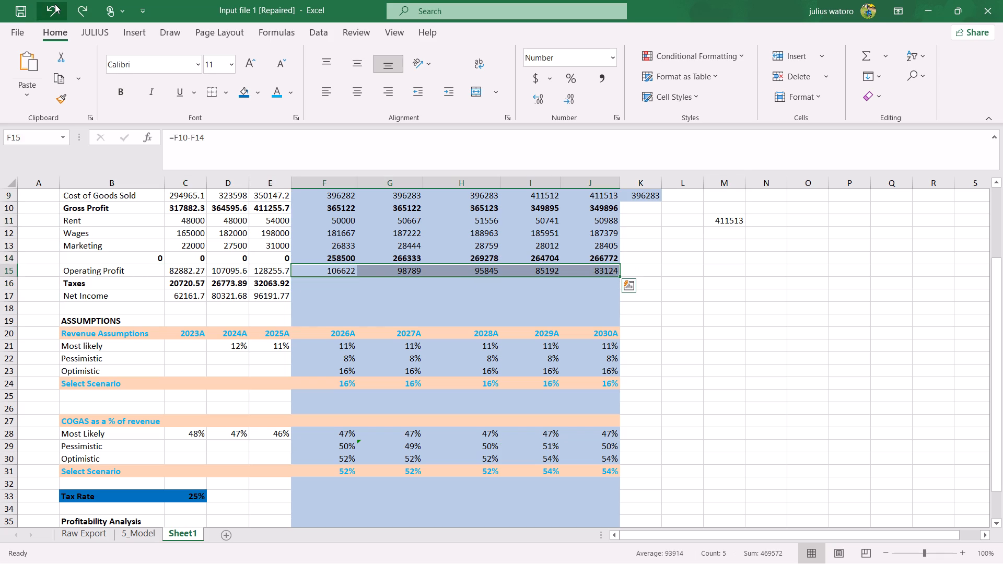
click(55, 4)
click(55, 4)
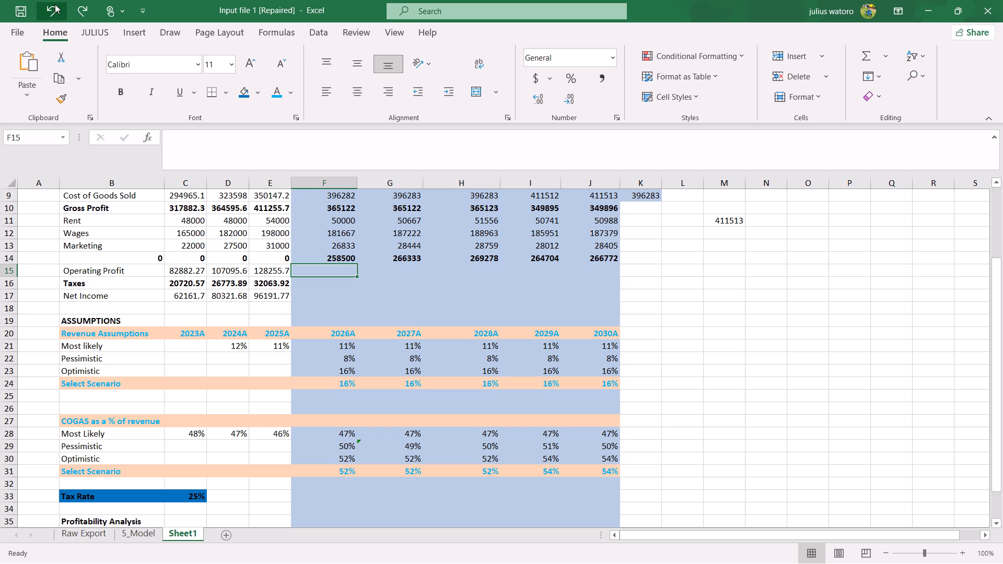
click(55, 4)
click(55, 4)
click(55, 4)
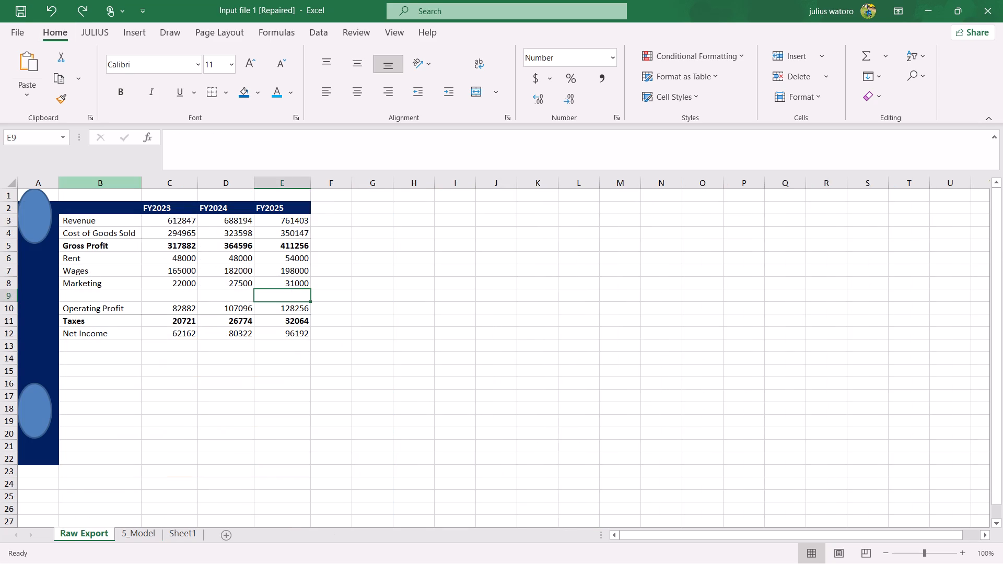
click(56, 5)
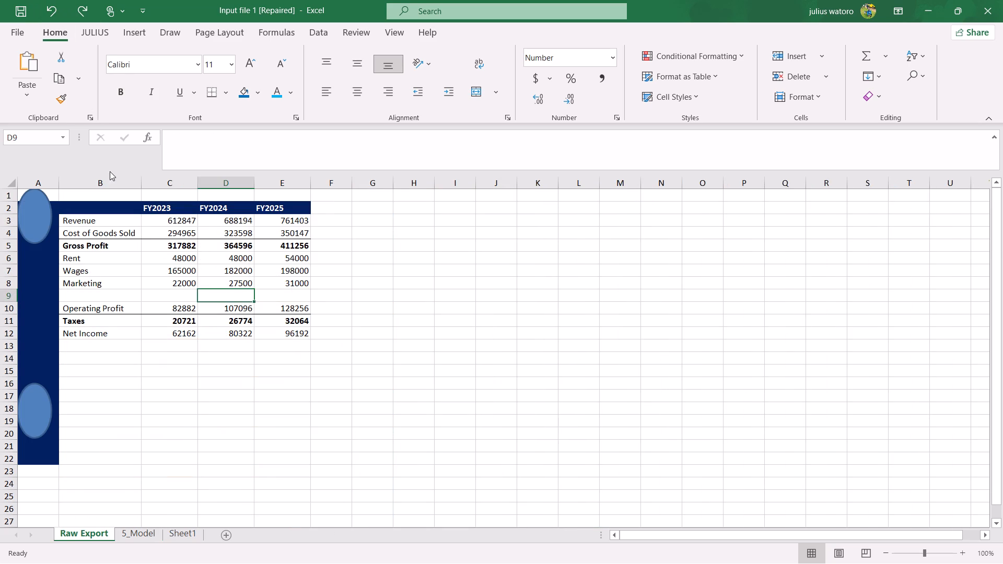
click(57, 6)
click(57, 6)
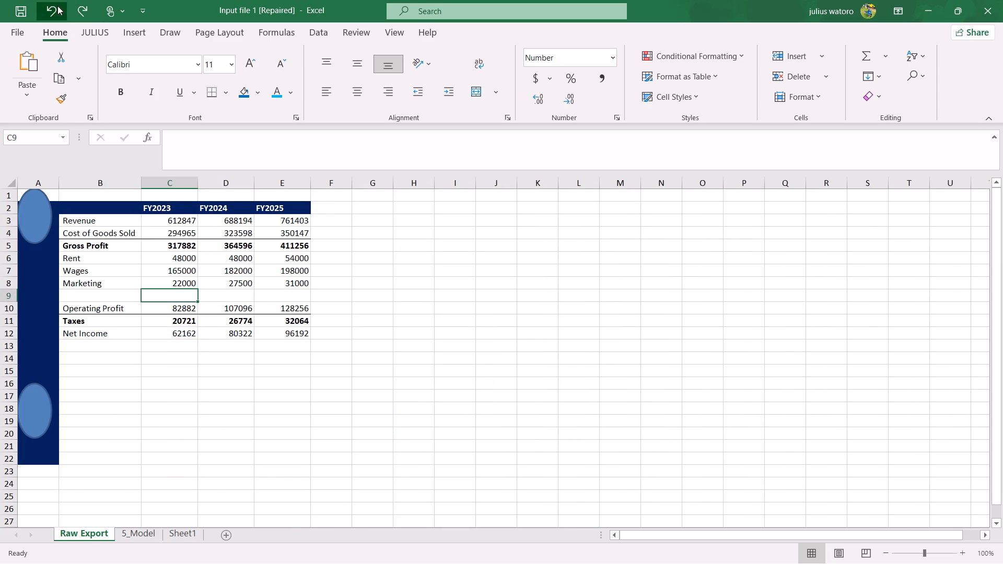
click(57, 6)
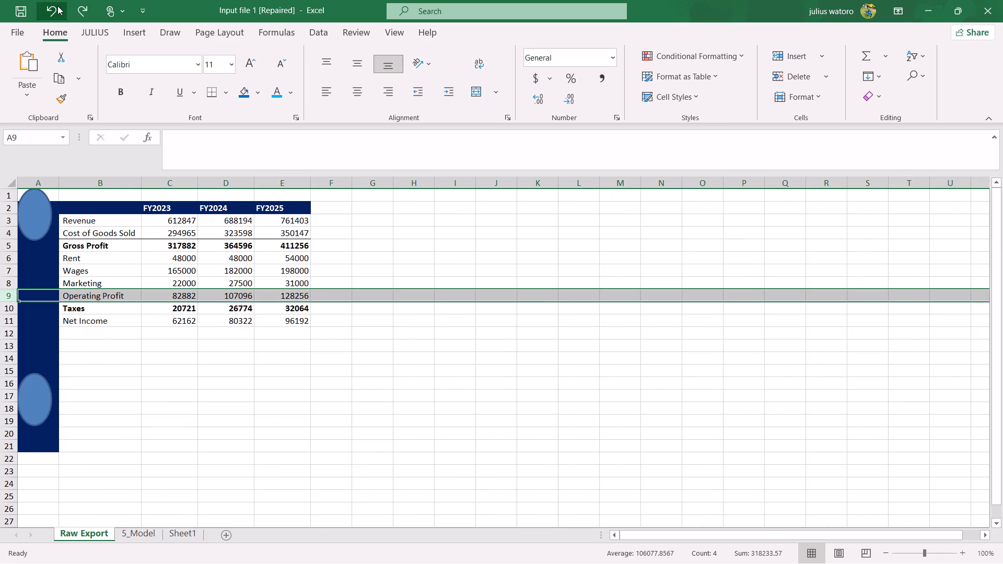
drag(128, 415, 161, 519)
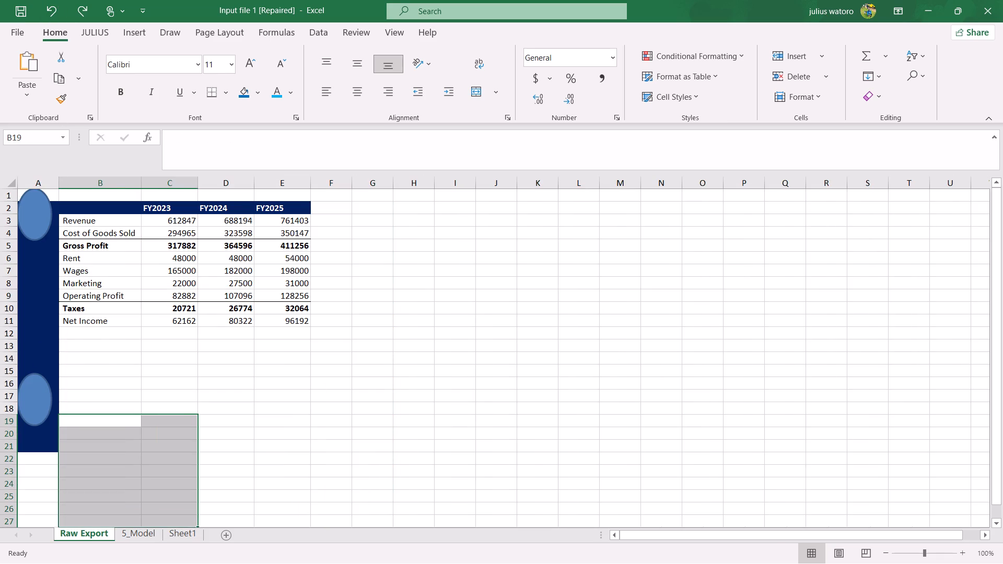
click(185, 528)
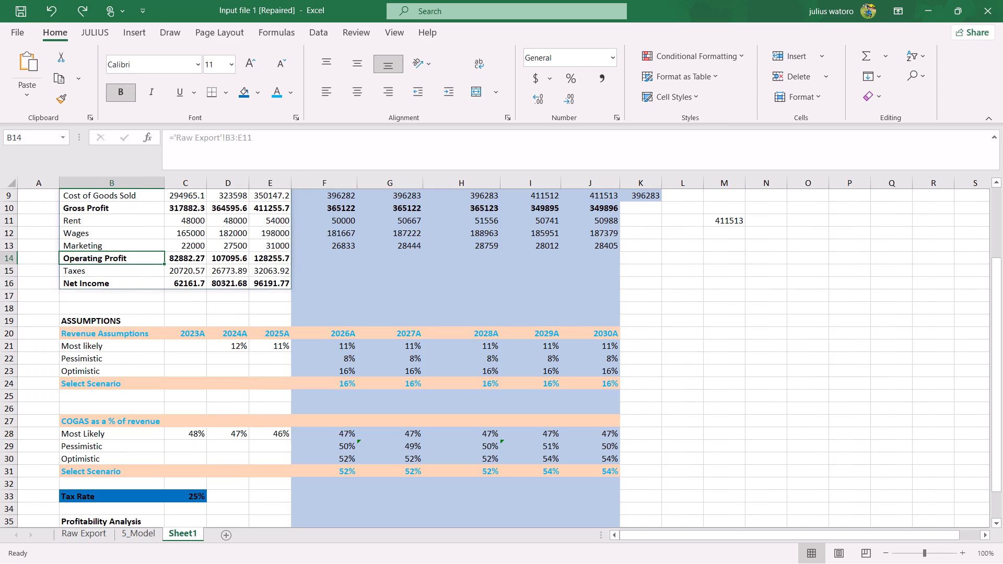
Enter the 2026 Operating Profit formula =F10-(SUM(F11:F13)) in cell F14 on Sheet1.
click(338, 262)
scroll(338, 262, up, 2)
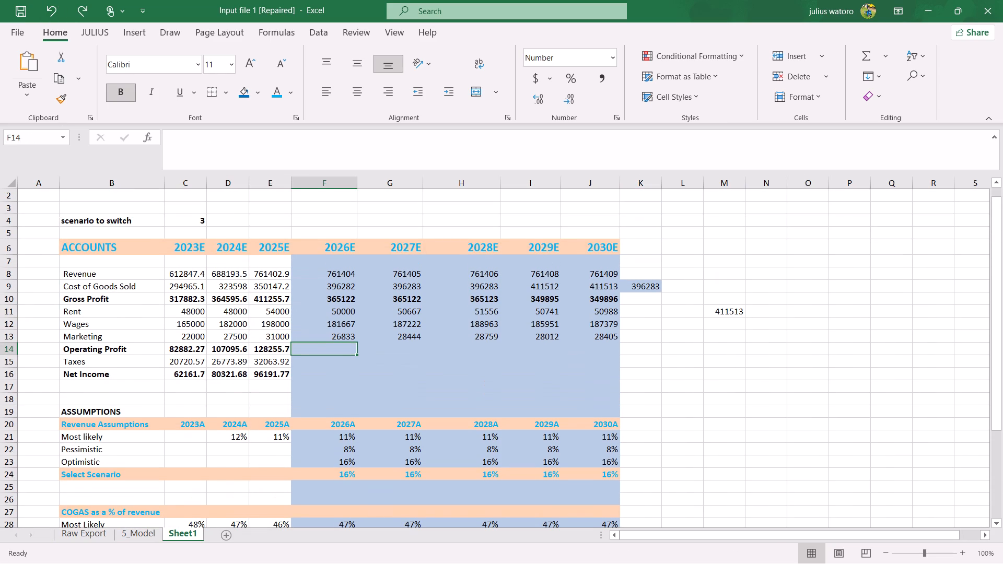
key(equal)
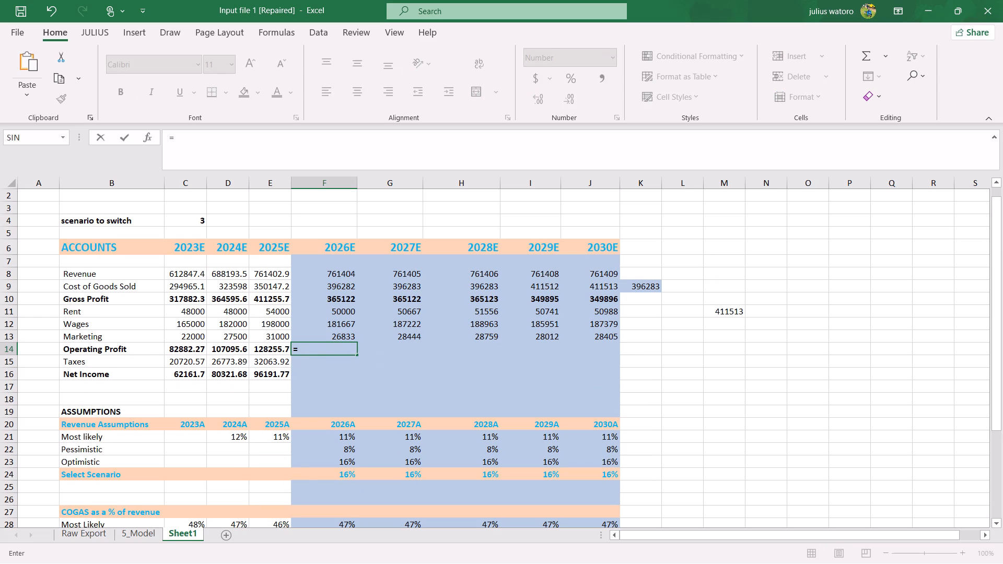
text(F1)
key(0)
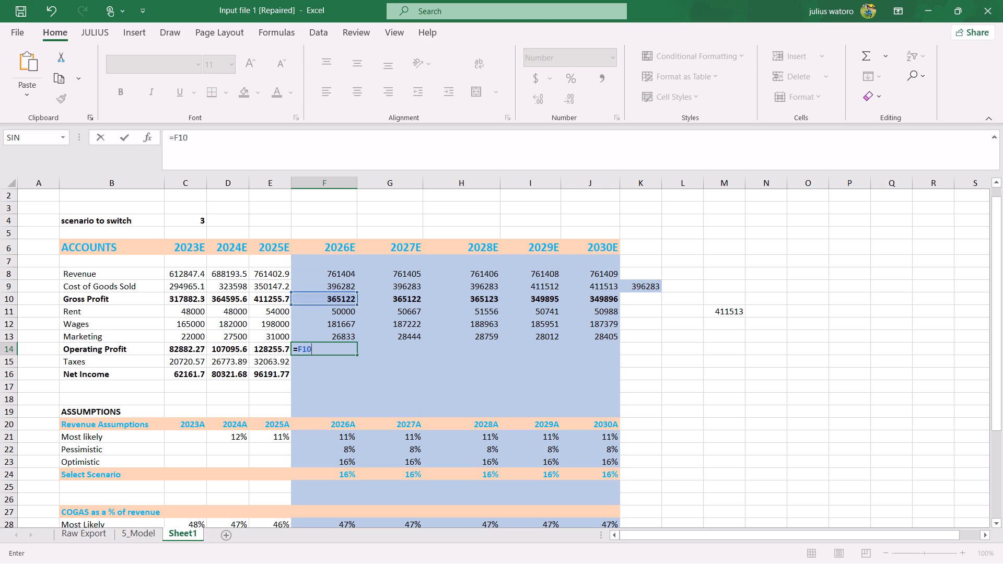
key(minus)
key(shift+parenleft)
key(s)
text(UM)
key(Tab)
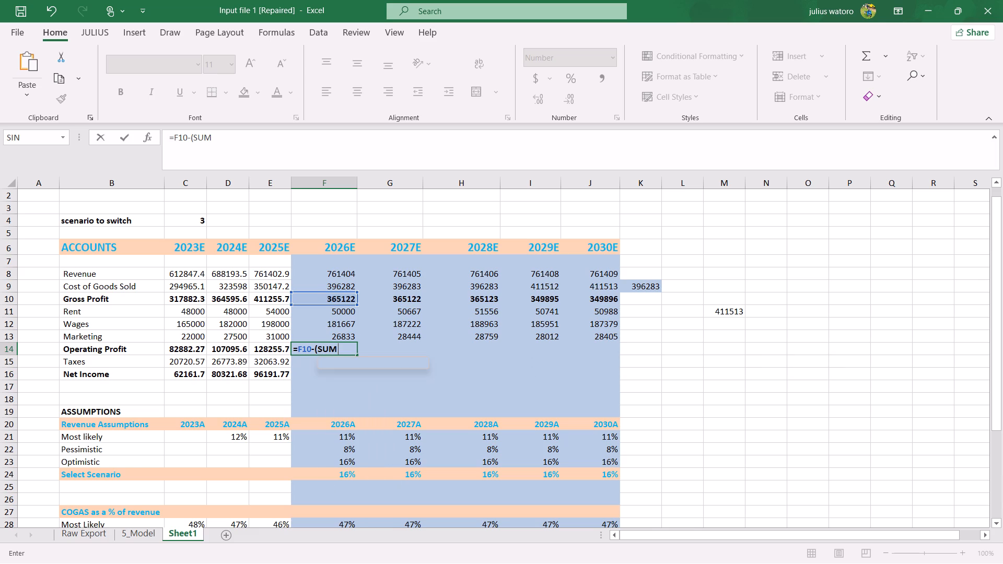
drag(345, 312, 352, 342)
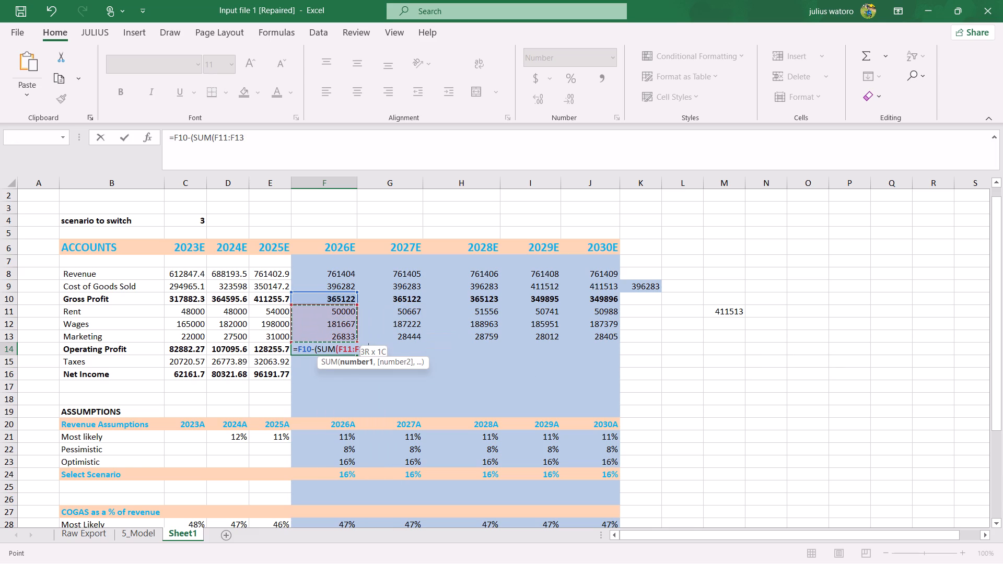
drag(352, 342, 347, 339)
key(shift+parenright)
key(Return)
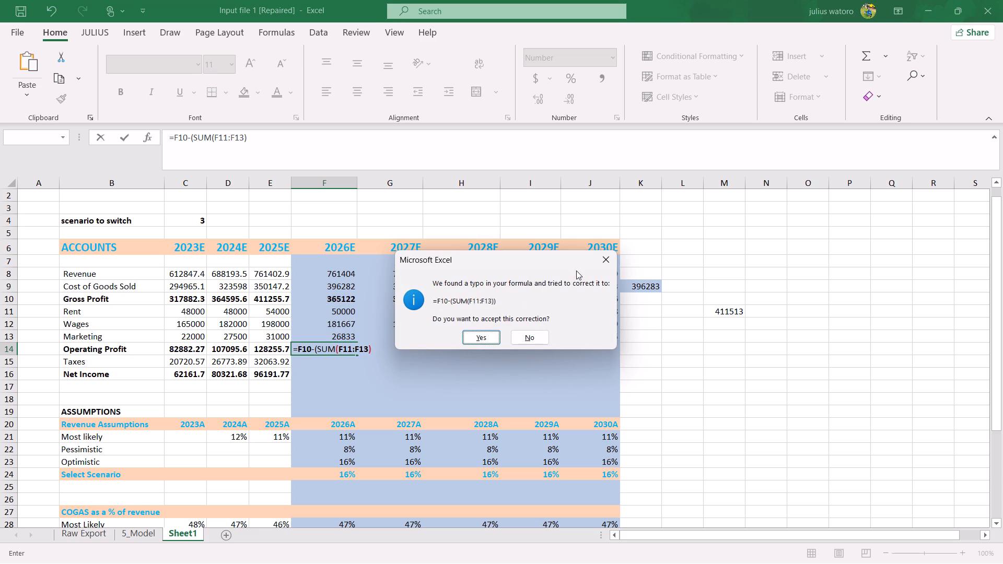
click(603, 264)
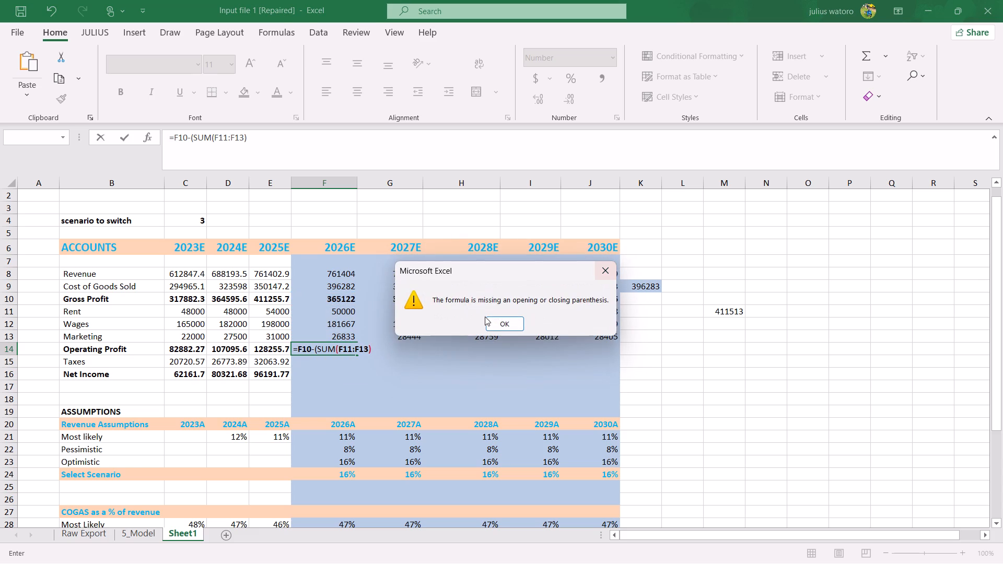
click(493, 321)
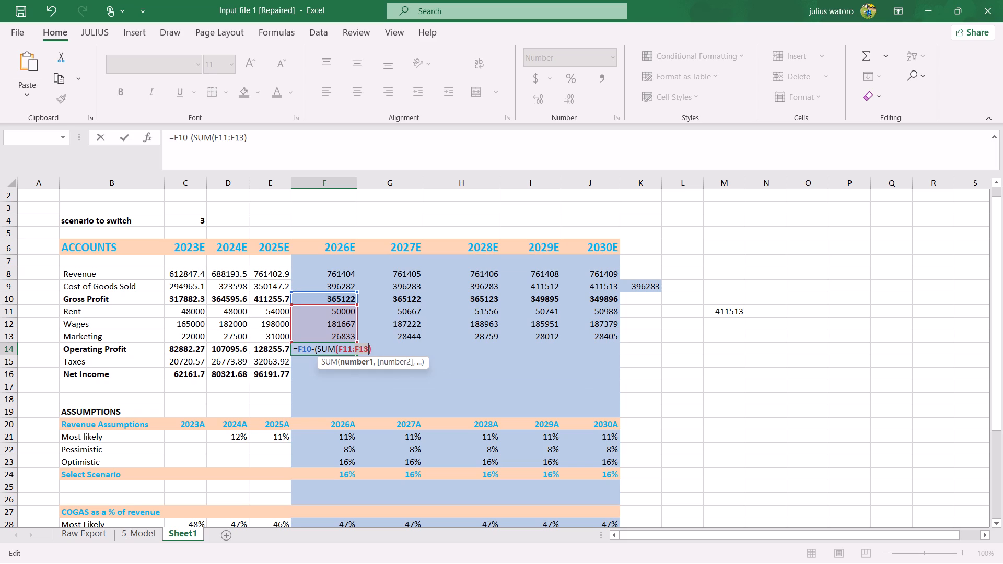
click(378, 349)
key(shift+parenright)
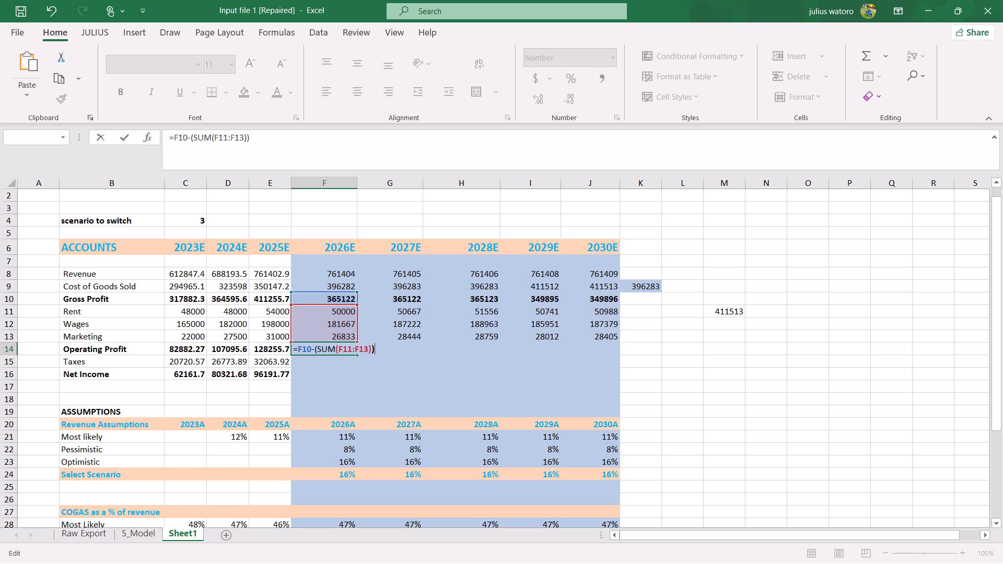
key(Return)
Fill the Operating Profit formula from F14 across to J14 for the years 2027 to 2030.
drag(344, 348, 352, 349)
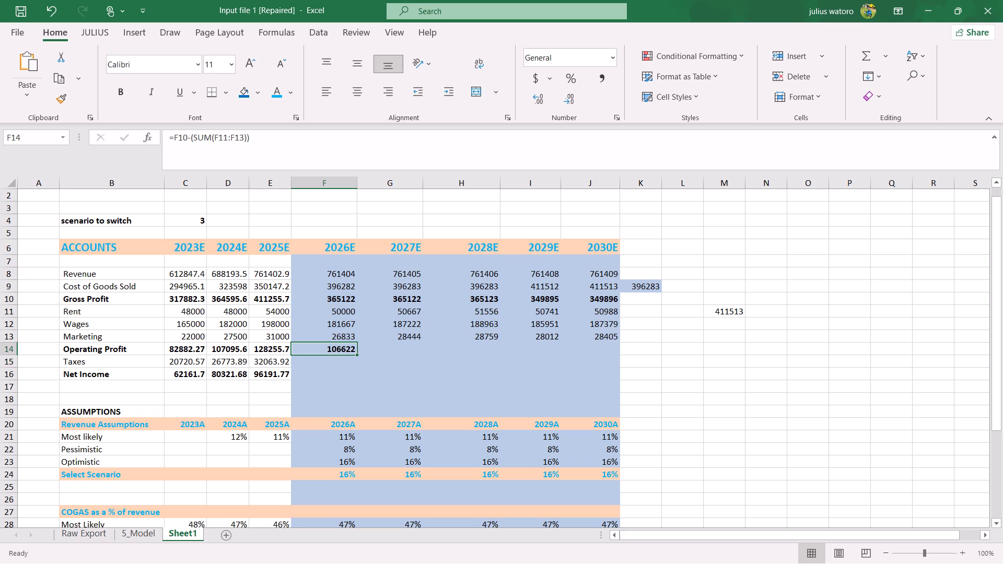
drag(352, 349, 354, 350)
drag(354, 355, 607, 350)
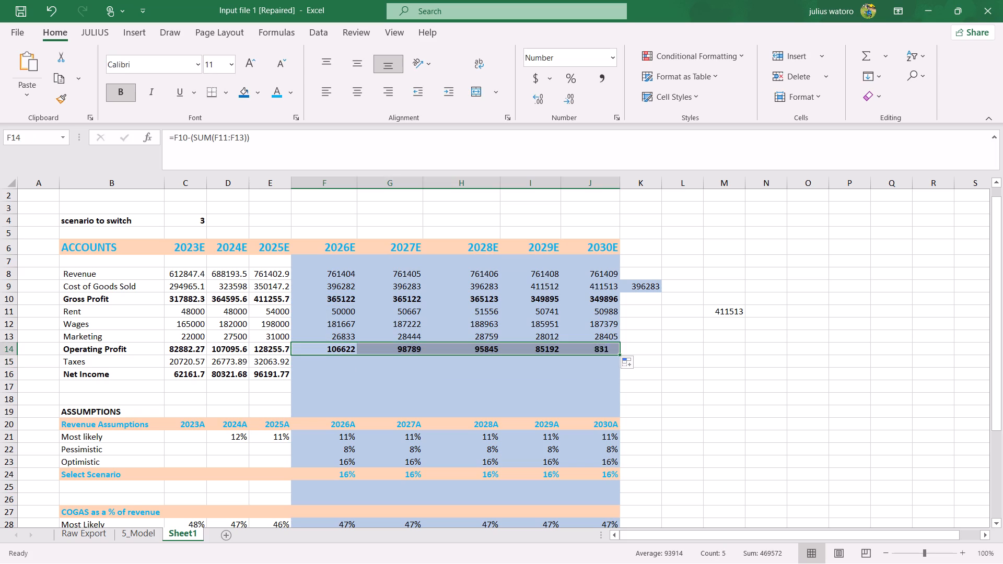
Check the Taxes formula in F15 of 5_Model and enter =MAX(0,$C$33*F14) as the 2026 Taxes in F15 on Sheet1.
click(295, 360)
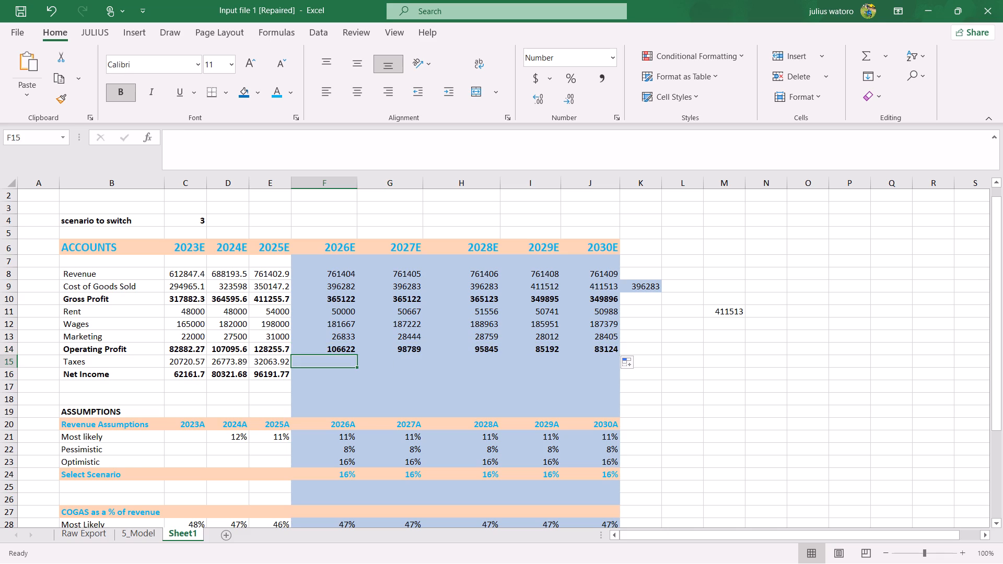
click(147, 542)
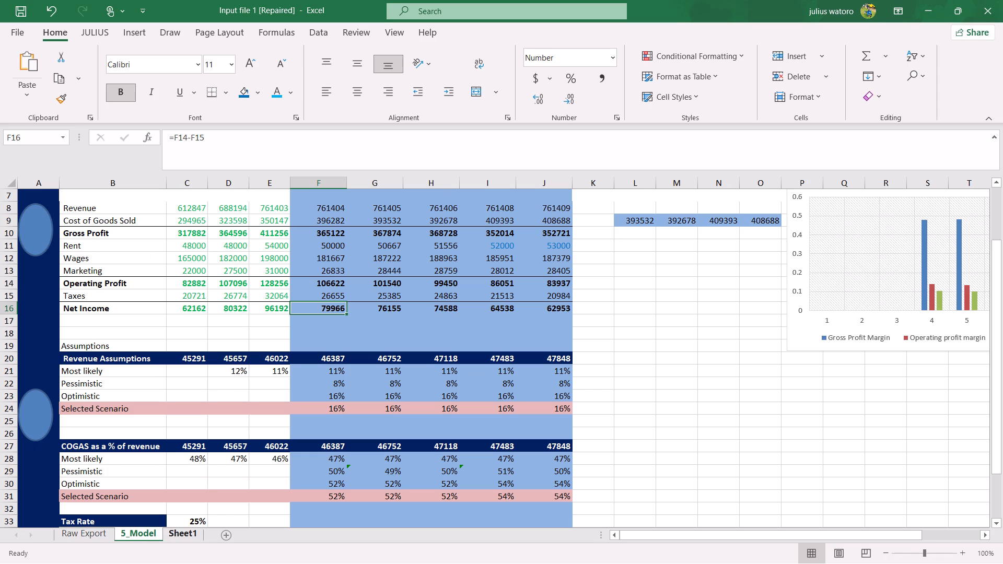
click(328, 299)
click(344, 292)
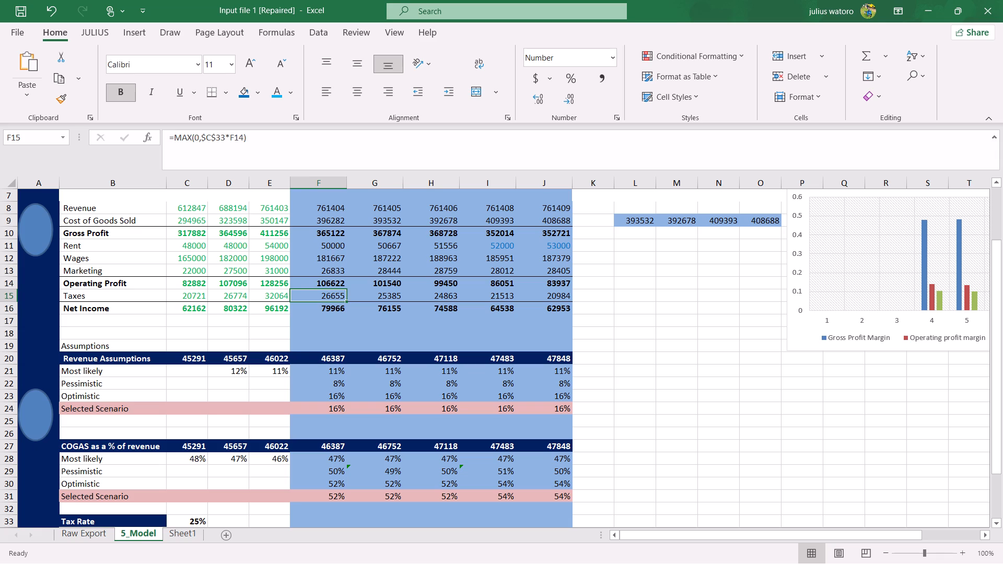
click(190, 533)
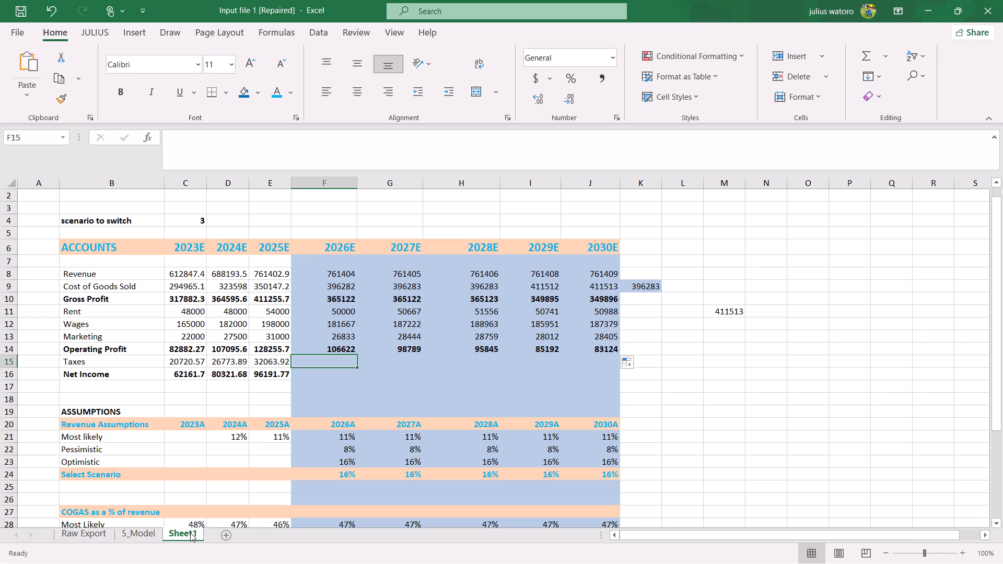
key(equal)
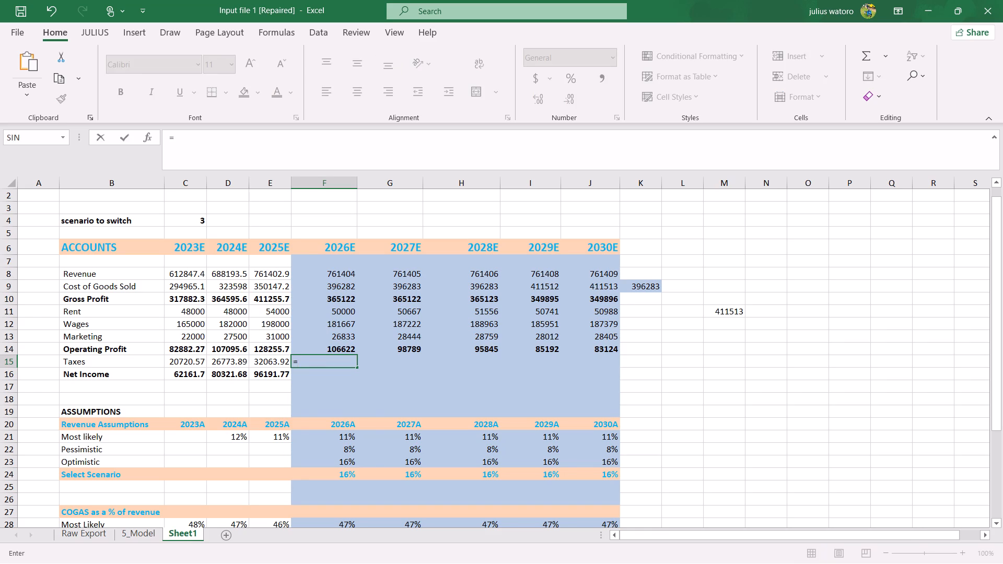
key(m)
key(a)
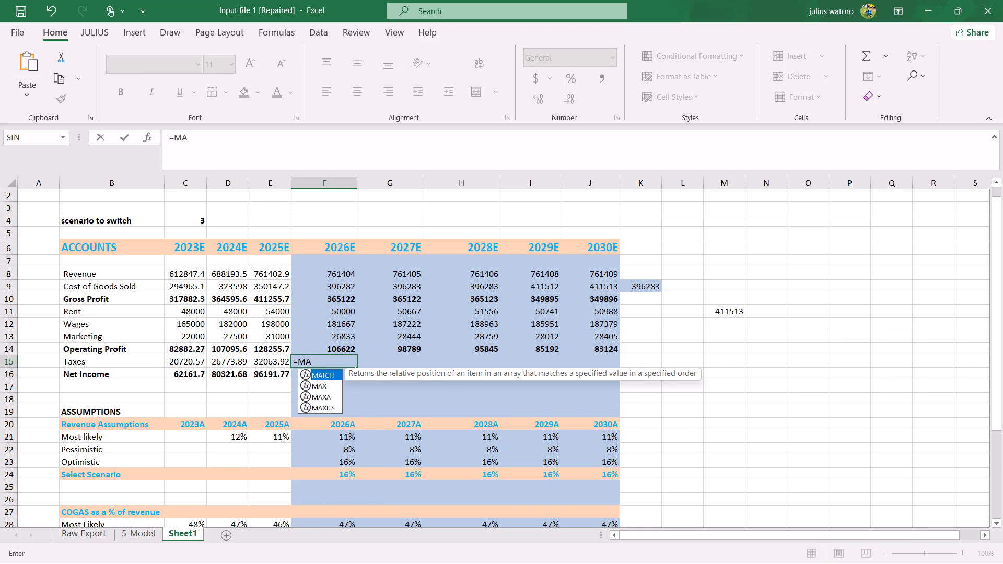
key(x)
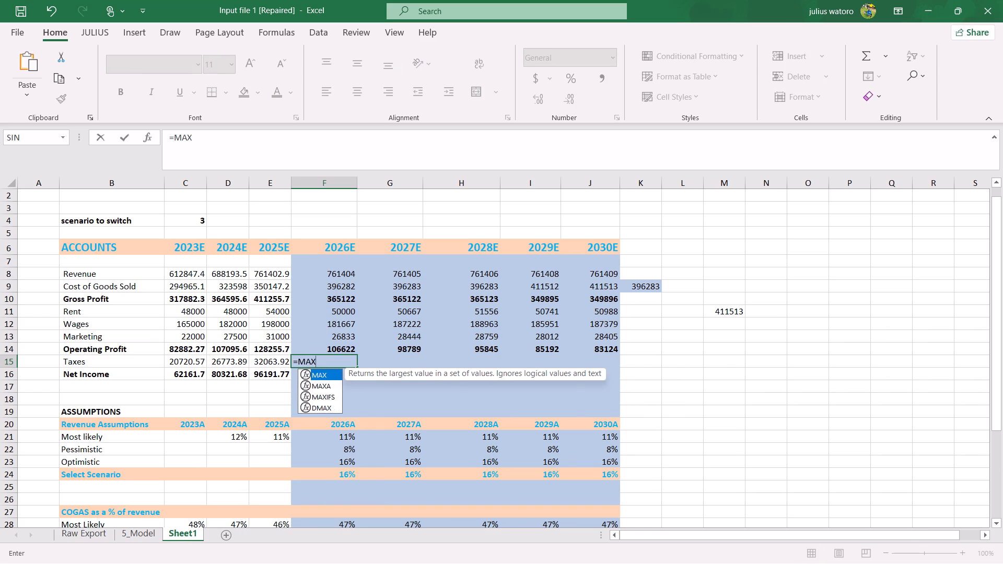
key(Tab)
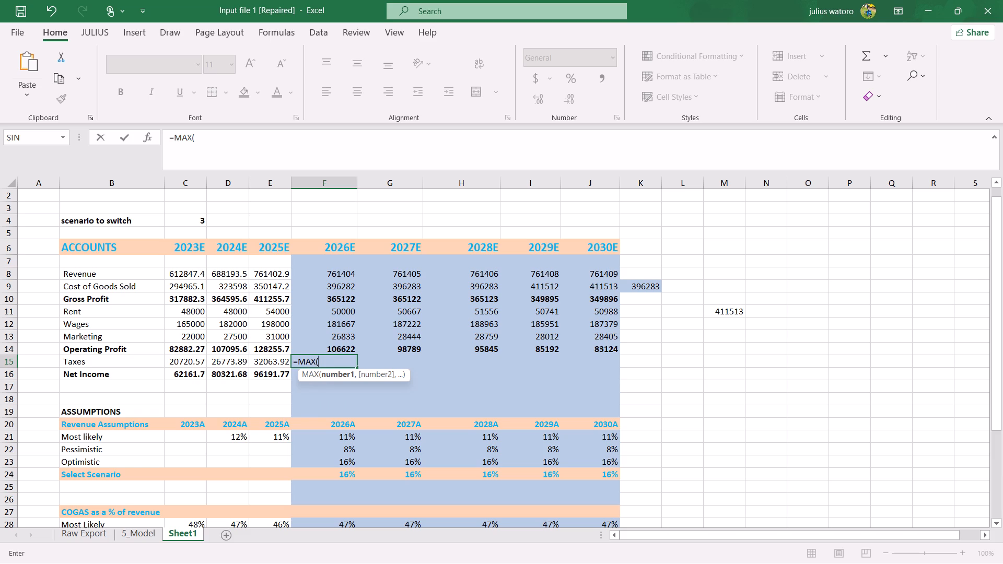
key(0)
key(comma)
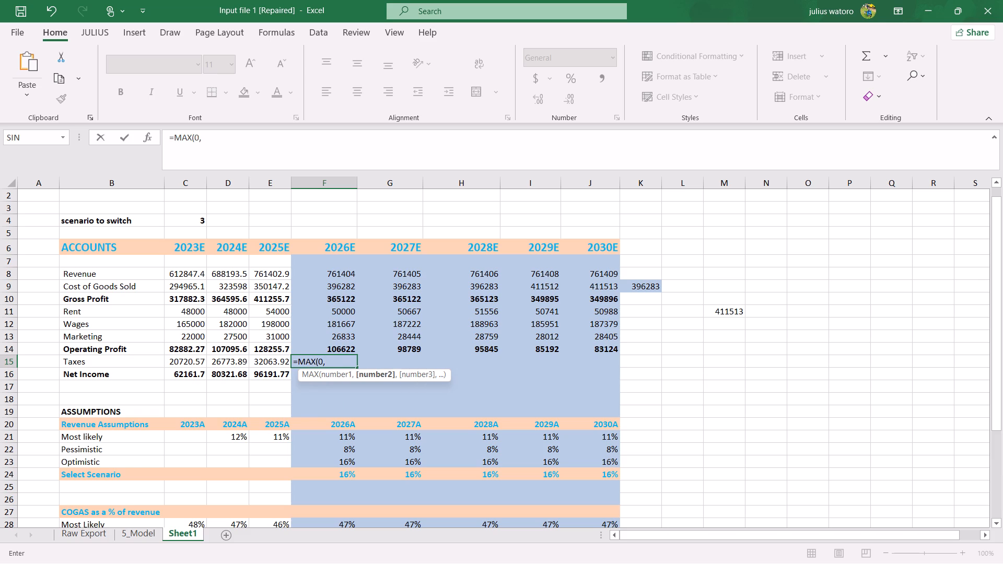
scroll(321, 414, down, 2)
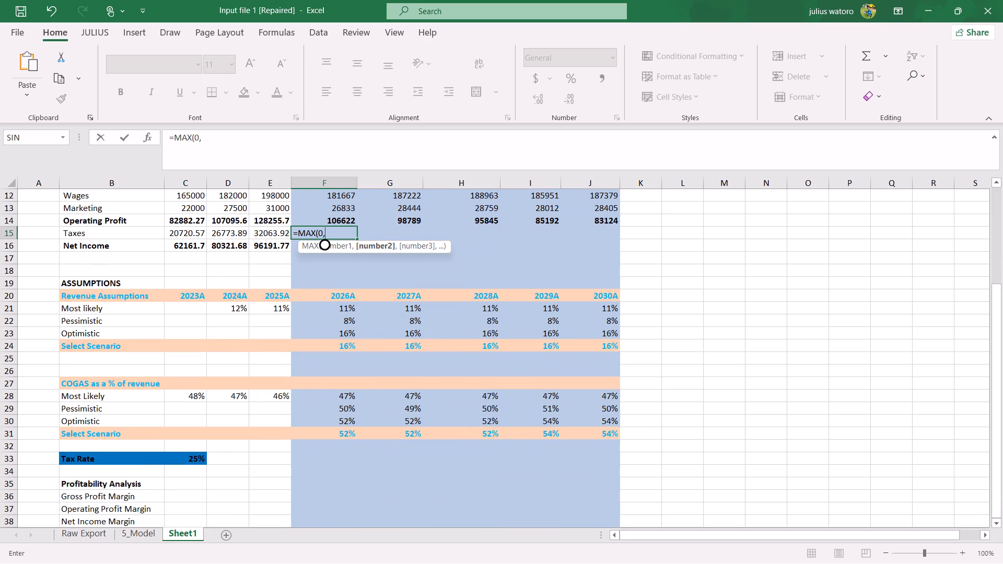
click(191, 458)
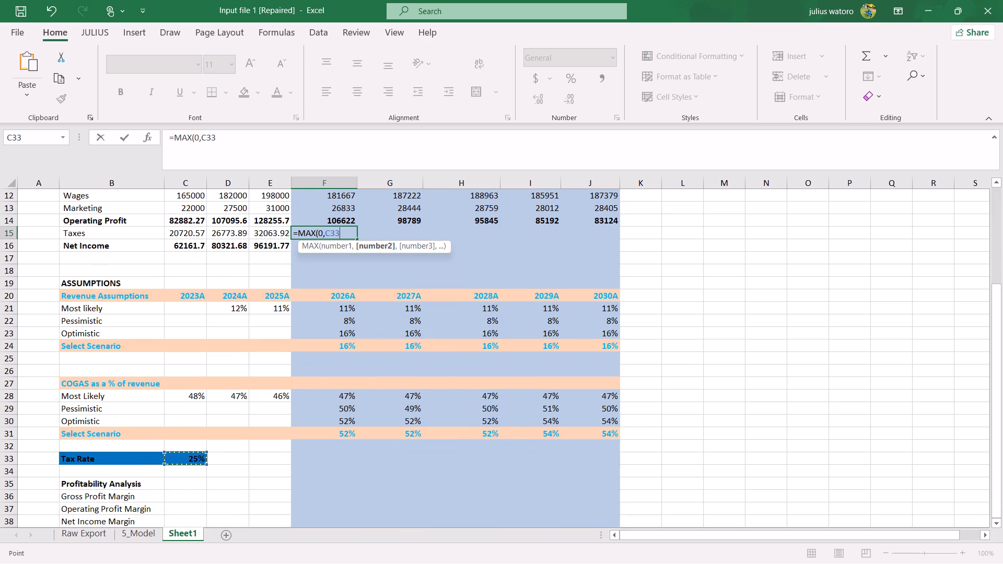
click(204, 140)
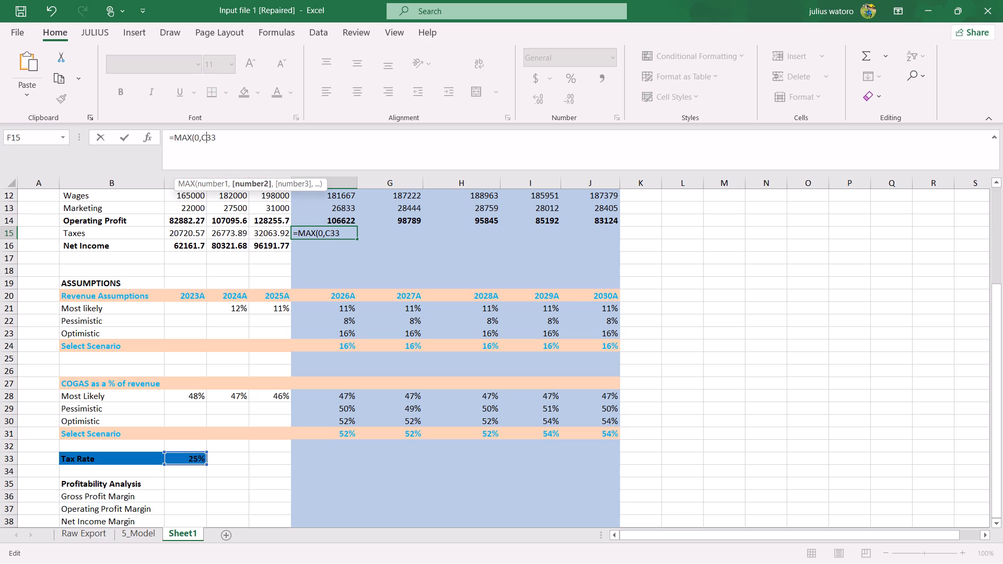
key(F4)
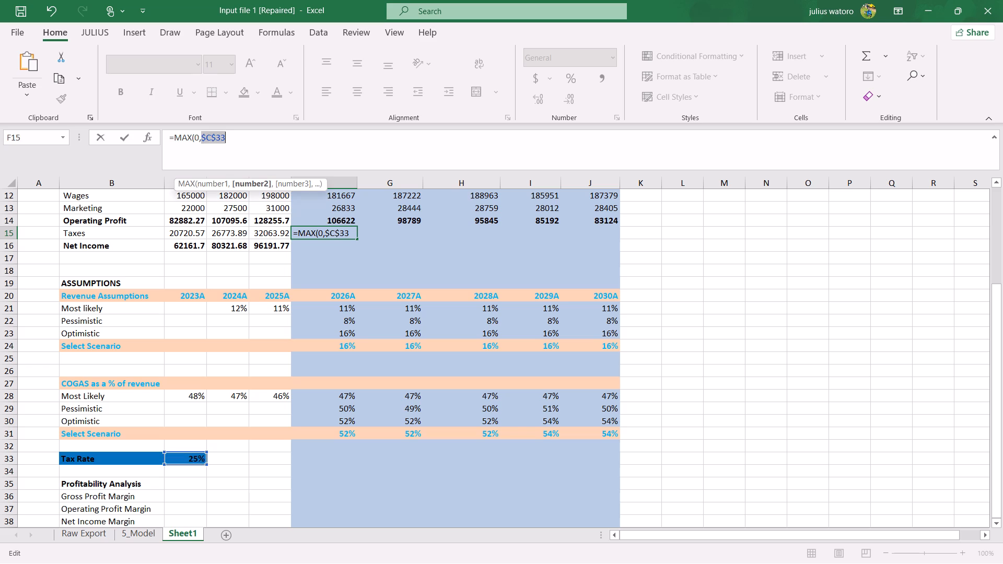
click(251, 142)
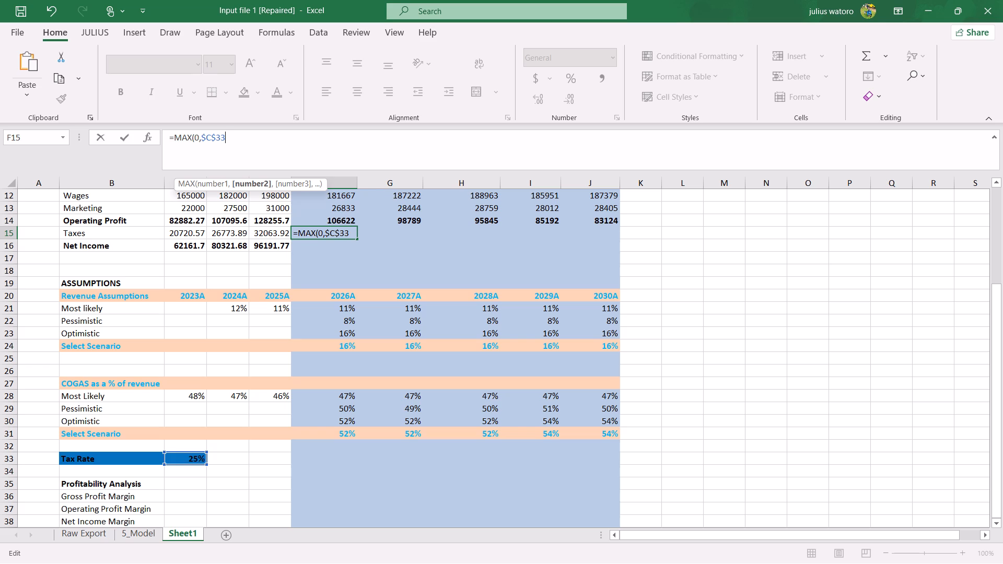
key(comma)
scroll(304, 234, up, 1)
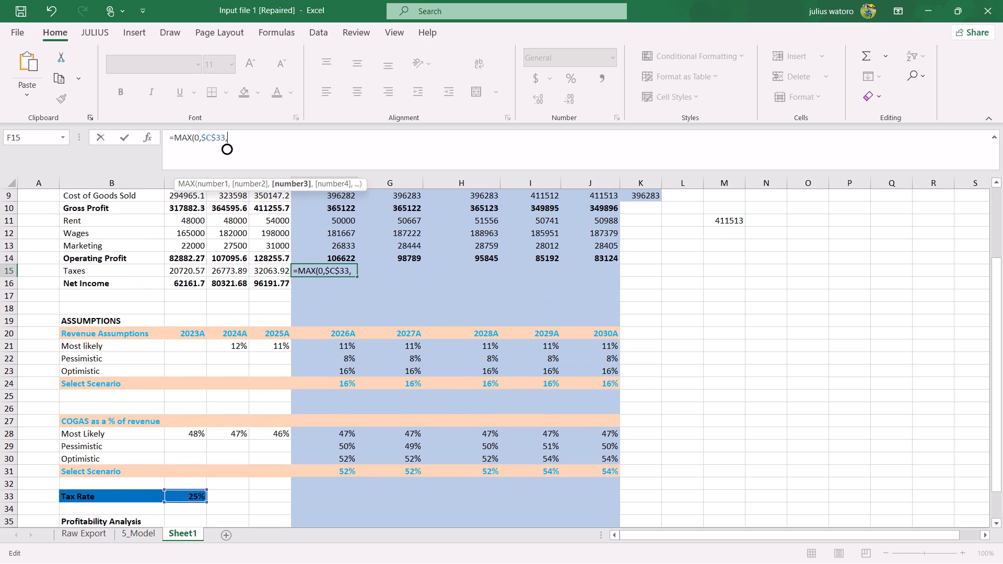
key(BackSpace)
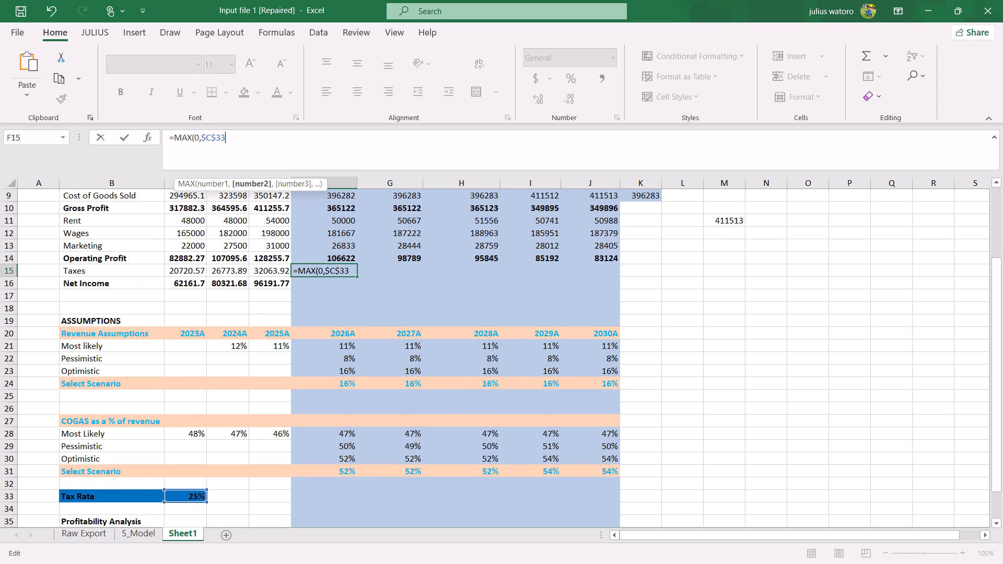
key(shift+asterisk)
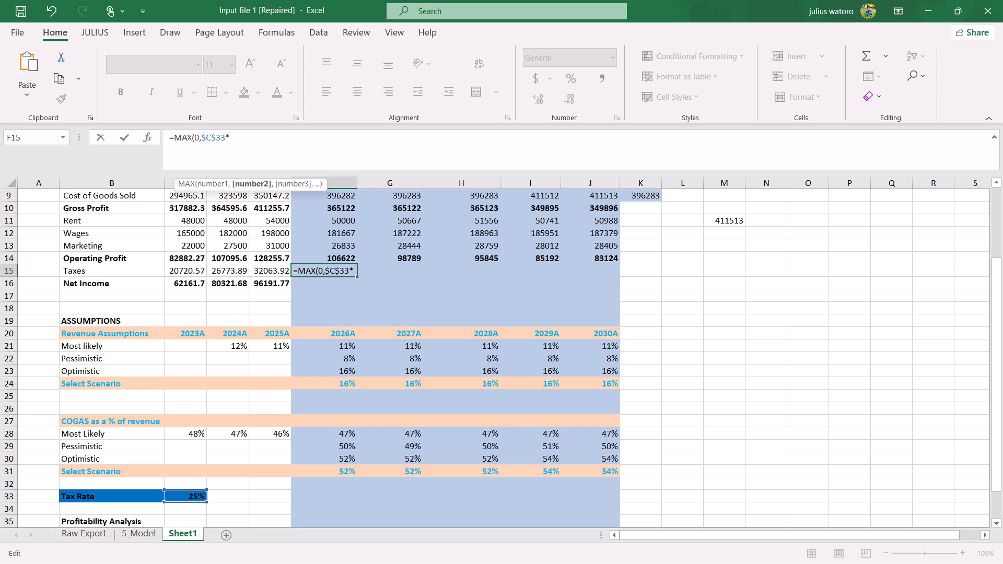
click(348, 256)
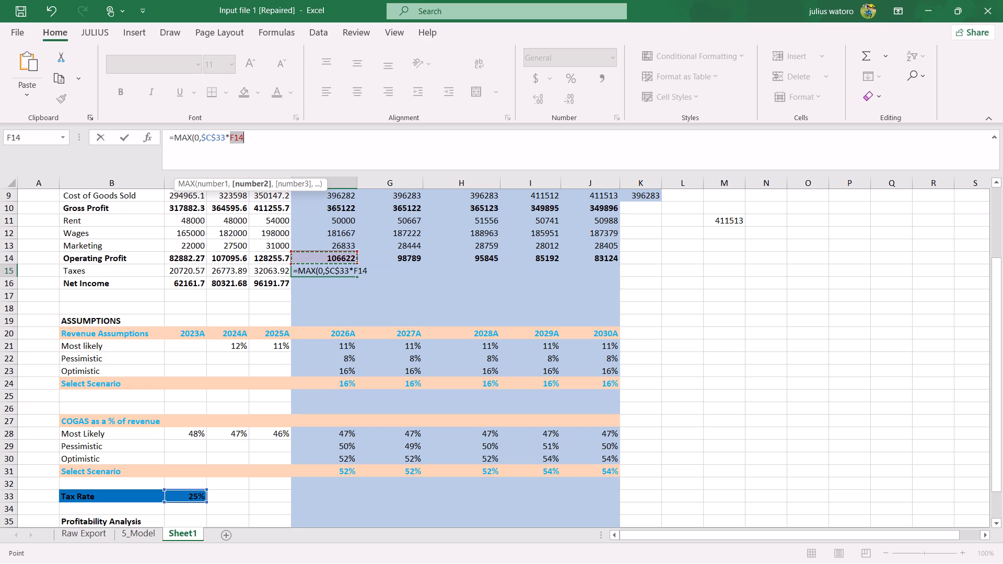
key(shift+parenright)
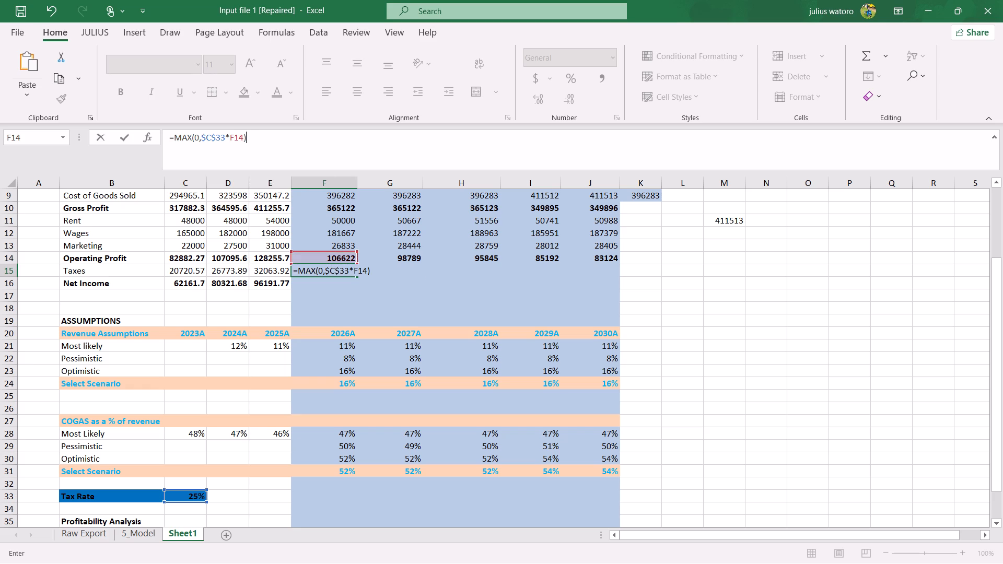
key(Return)
Fill the Taxes formula from F15 across to J15 for the years 2027 to 2030.
click(328, 270)
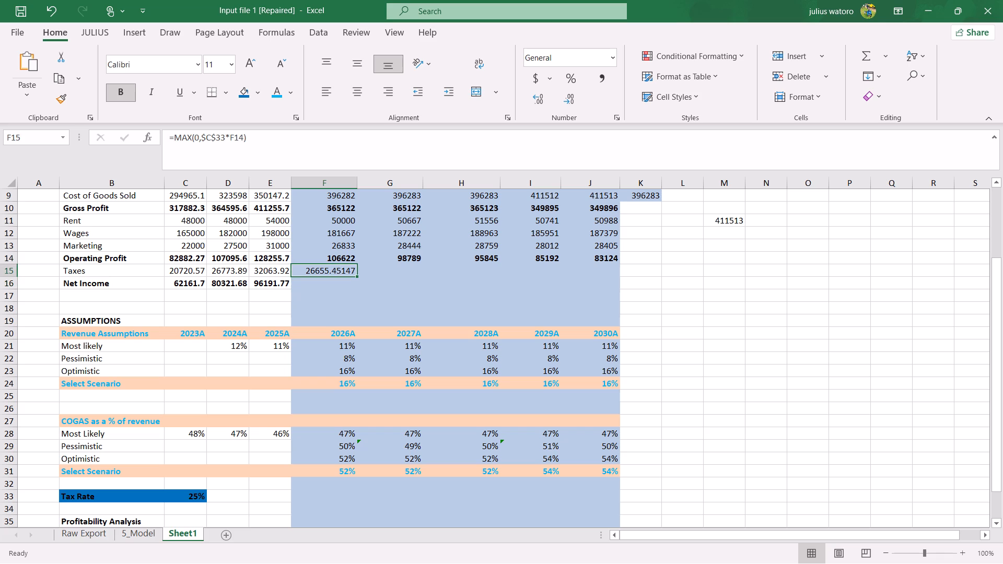
drag(355, 277, 601, 279)
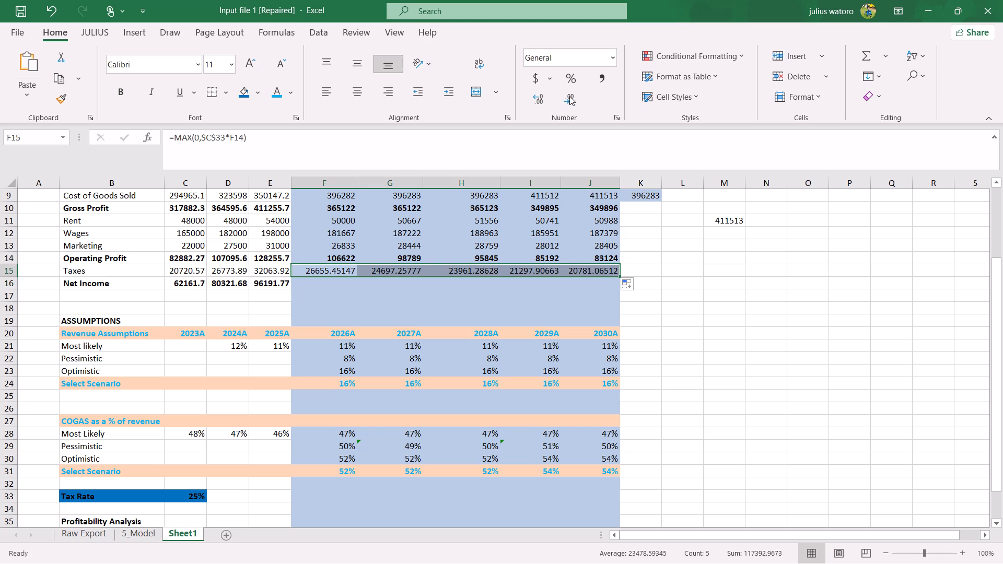
Reduce the 2026–2030 Taxes values in F15:J15 on Sheet1 to zero decimal places.
triple_click(569, 96)
double_click(569, 96)
click(569, 96)
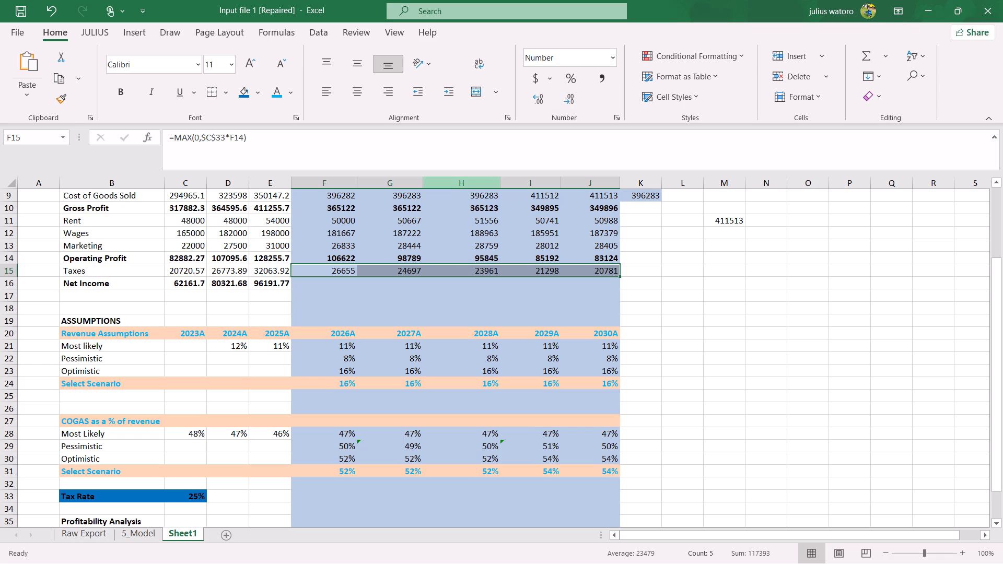
Enter =F14-F15 as the 2026 Net Income in F16 on Sheet1 and compare it with 5_Model.
click(331, 284)
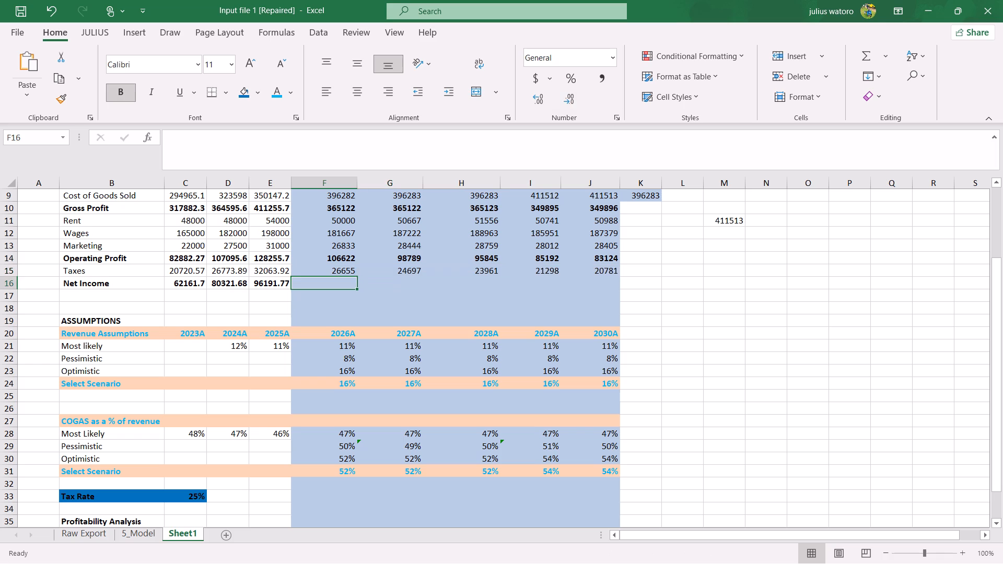
key(equal)
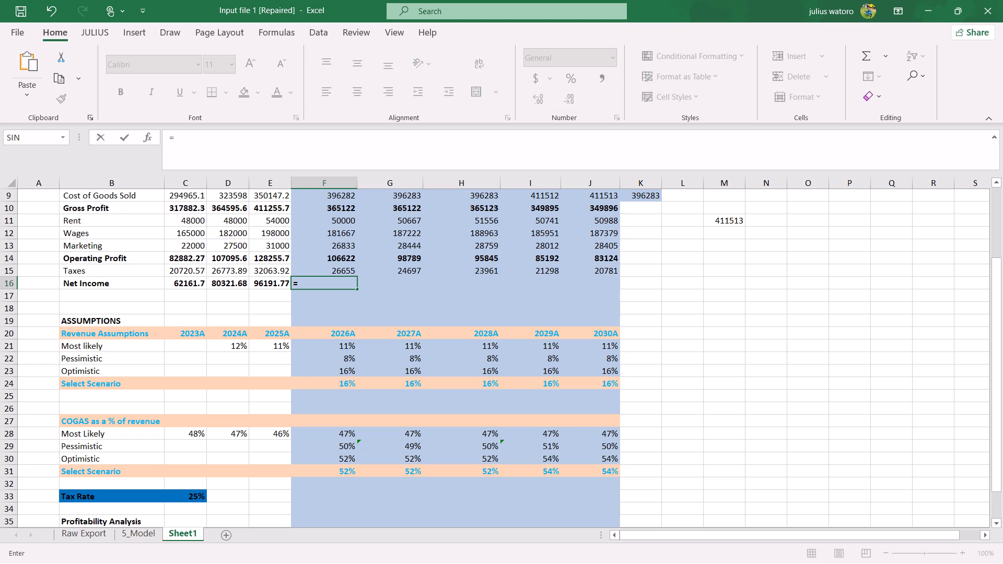
click(325, 267)
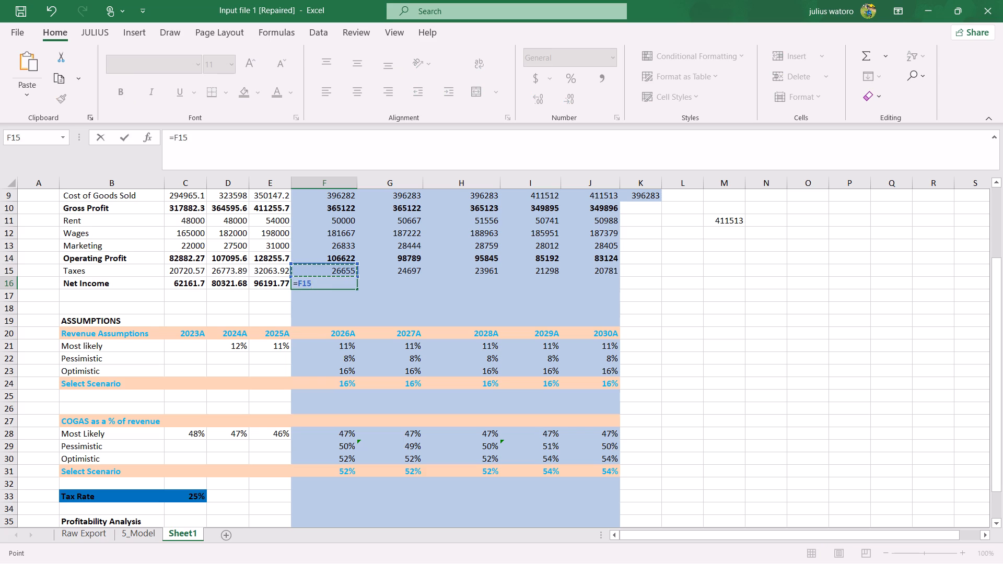
click(51, 11)
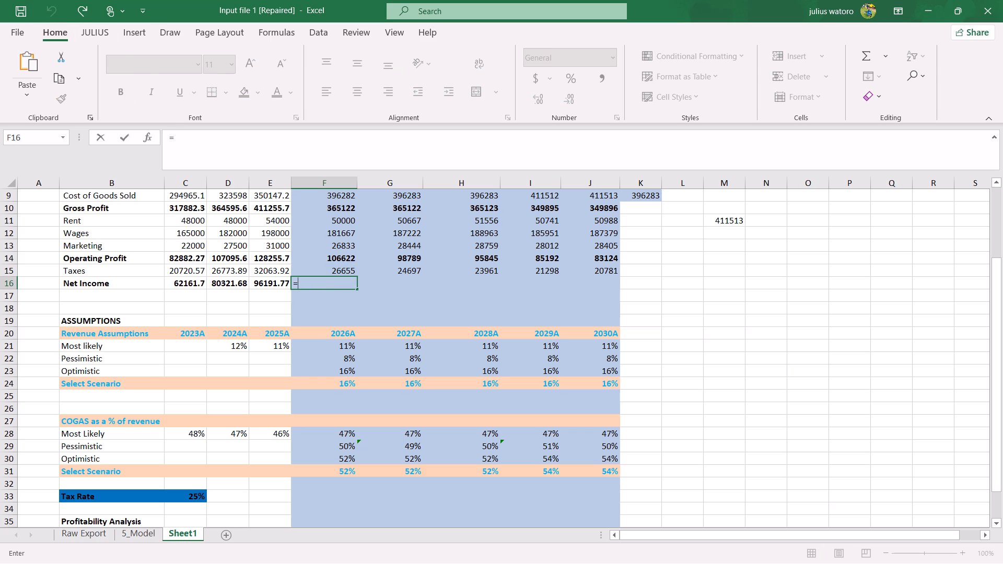
click(325, 258)
key(minus)
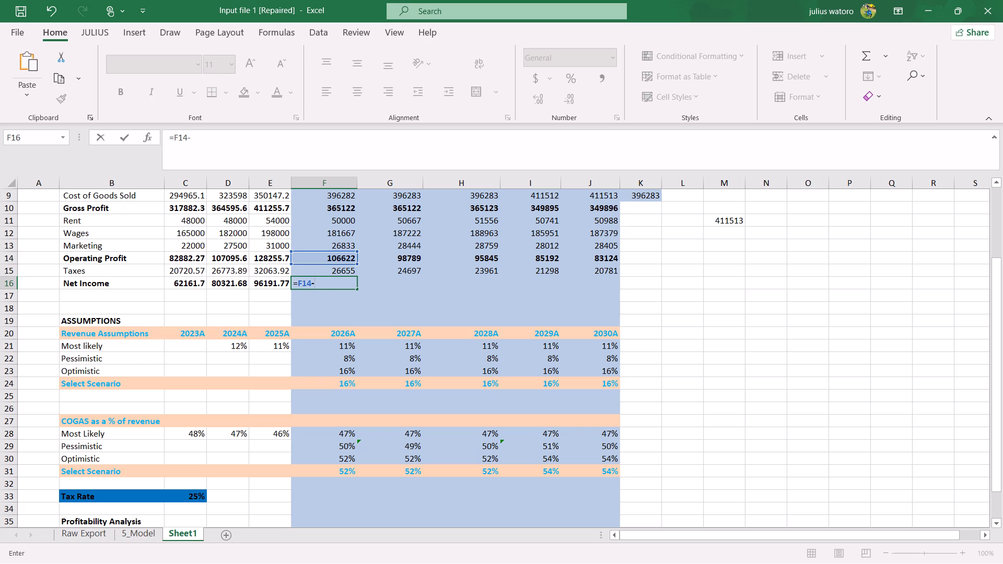
click(334, 270)
key(Return)
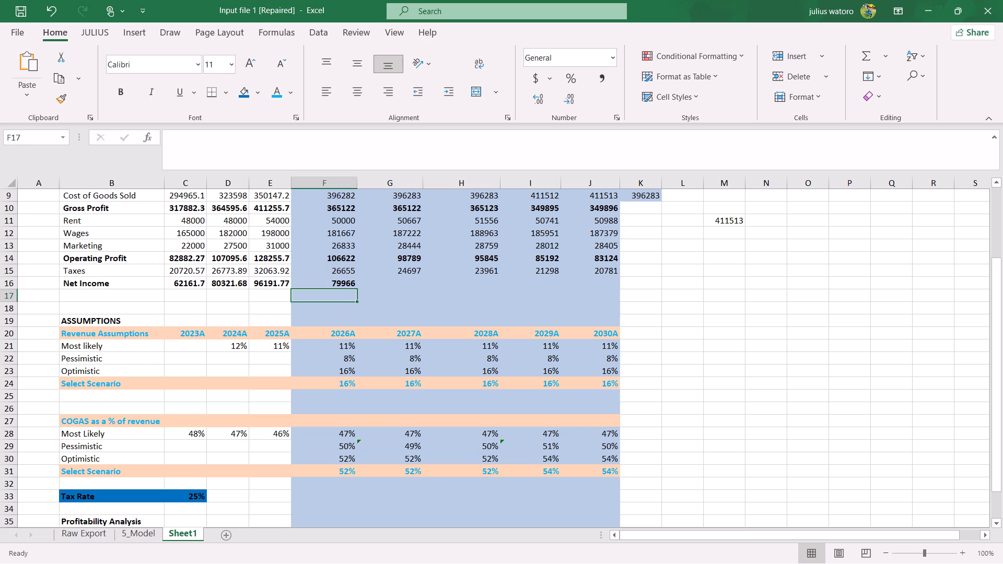
click(126, 538)
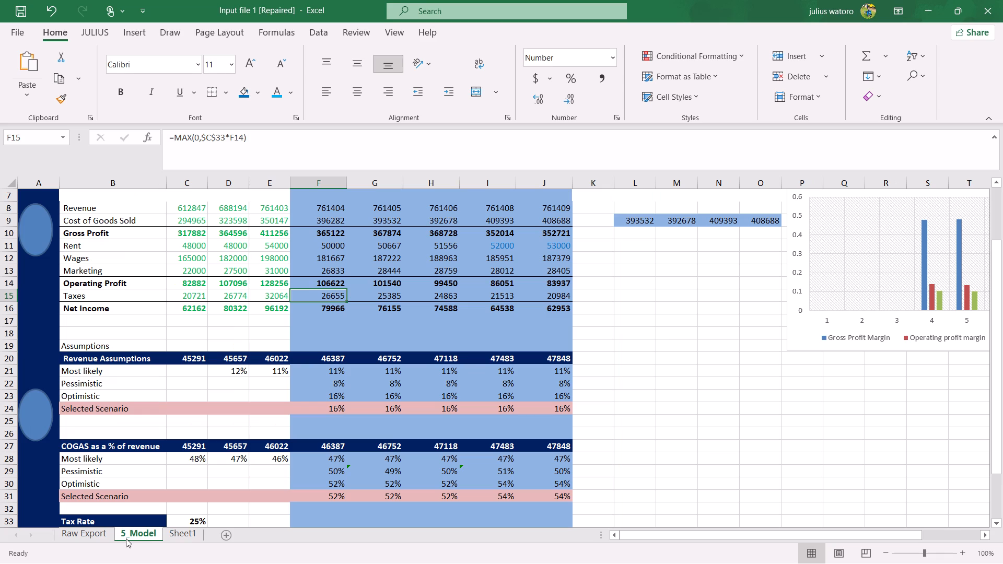
click(178, 532)
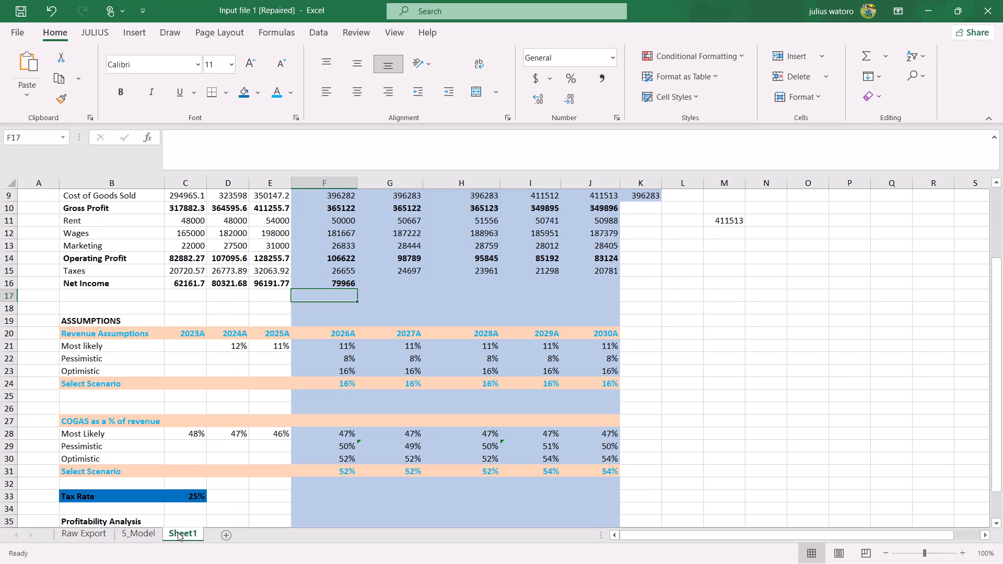
Fill the Net Income formula from F16 across to J16 for the years 2027 to 2030.
drag(334, 282, 354, 286)
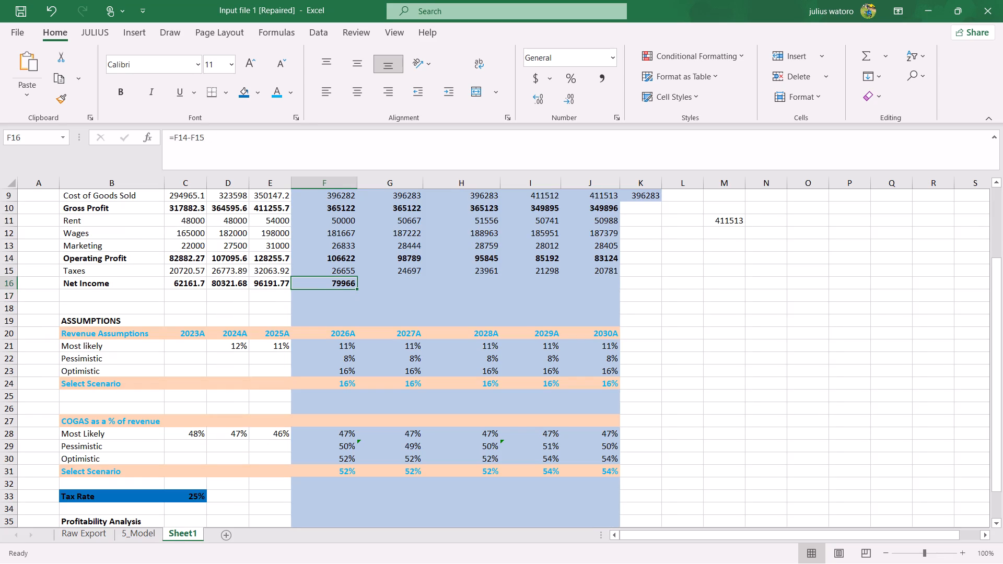
drag(354, 286, 358, 292)
click(351, 282)
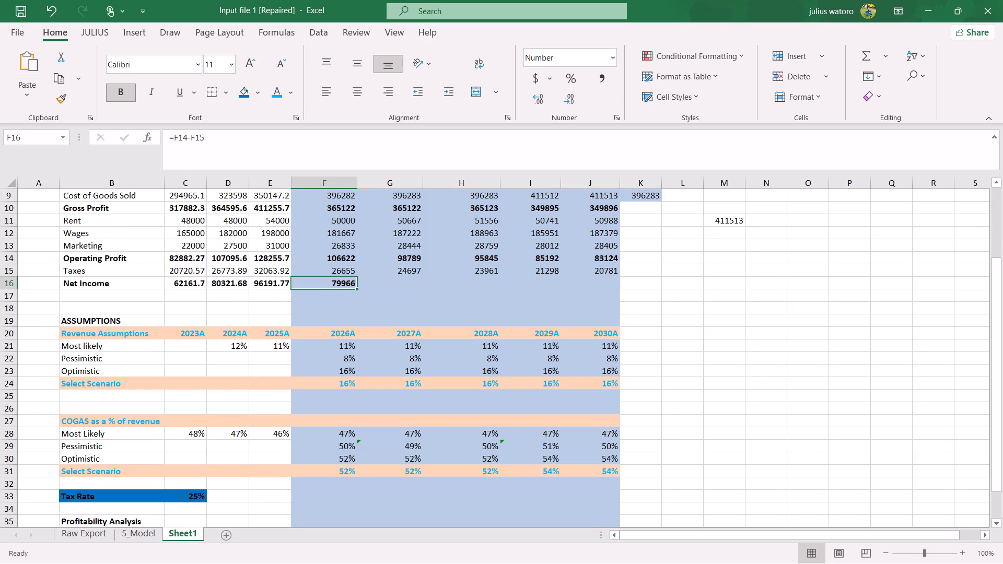
drag(357, 289, 592, 285)
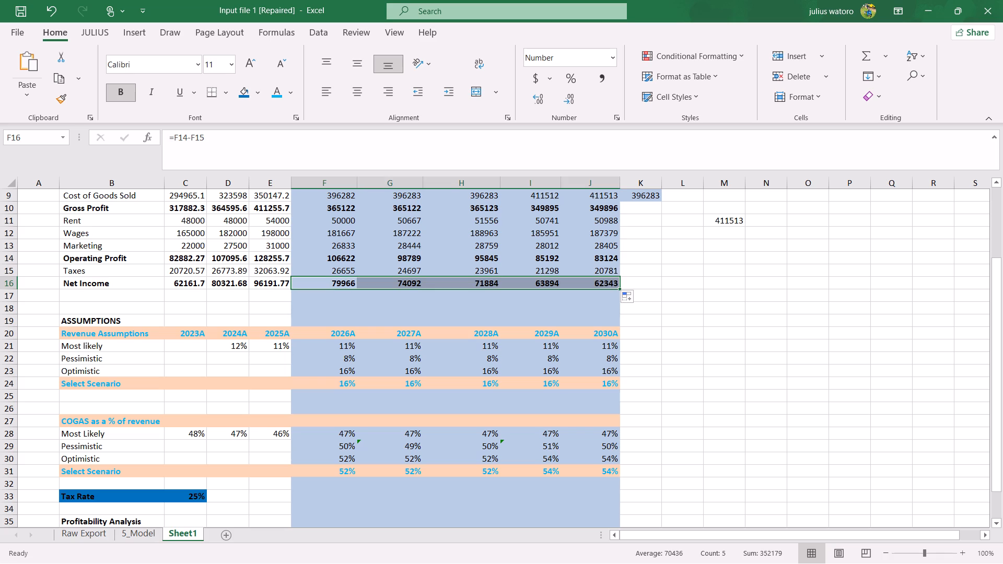
click(491, 287)
click(453, 307)
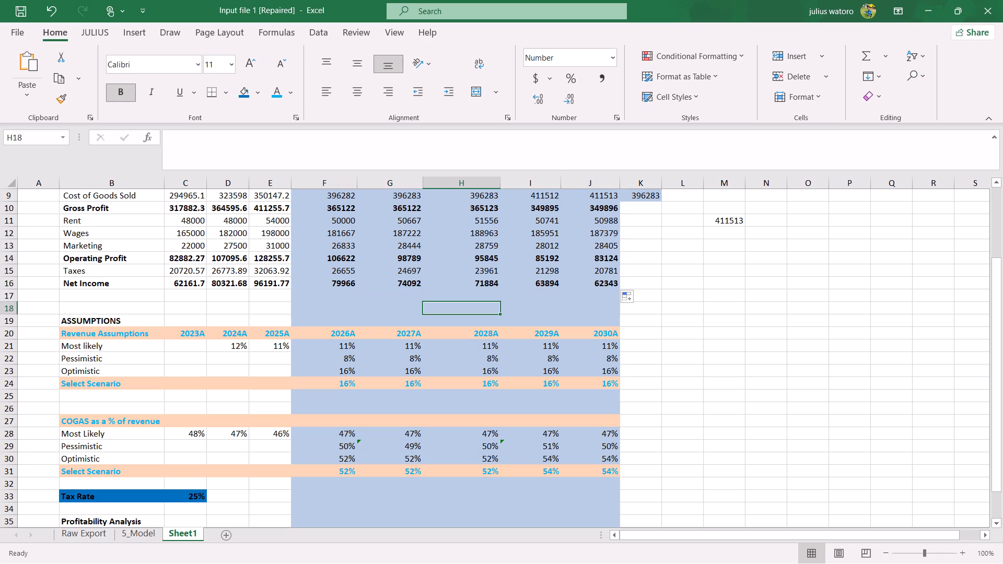
Examine the Profitability Analysis section on 5_Model, including the 2026 margin formulas in F36 and F37.
click(145, 535)
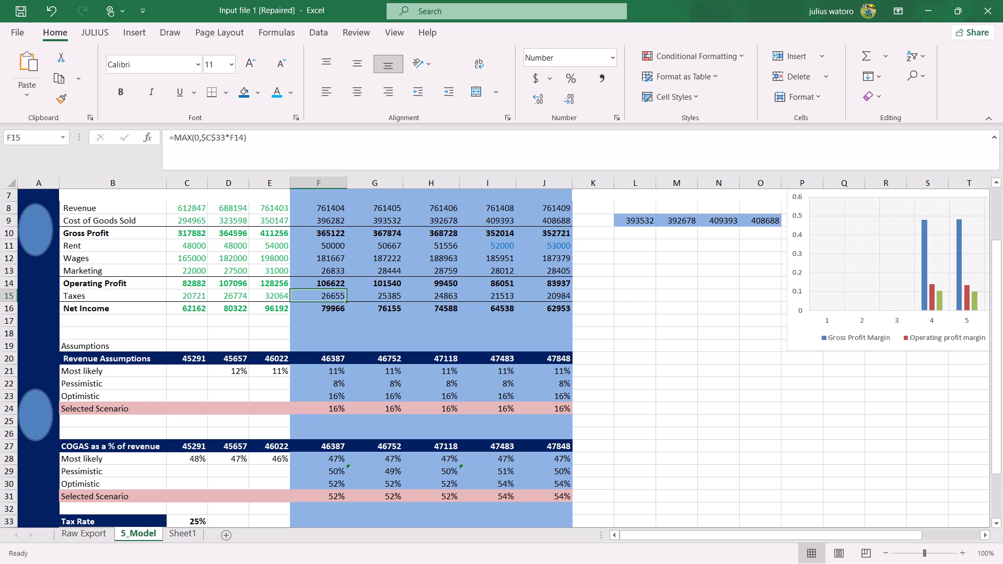
scroll(533, 326, down, 1)
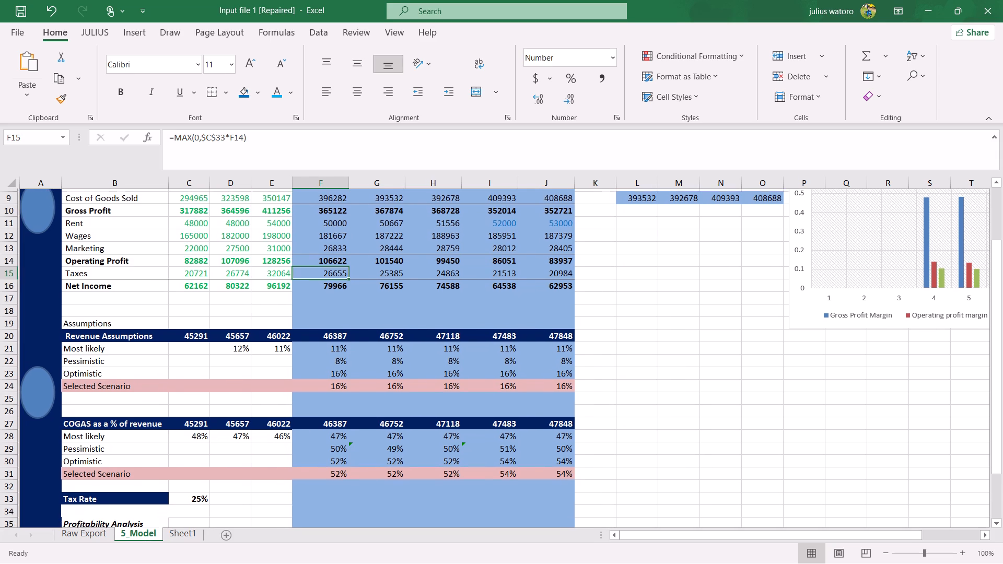
scroll(533, 326, up, 1)
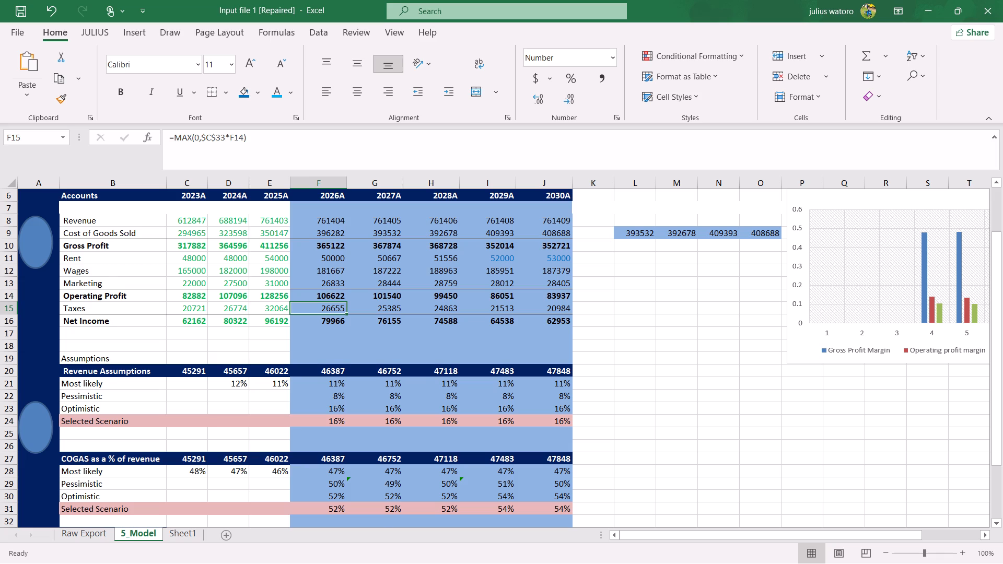
scroll(424, 369, down, 3)
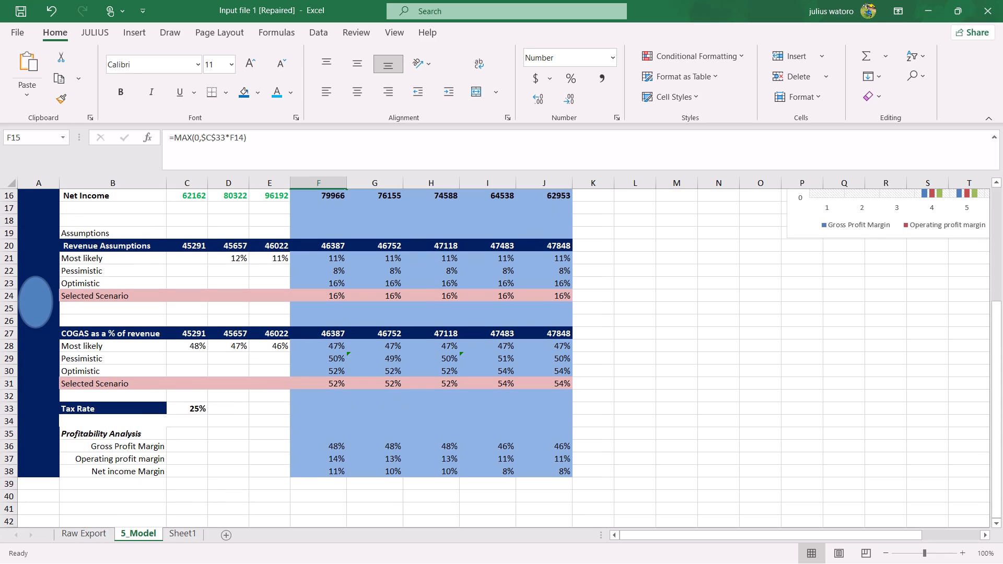
click(310, 436)
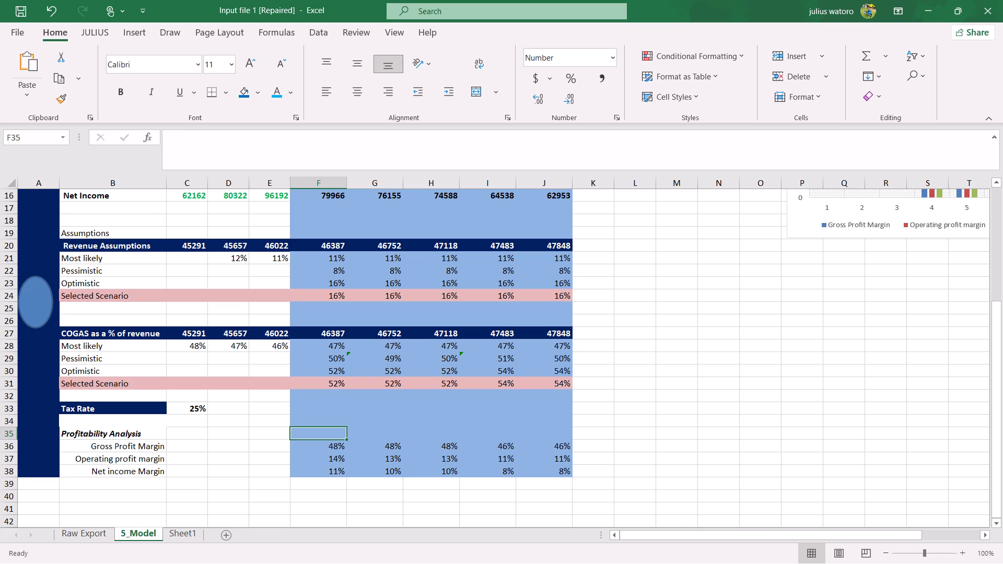
click(296, 452)
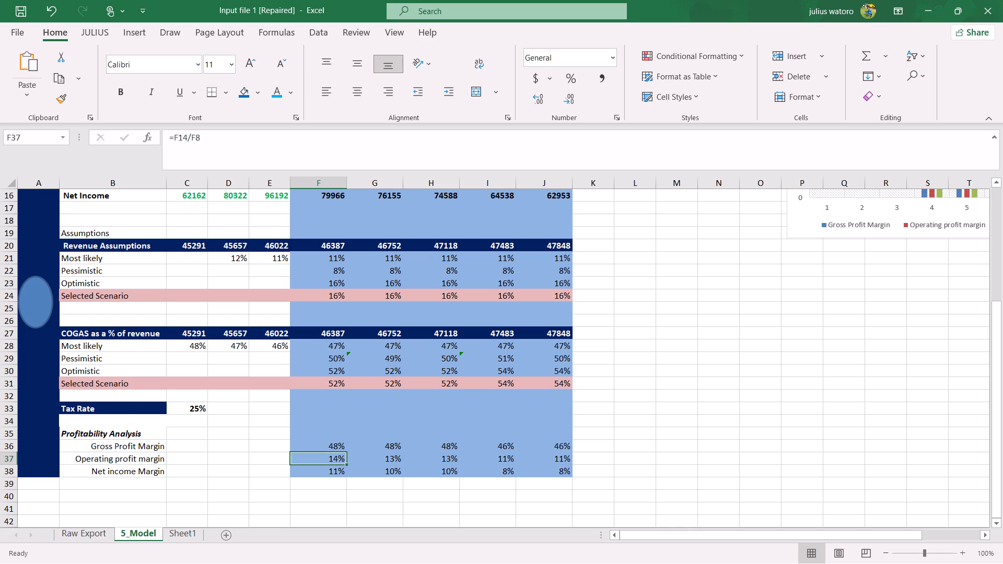
click(319, 444)
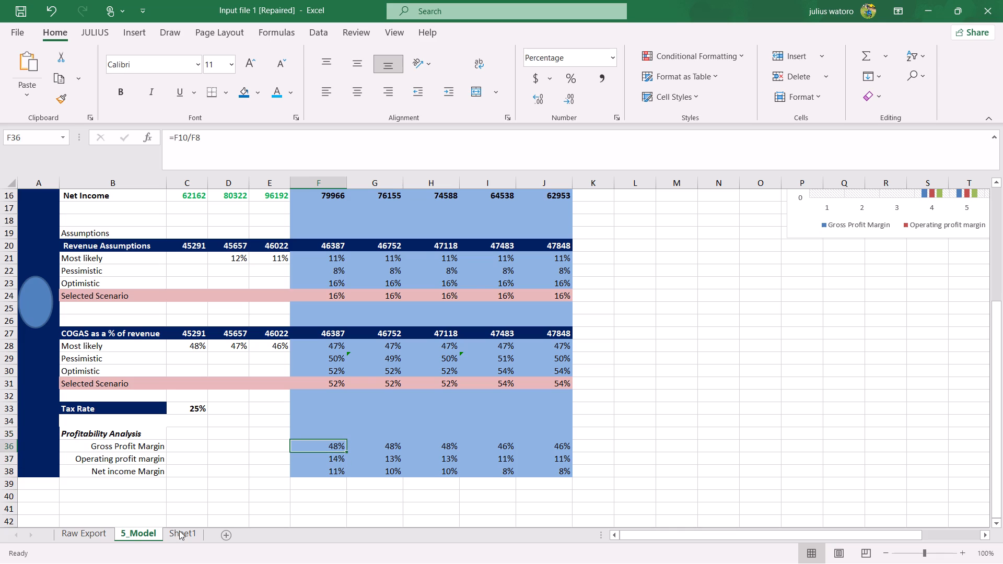
Enter =F10/F8 as the 2026 Gross Profit Margin in F36 on Sheet1, checking the referenced cells.
click(174, 534)
scroll(316, 479, down, 2)
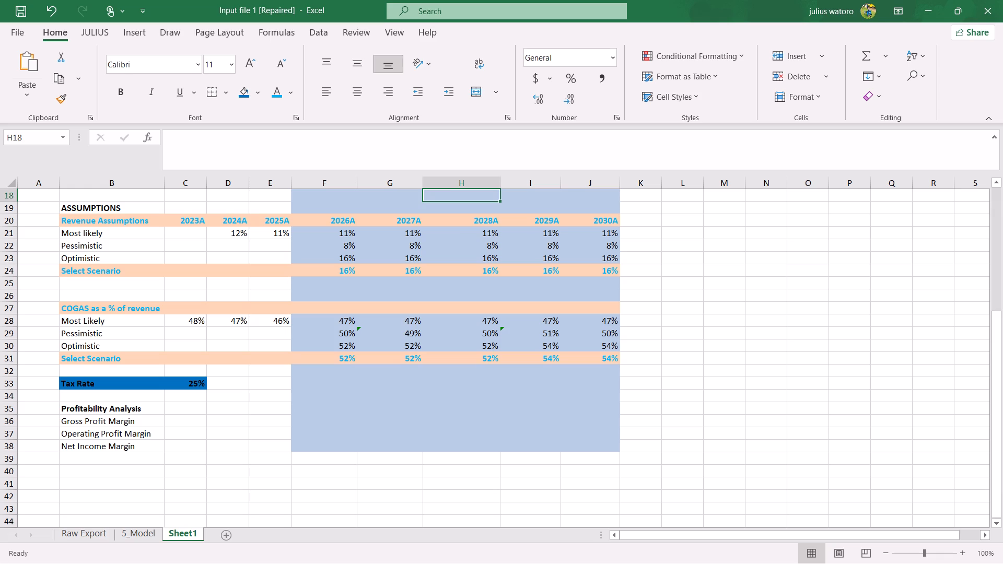
click(310, 420)
key(equal)
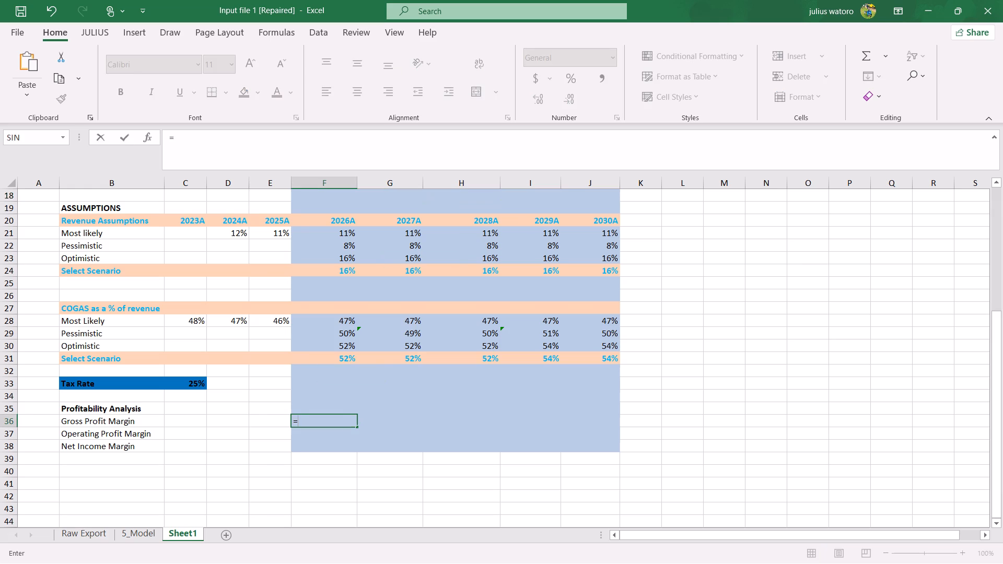
text(F1)
key(0)
key(slash)
key(f)
key(8)
scroll(395, 315, up, 3)
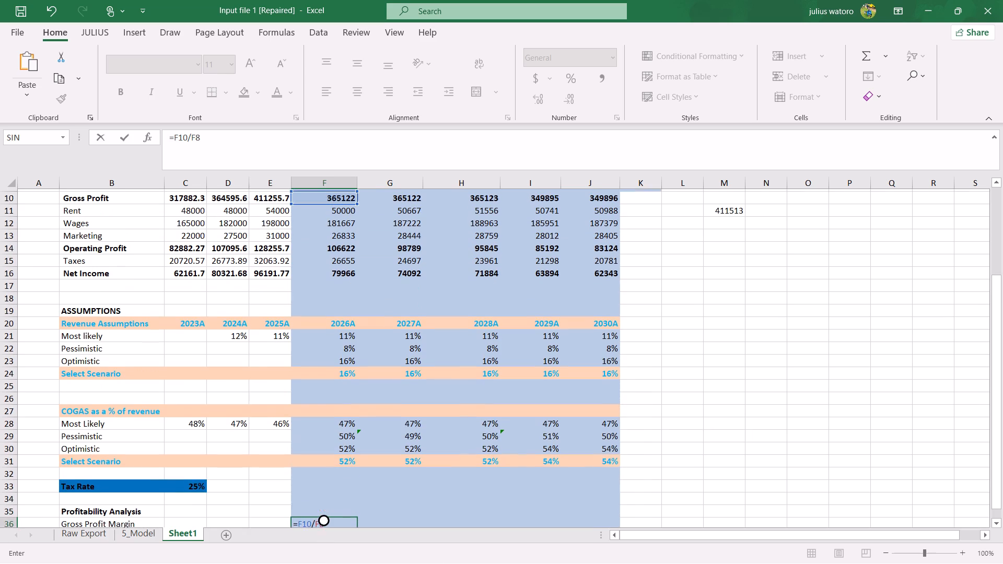
scroll(395, 315, up, 2)
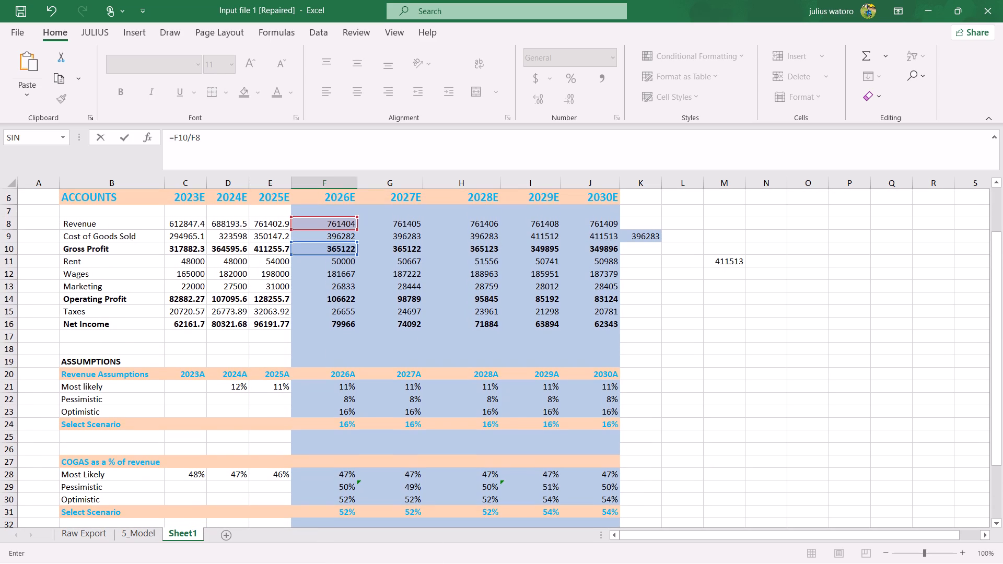
key(Return)
Fill the Gross Profit Margin formula from F36 across to J36 and format the range as percentages.
scroll(395, 315, down, 2)
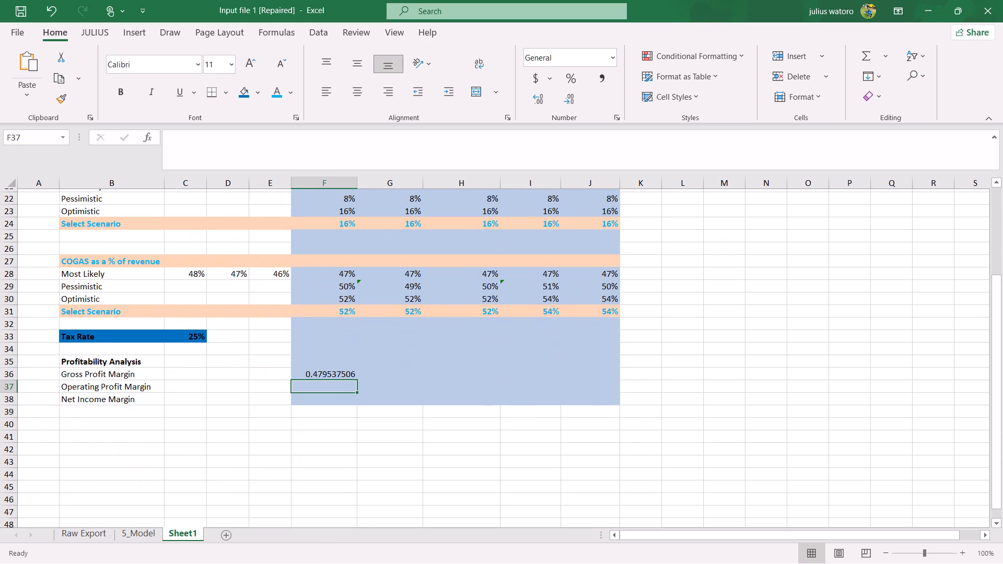
drag(318, 371, 351, 372)
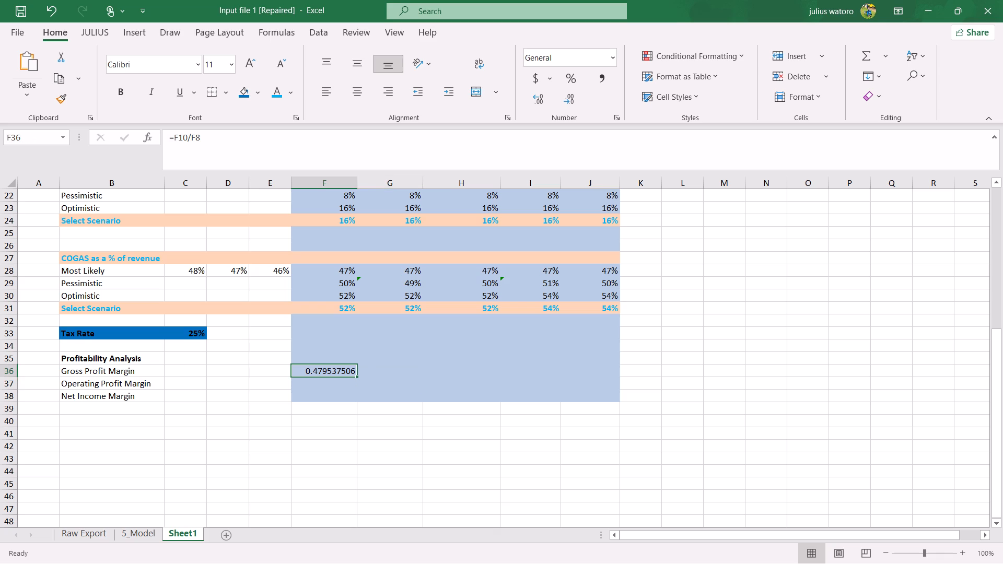
drag(355, 376, 580, 376)
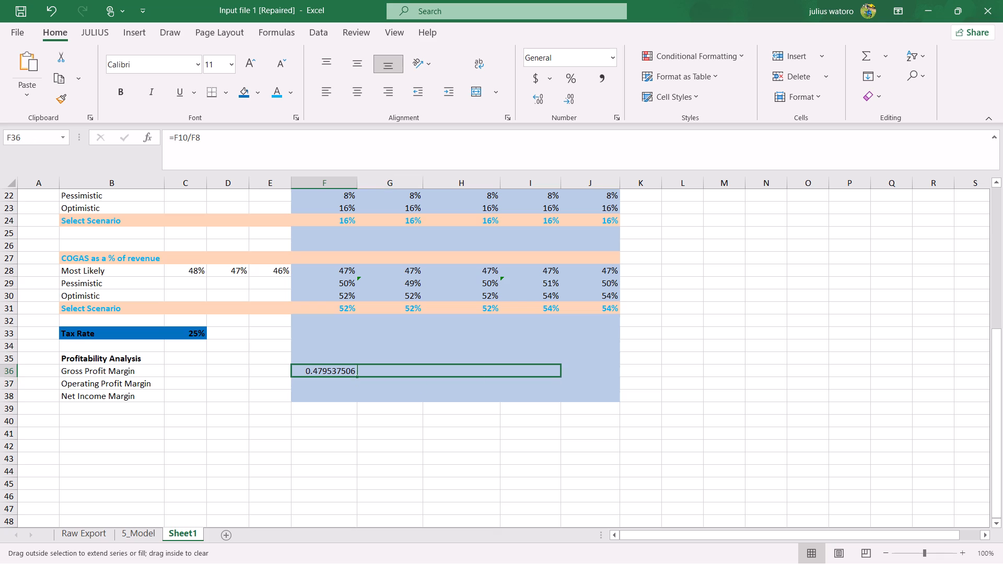
drag(580, 376, 593, 375)
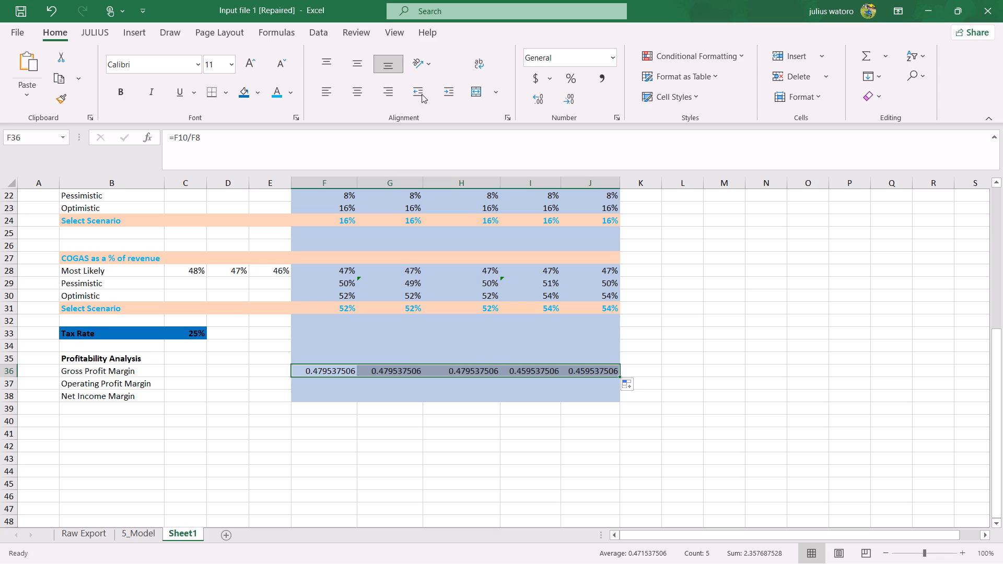
click(578, 72)
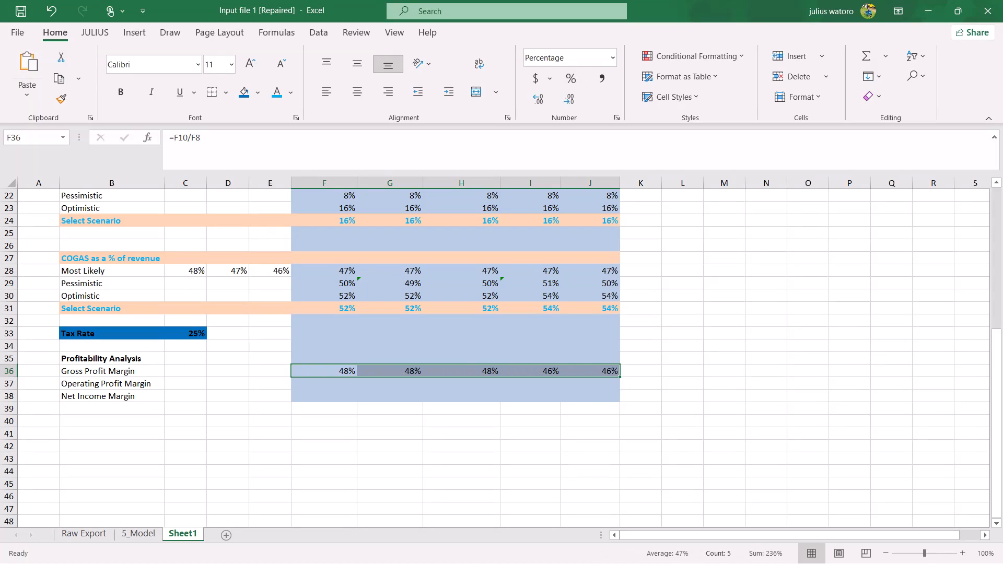
Enter =F14/F8 as the 2026 Operating Profit Margin in F37 on Sheet1, following the matching formula on 5_Model.
click(345, 384)
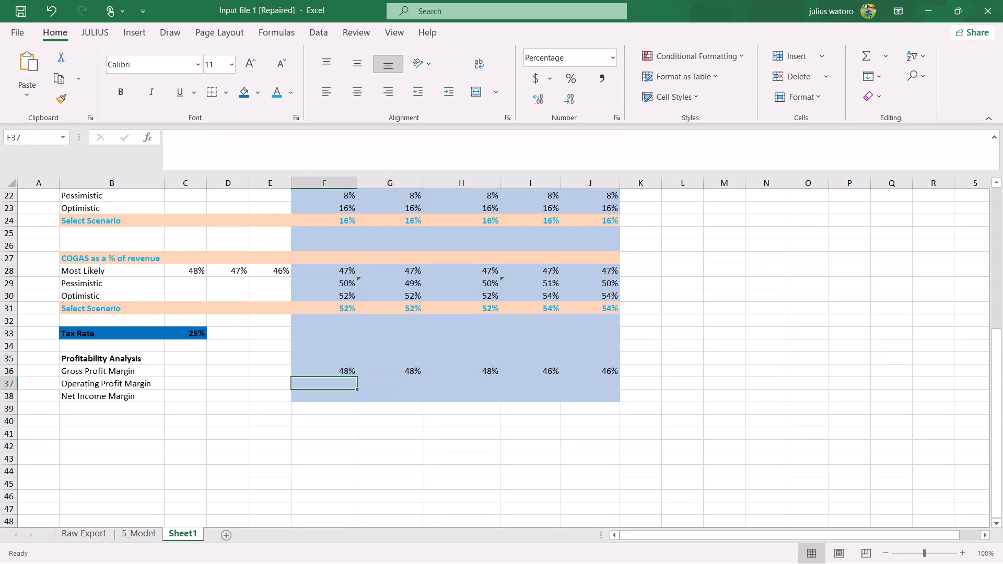
click(144, 531)
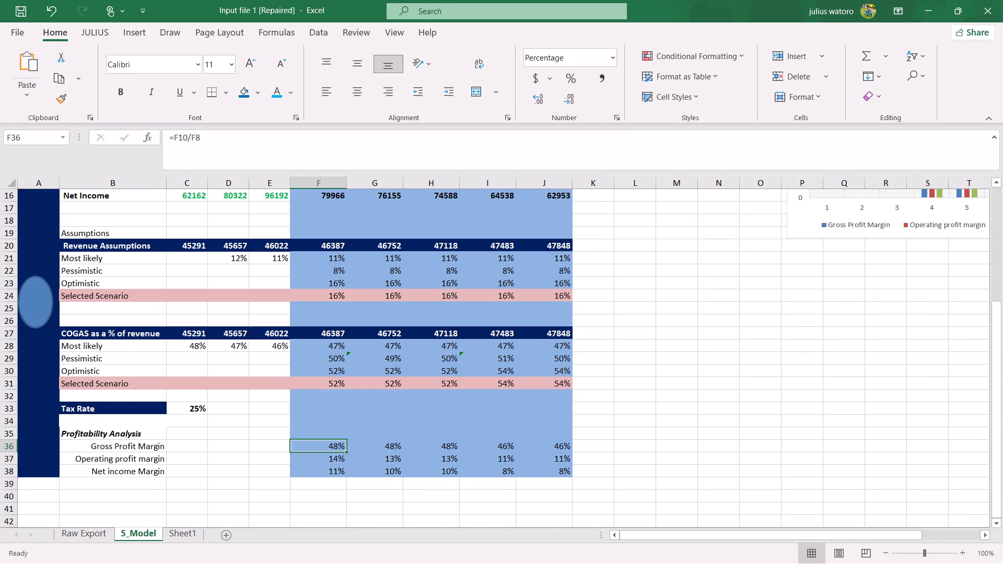
click(305, 461)
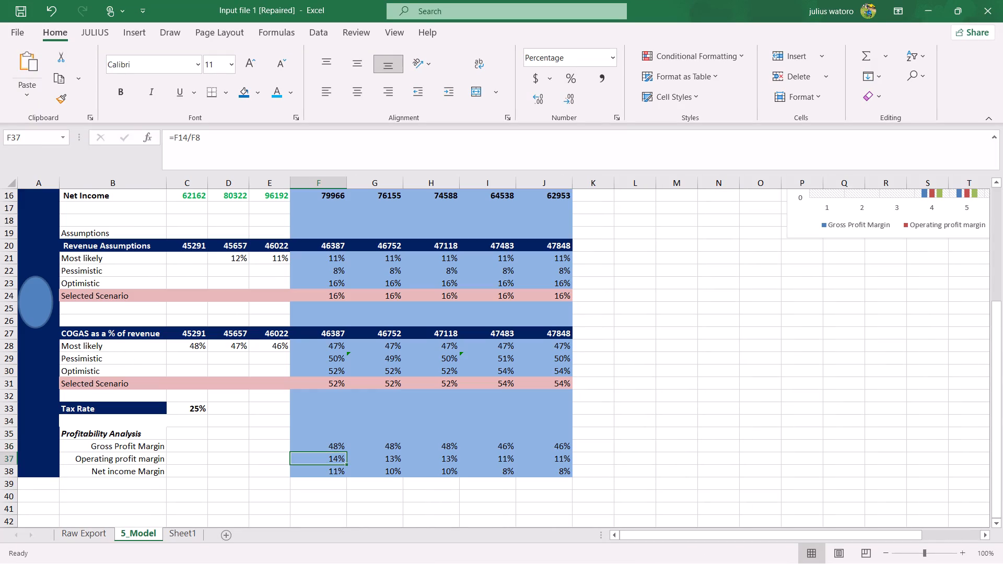
click(189, 539)
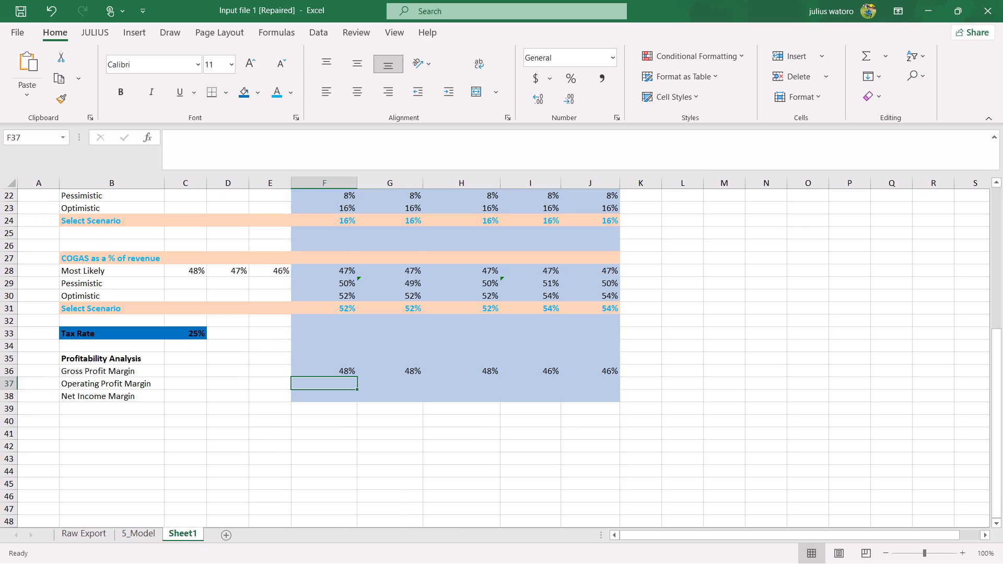
scroll(284, 454, up, 1)
text(=F14)
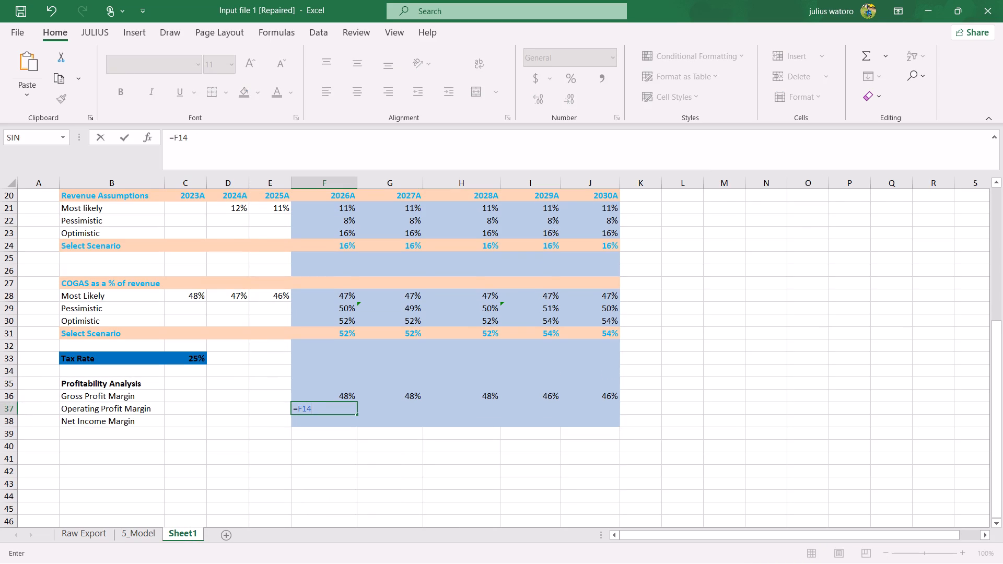
key(slash)
text(F8)
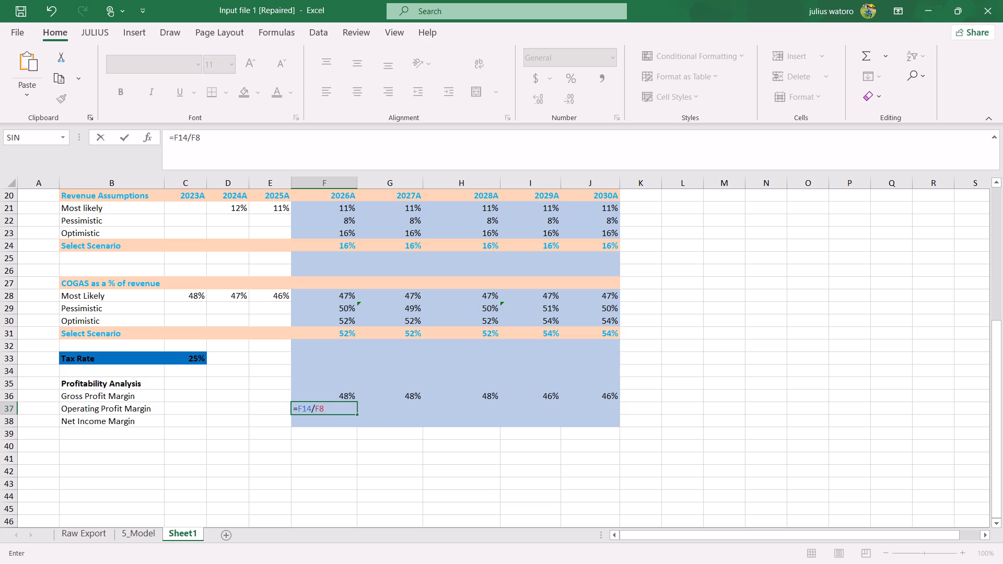
key(Return)
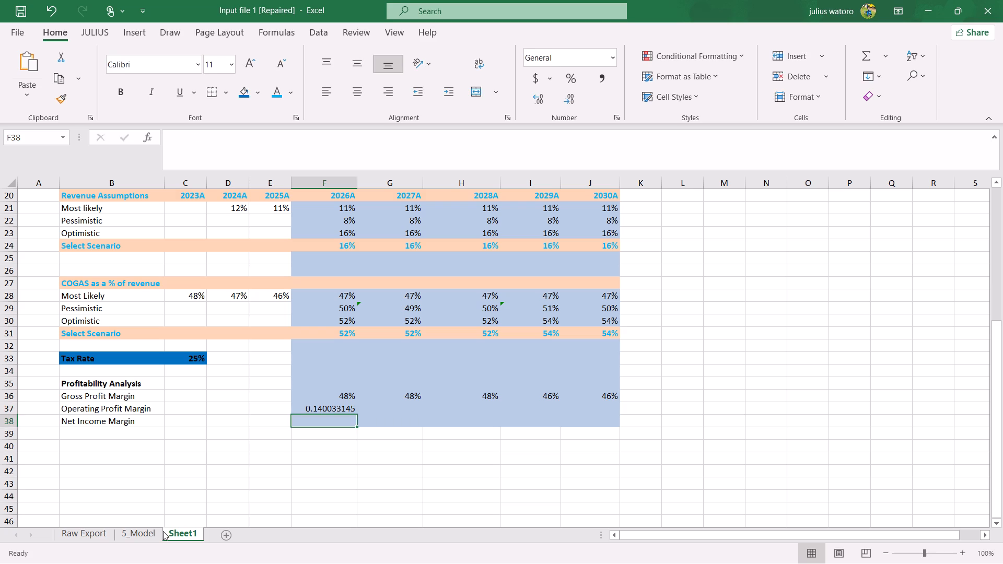
Enter =F16/F8 as the 2026 Net Income Margin in F38 on Sheet1, following the matching formula on 5_Model.
click(146, 529)
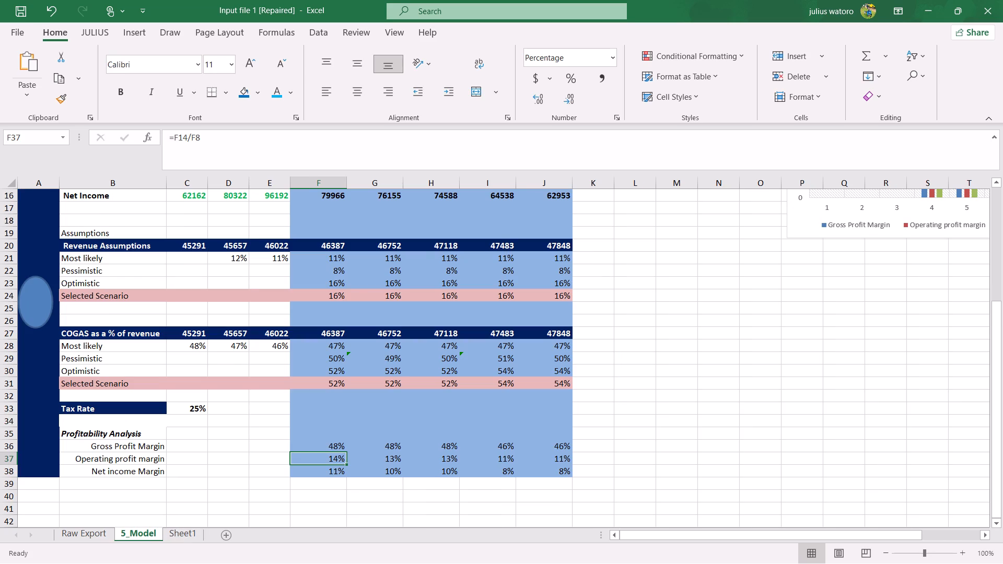
click(302, 471)
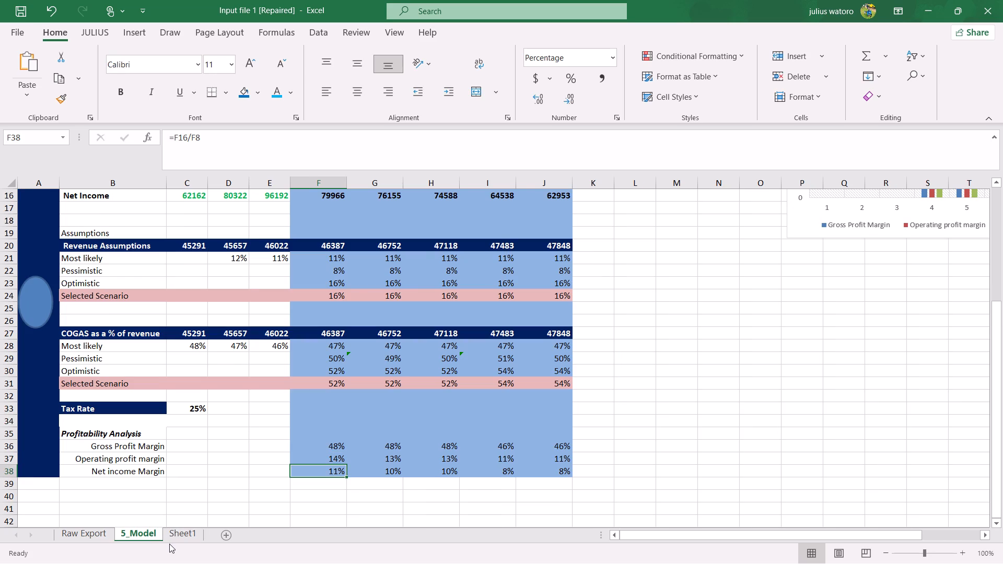
click(181, 534)
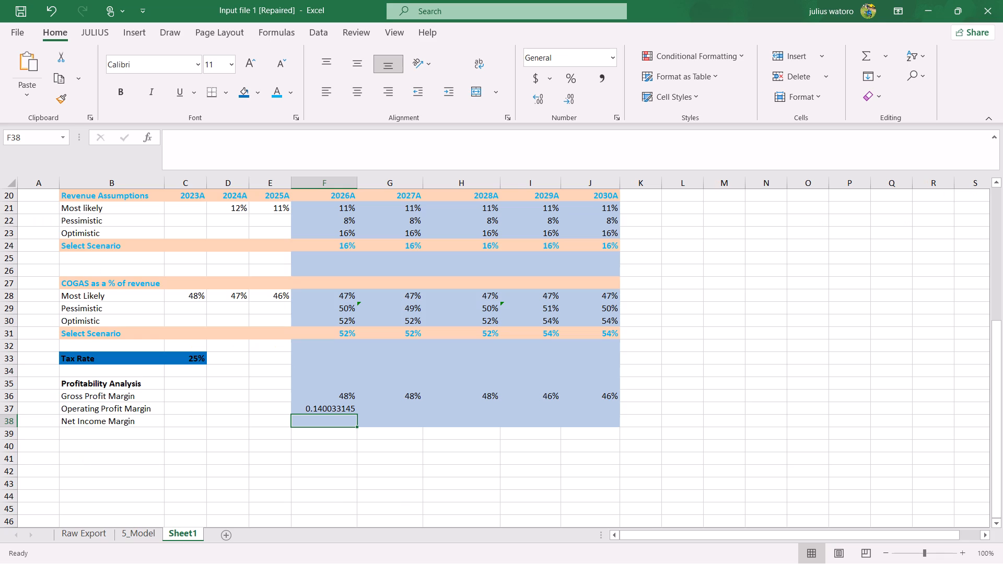
text(=F16)
text(/F)
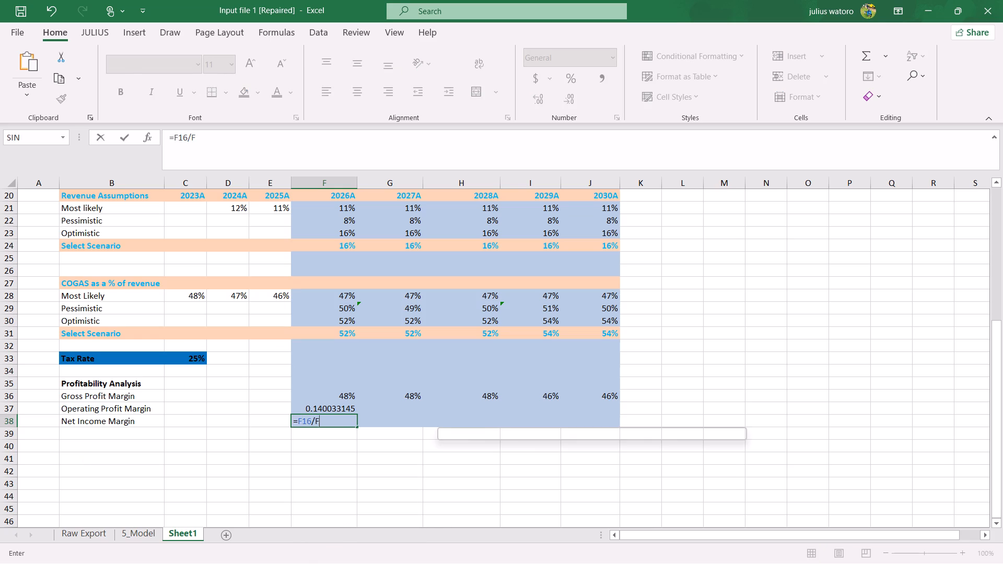
key(8)
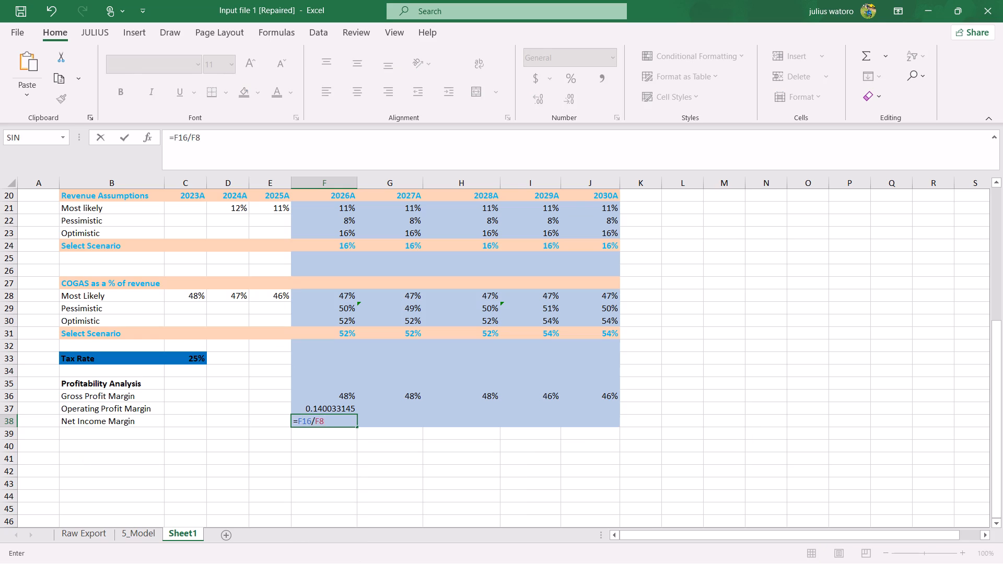
key(Return)
Fill the Operating Profit Margin formula from F37 across to J37 and format the range as percentages.
click(326, 413)
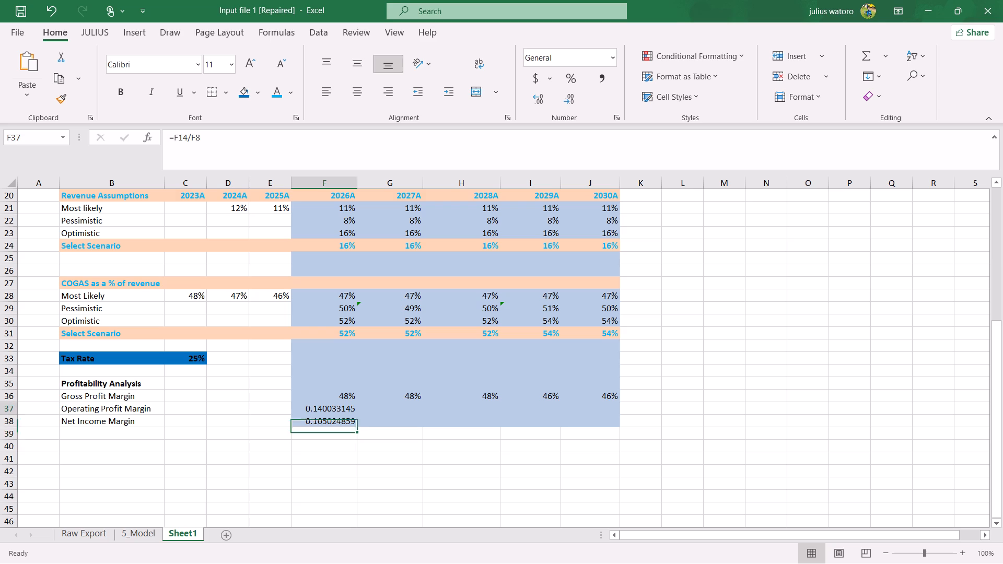
drag(356, 413, 581, 418)
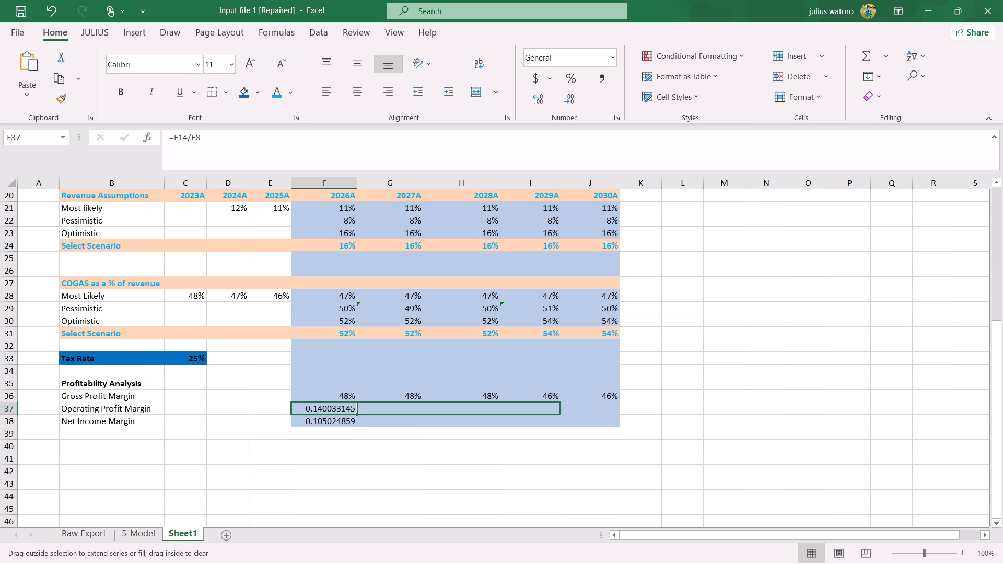
drag(581, 418, 603, 412)
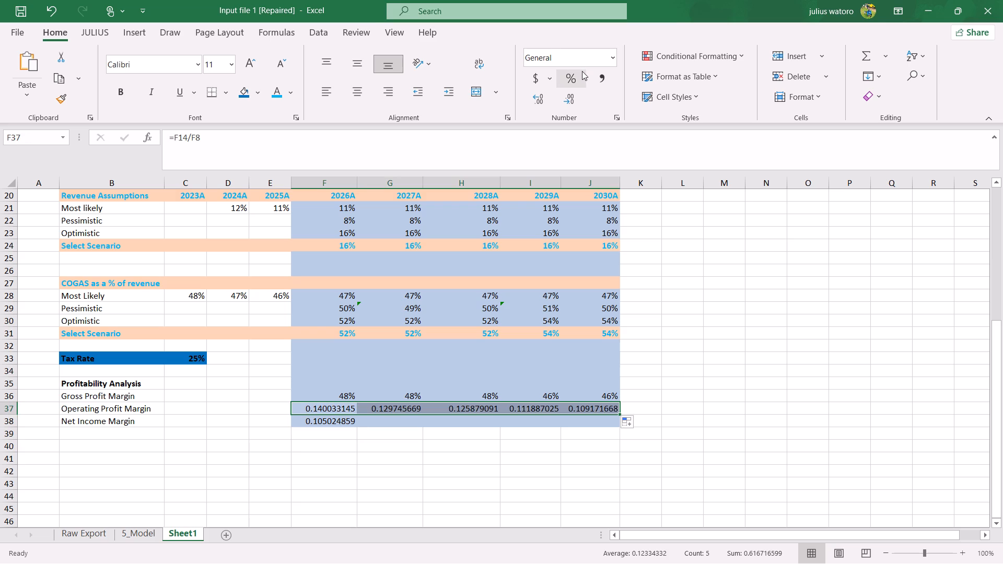
click(580, 73)
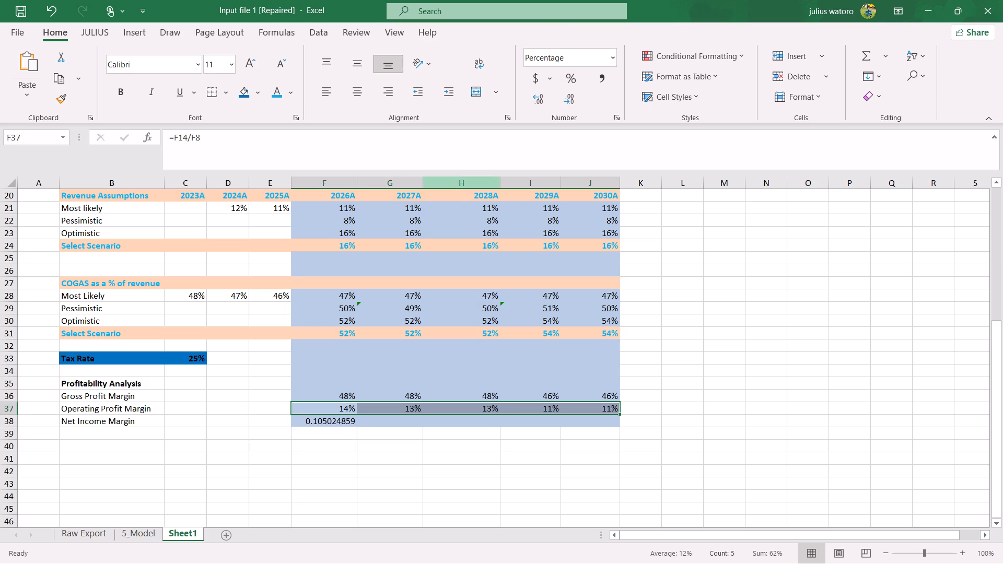
Fill the Net Income Margin formula from F38 across to J38 and format the range as percentages.
click(354, 423)
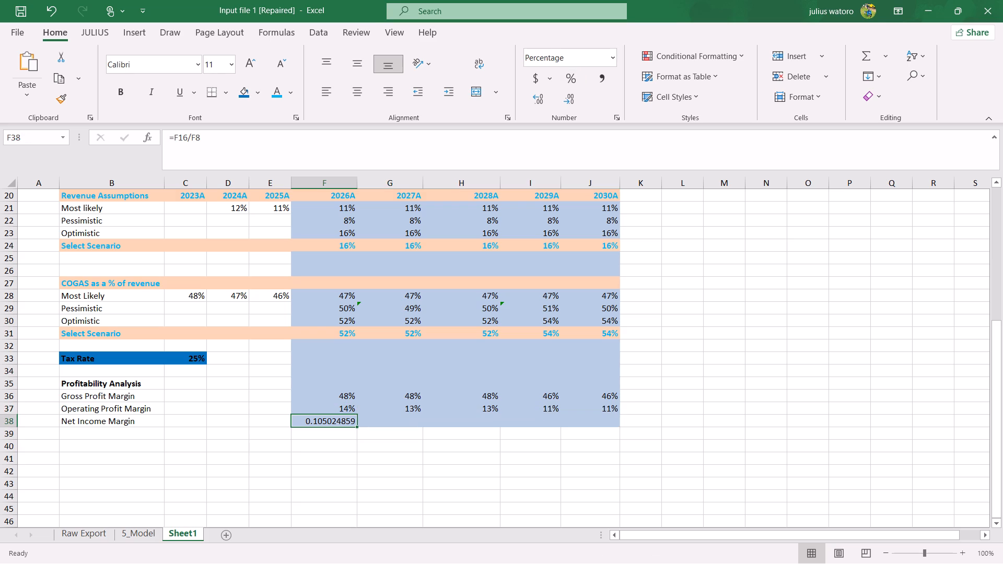
drag(357, 428, 587, 427)
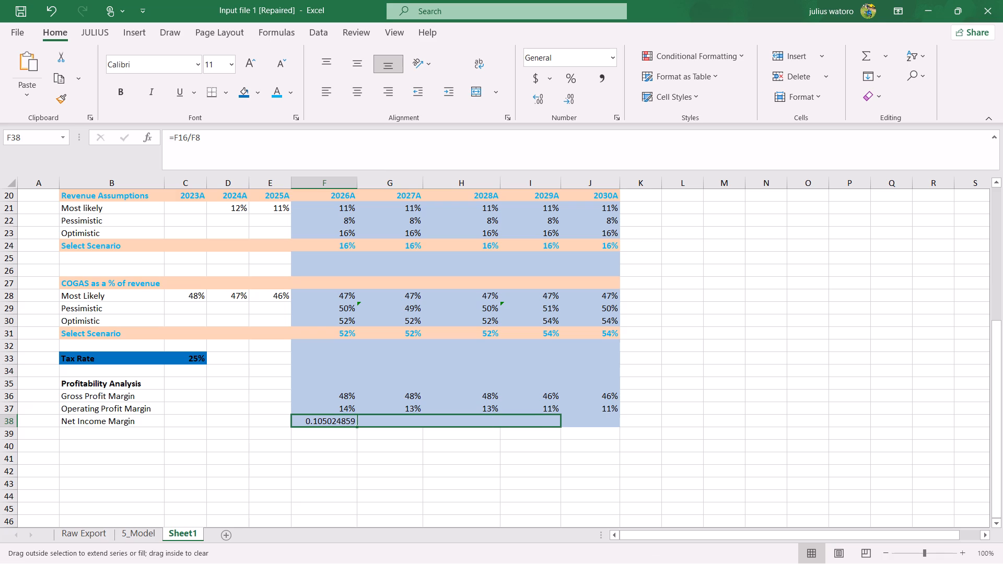
drag(587, 427, 600, 427)
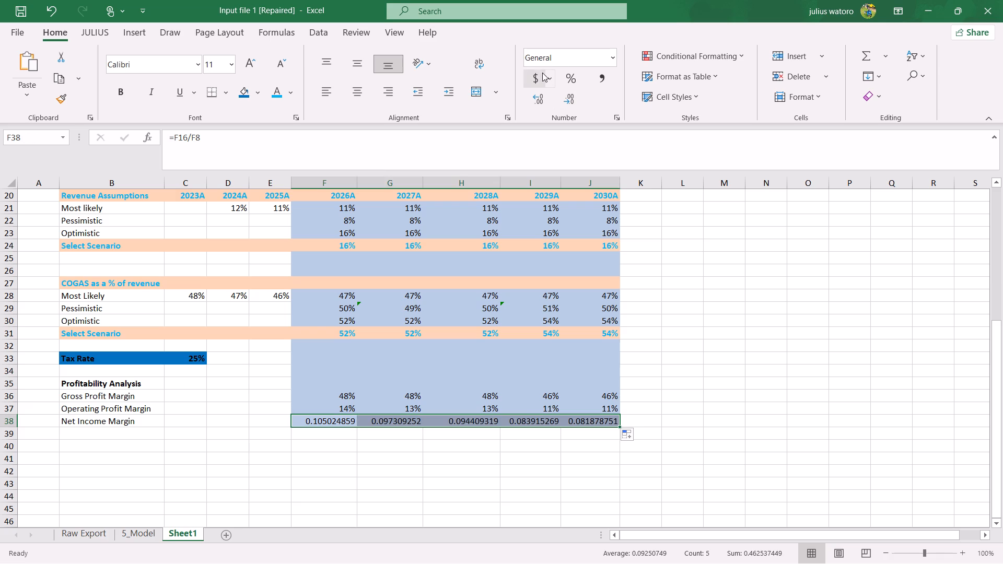
click(569, 72)
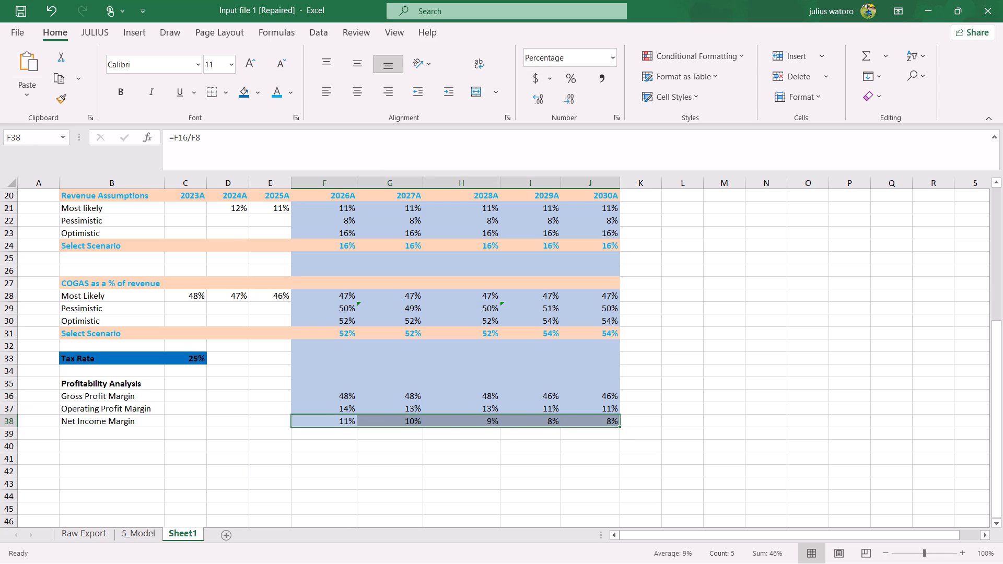
Review the Sheet1 forecast from the margins up to the top rows and compare it with the title and accounts area on 5_Model.
click(478, 421)
click(478, 421)
scroll(478, 421, up, 1)
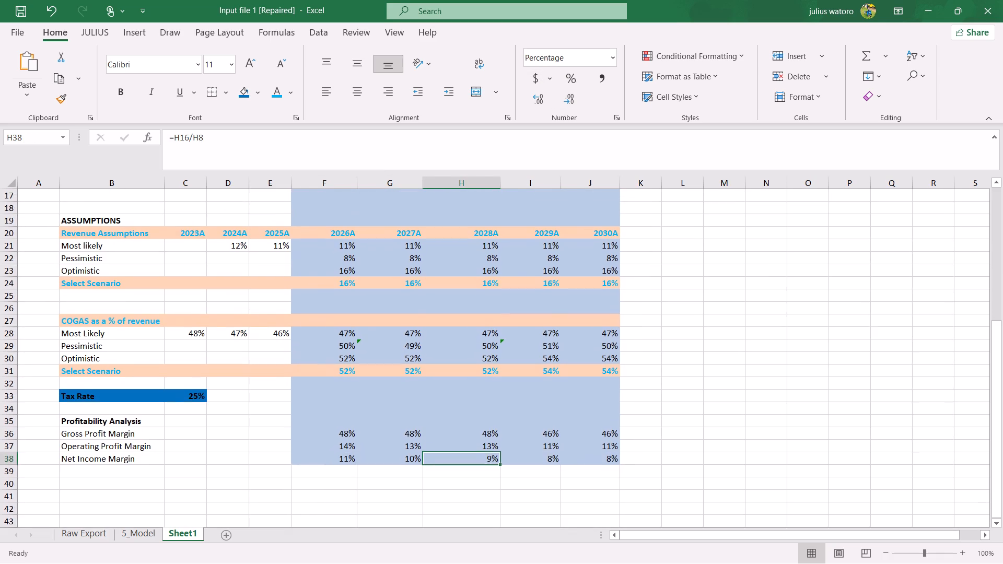
scroll(478, 421, up, 5)
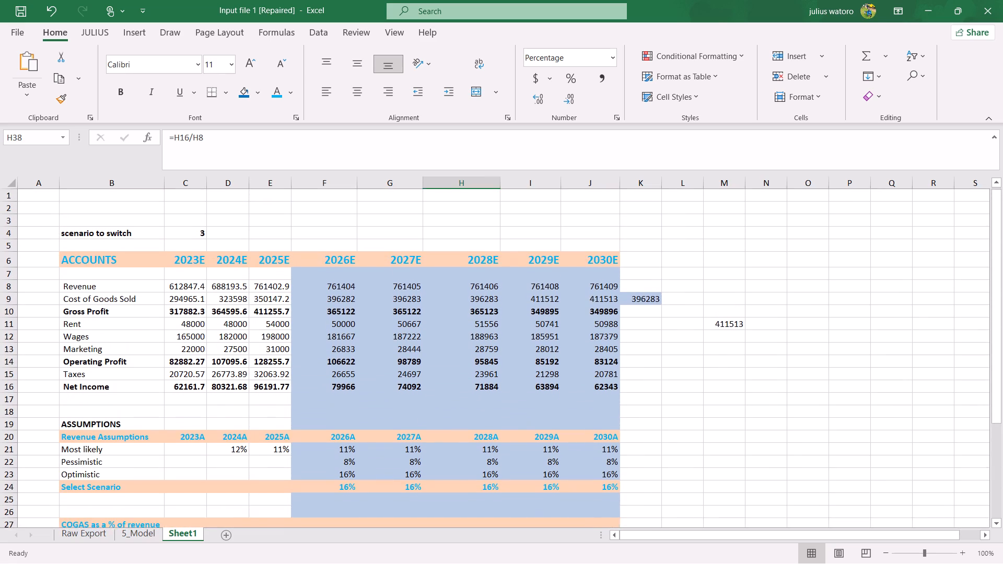
scroll(478, 421, up, 2)
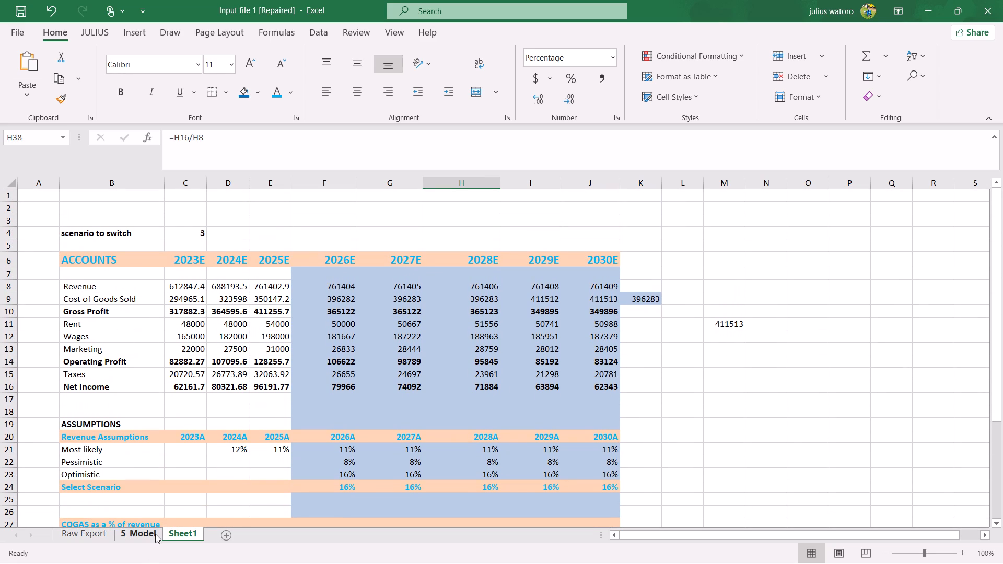
click(155, 534)
scroll(223, 460, up, 6)
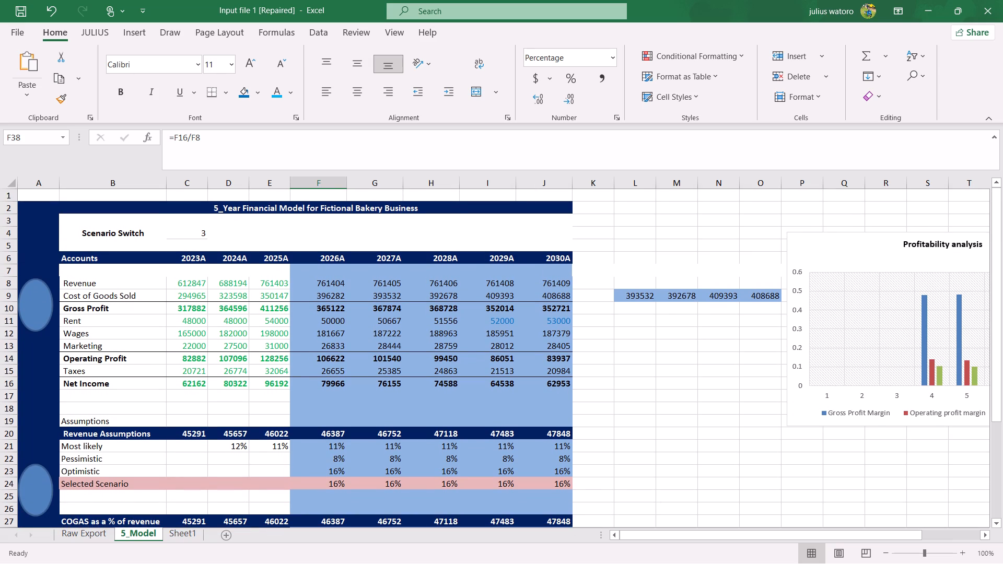
Enter the title "5_Year Financial Model For Fictional Bakery" in C1 on Sheet1.
click(177, 534)
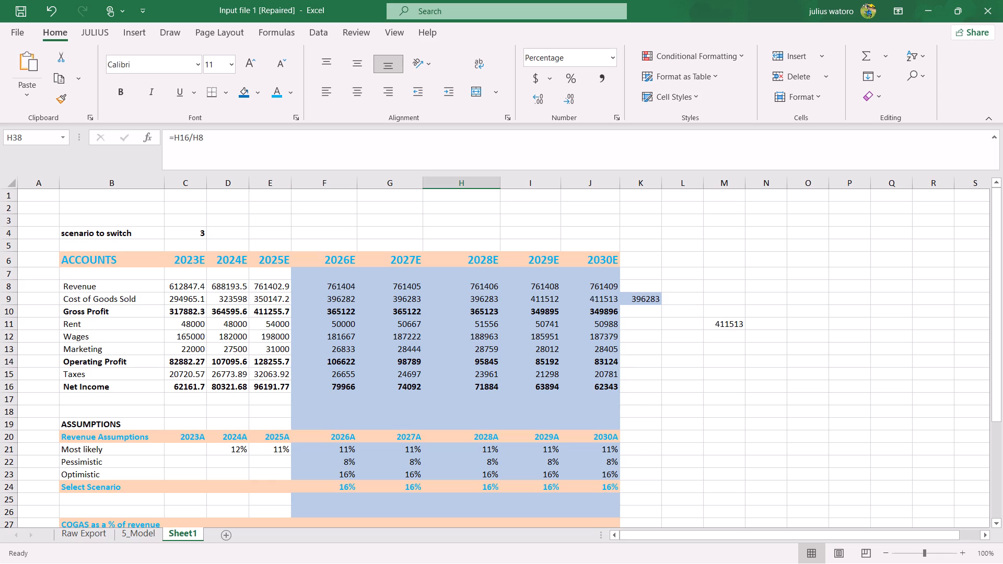
click(192, 196)
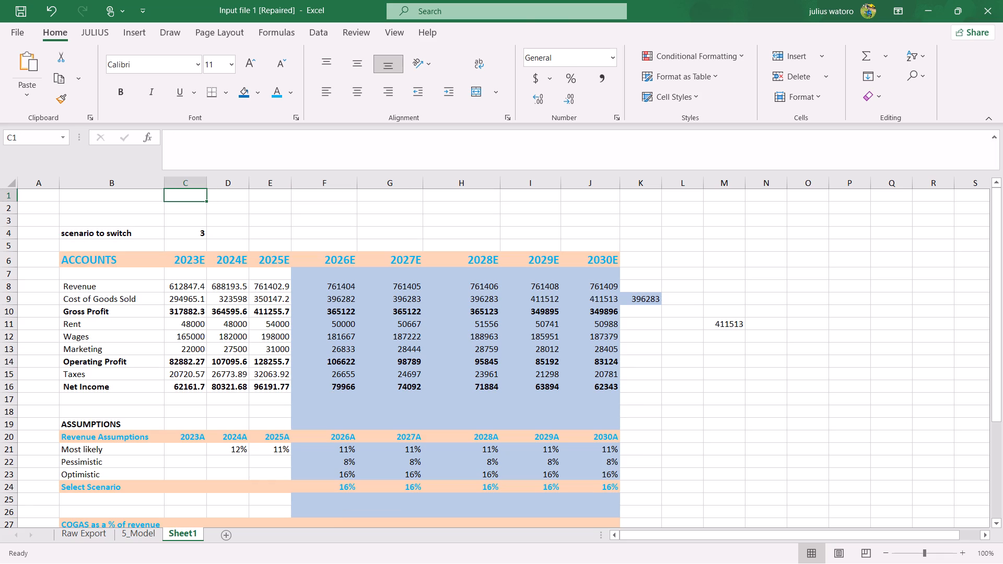
key(5)
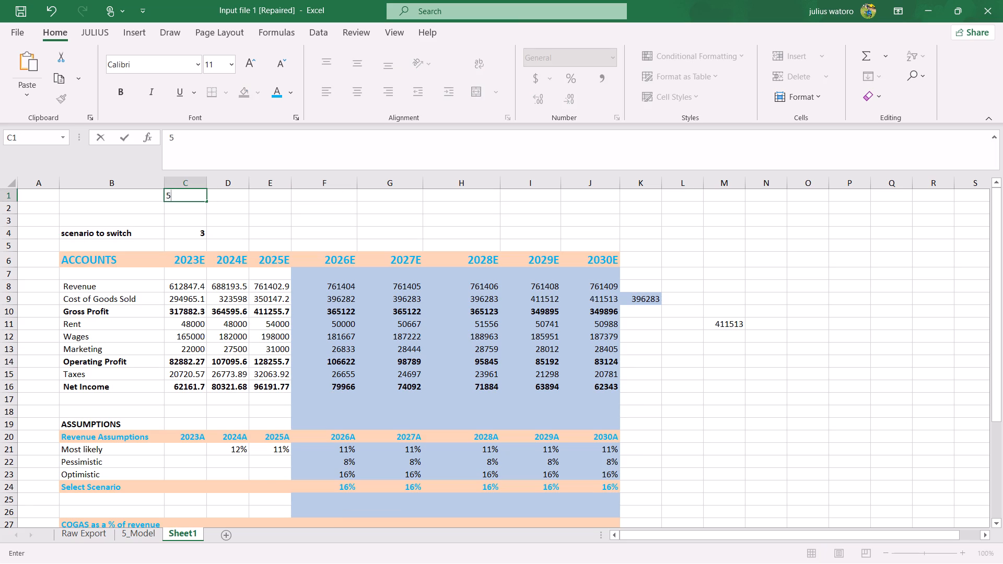
key(space)
text(Y)
key(BackSpace)
key(BackSpace)
key(shift+underscore)
text(ear)
key(space)
key(m)
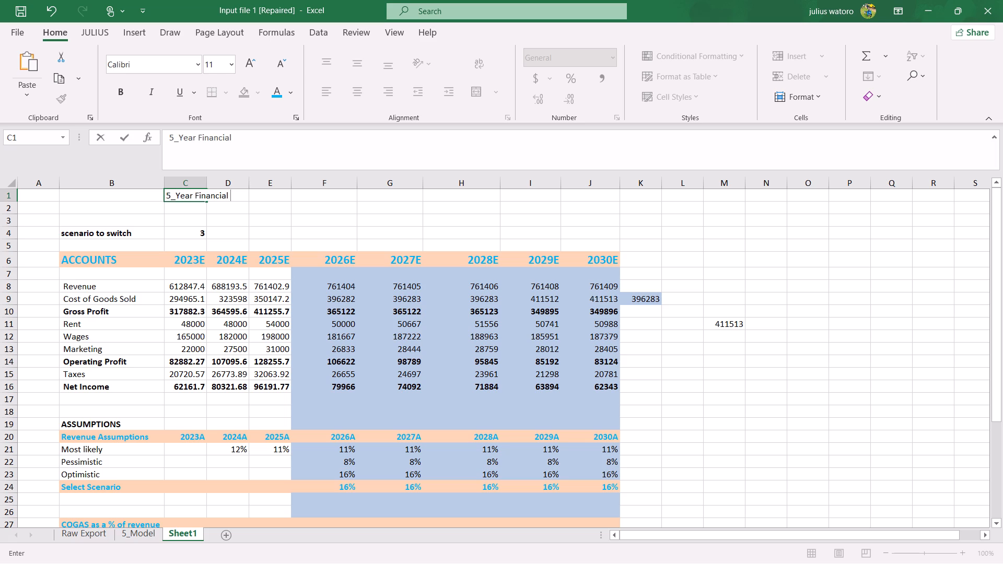
key(f)
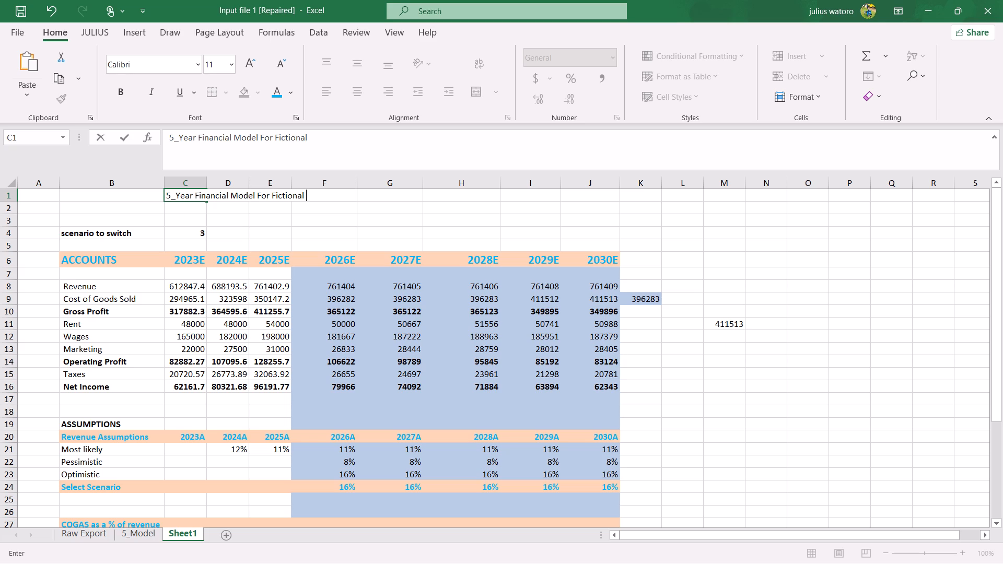
text(akery)
key(Return)
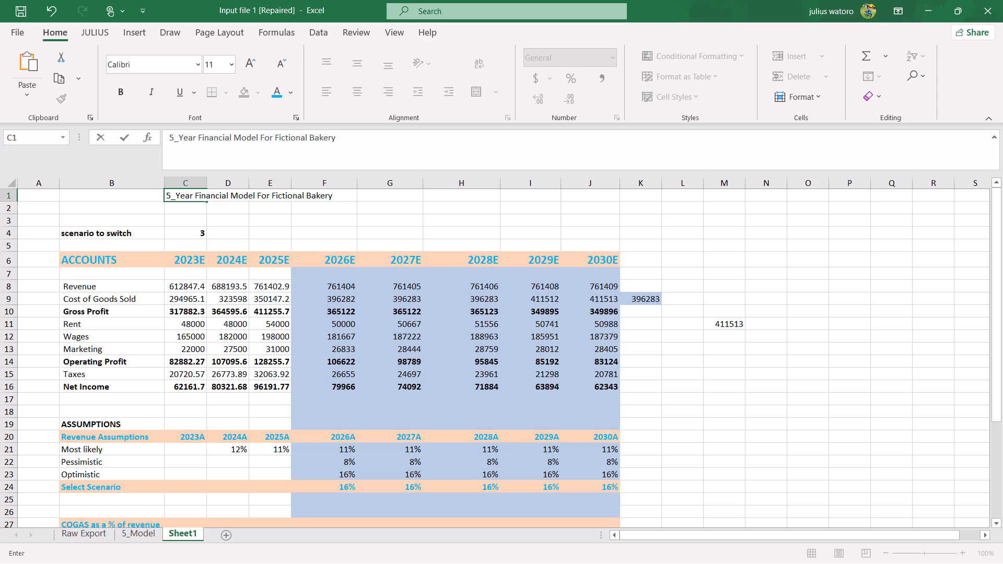
Merge and center the sheet title across C1:G1 on Sheet1.
click(195, 194)
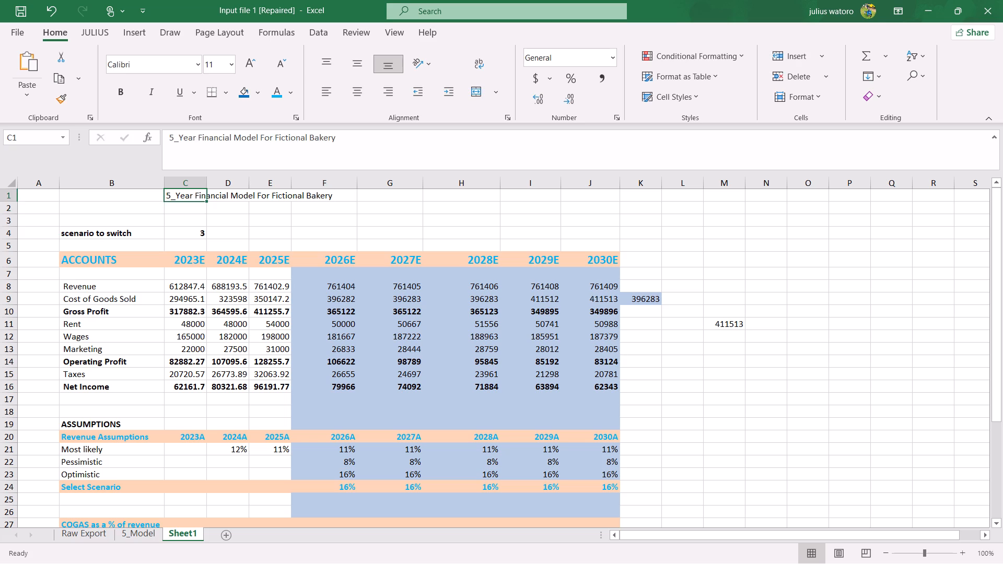
drag(195, 194, 364, 194)
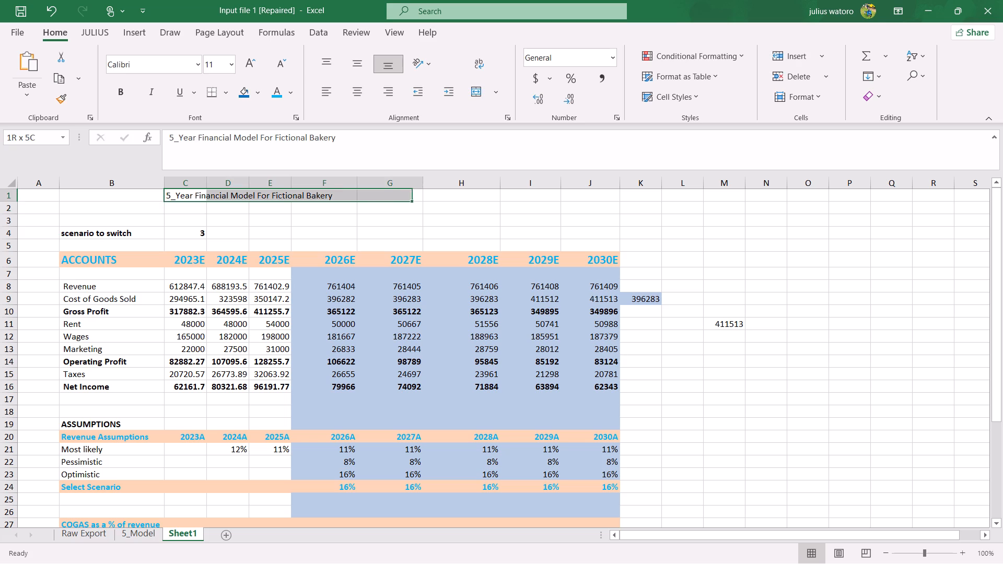
drag(364, 194, 379, 196)
click(469, 96)
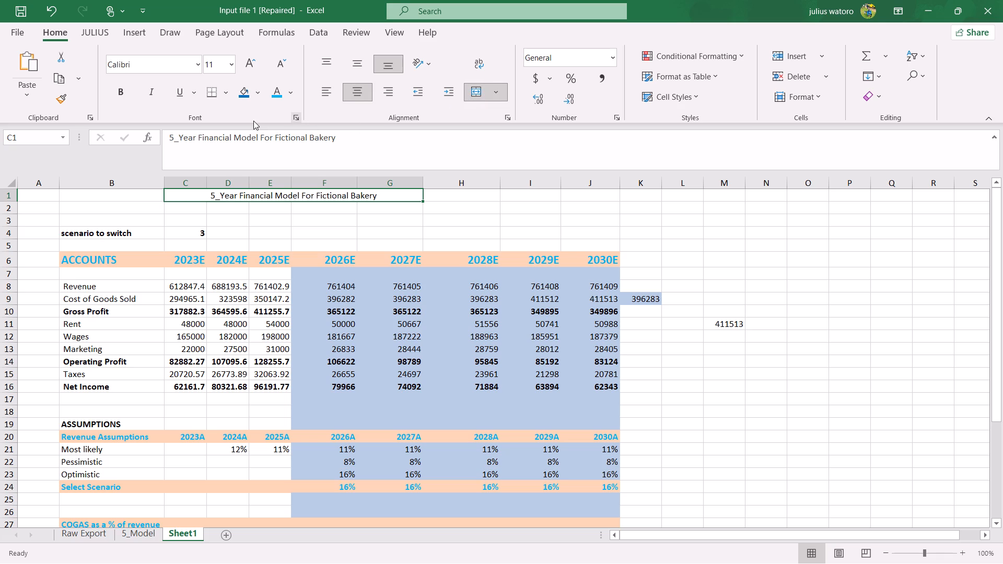
Examine the title band and the coloured column A beside the accounts on 5_Model.
click(145, 530)
click(32, 226)
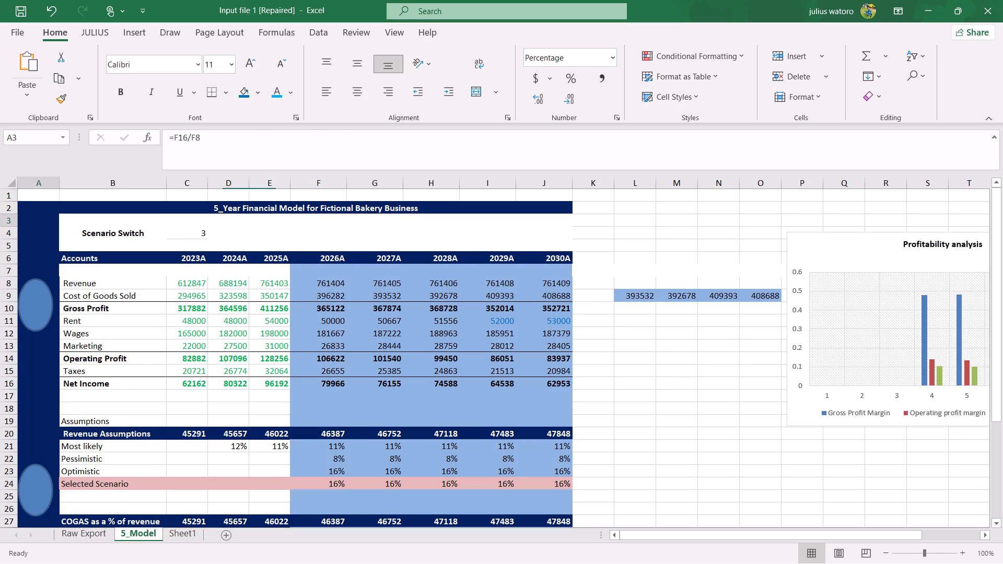
click(37, 244)
click(45, 272)
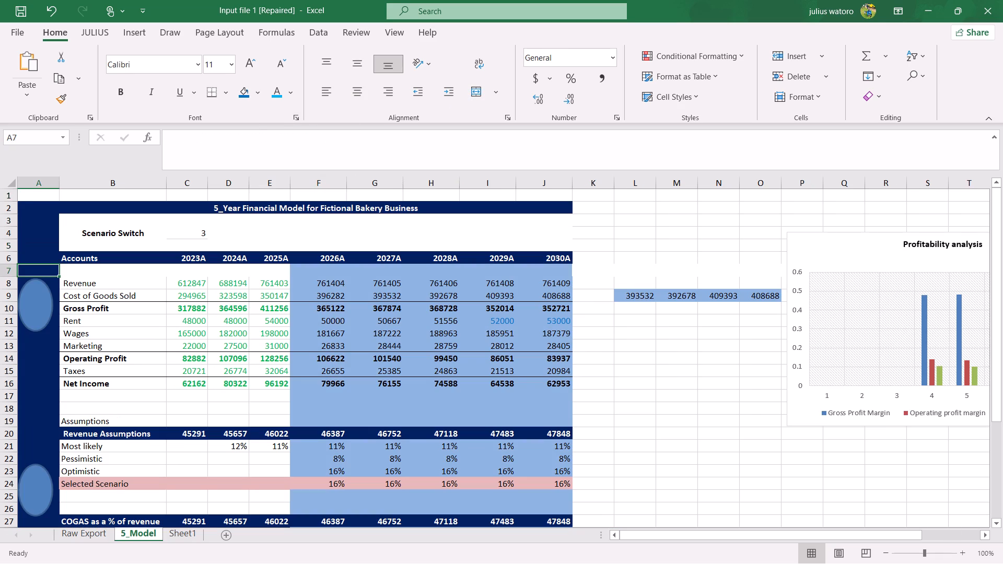
click(134, 258)
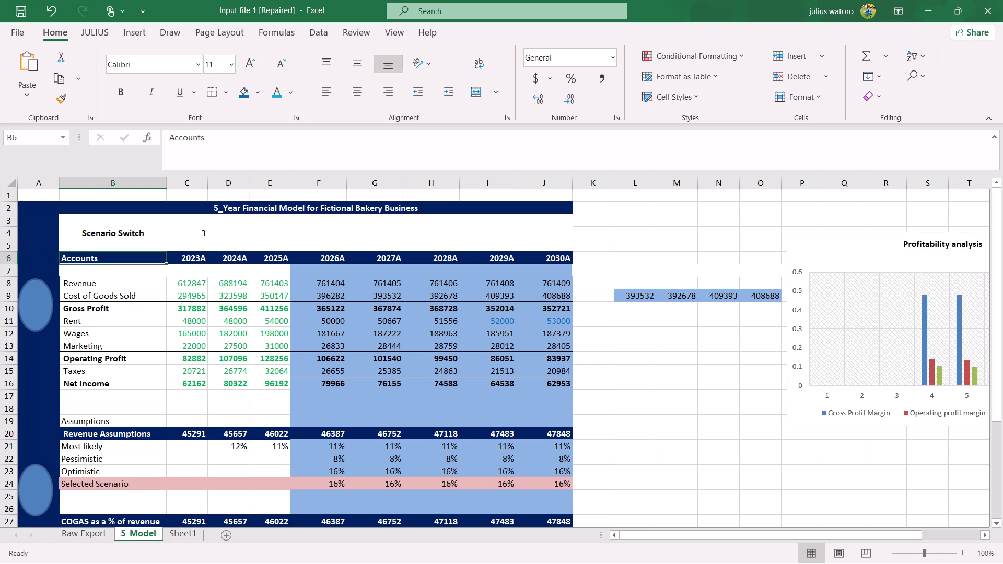
drag(42, 263, 43, 390)
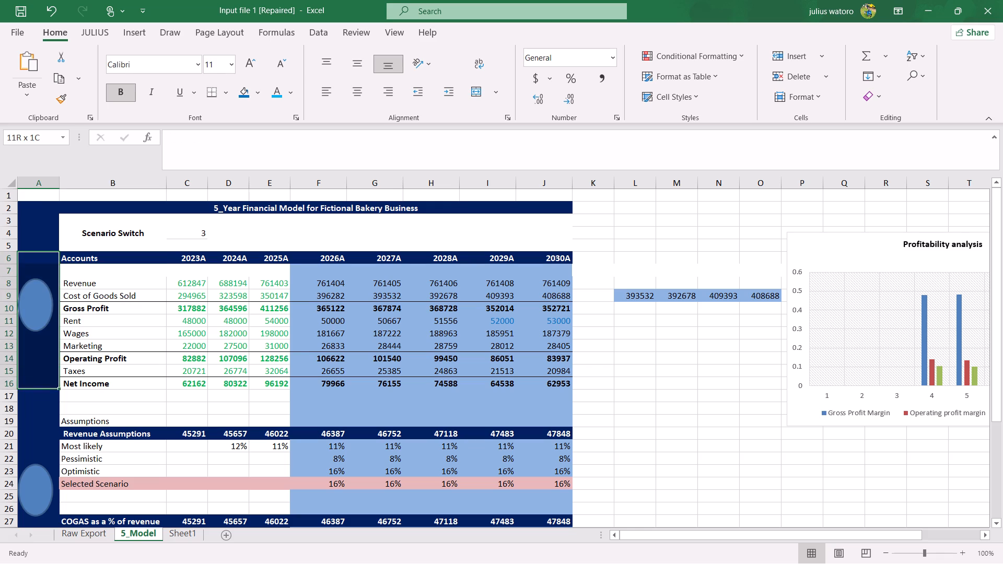
drag(43, 390, 46, 258)
click(46, 258)
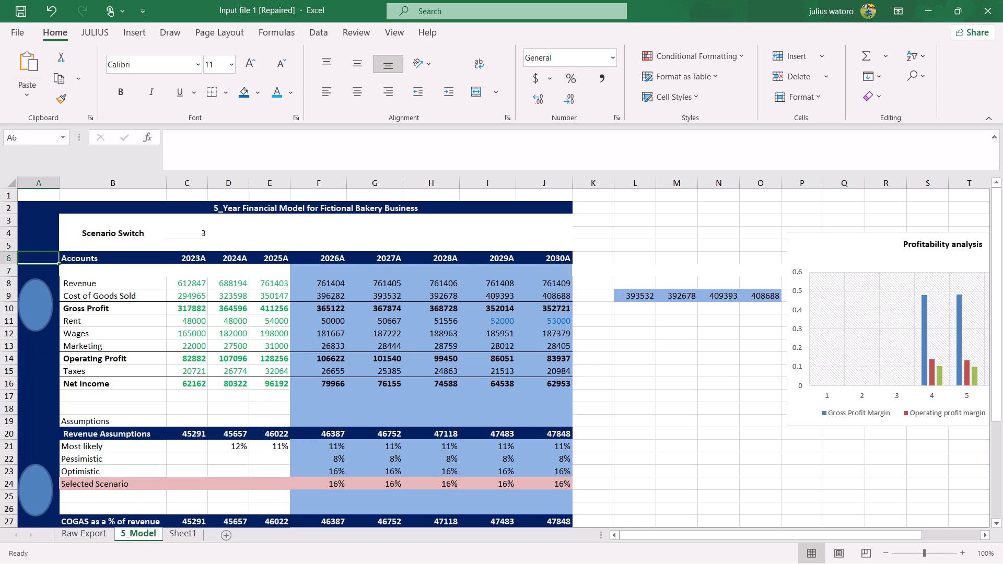
drag(57, 236, 70, 320)
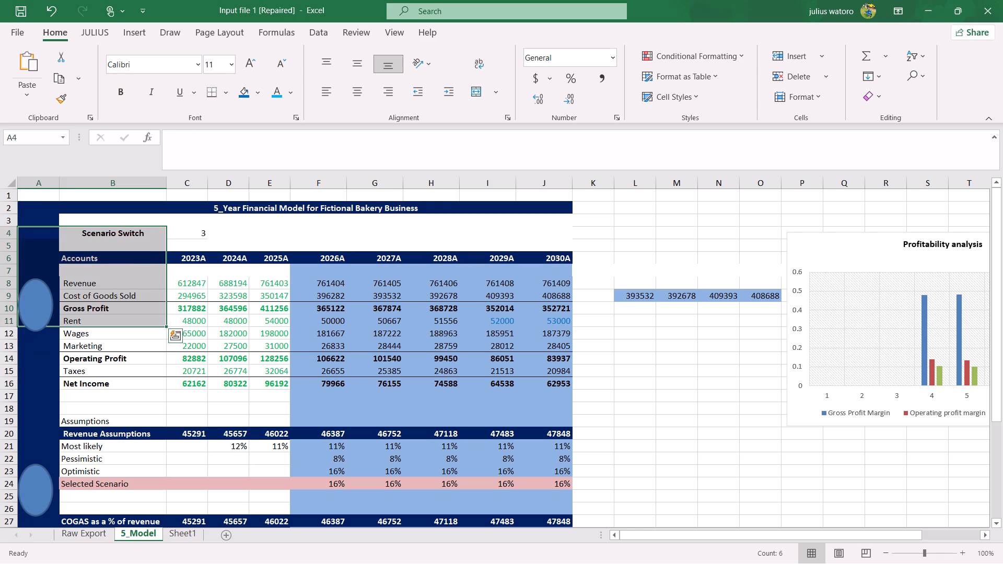
click(645, 363)
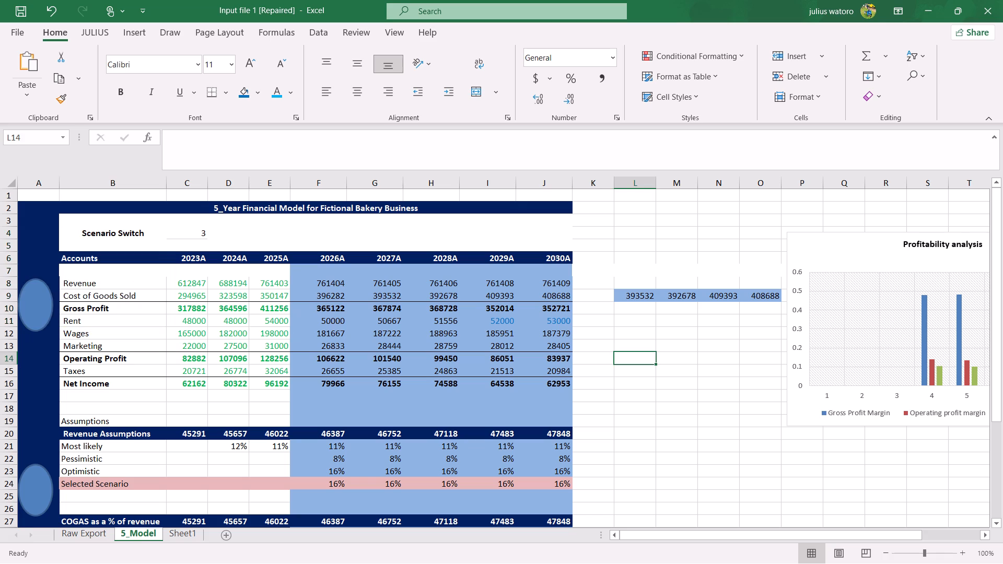
Fill the title row A1:J1 on Sheet1 with blue.
click(173, 537)
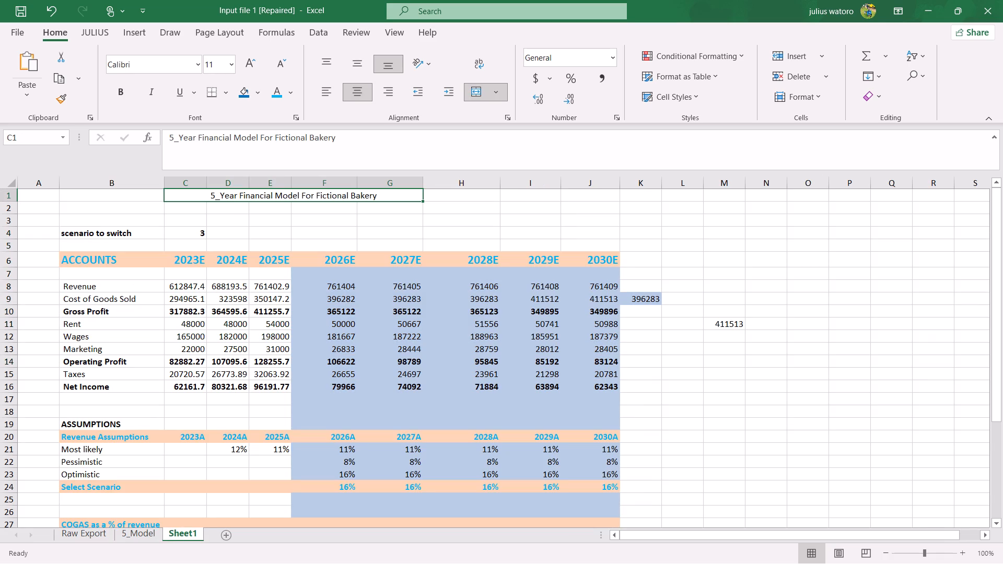
drag(40, 196, 453, 208)
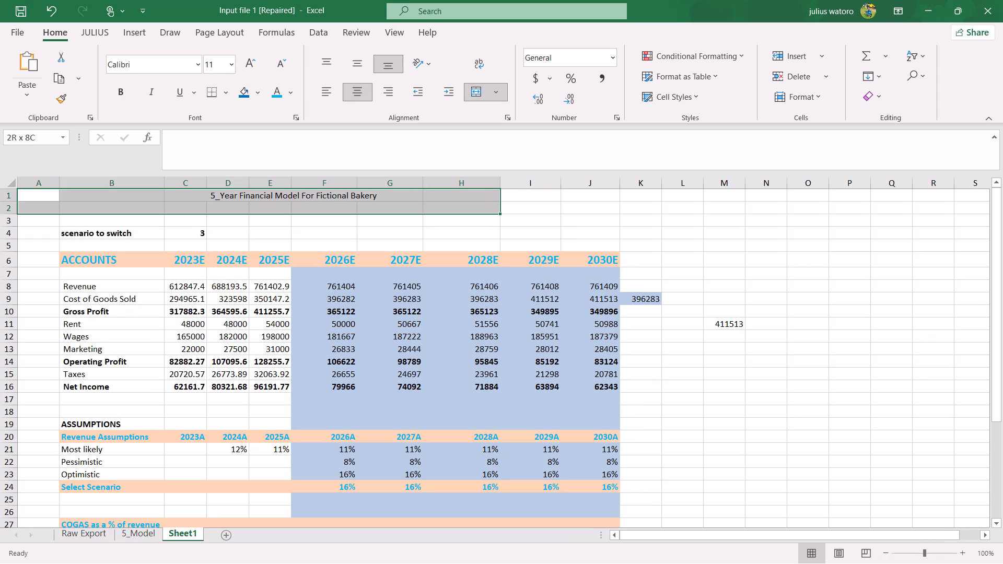
drag(453, 208, 612, 199)
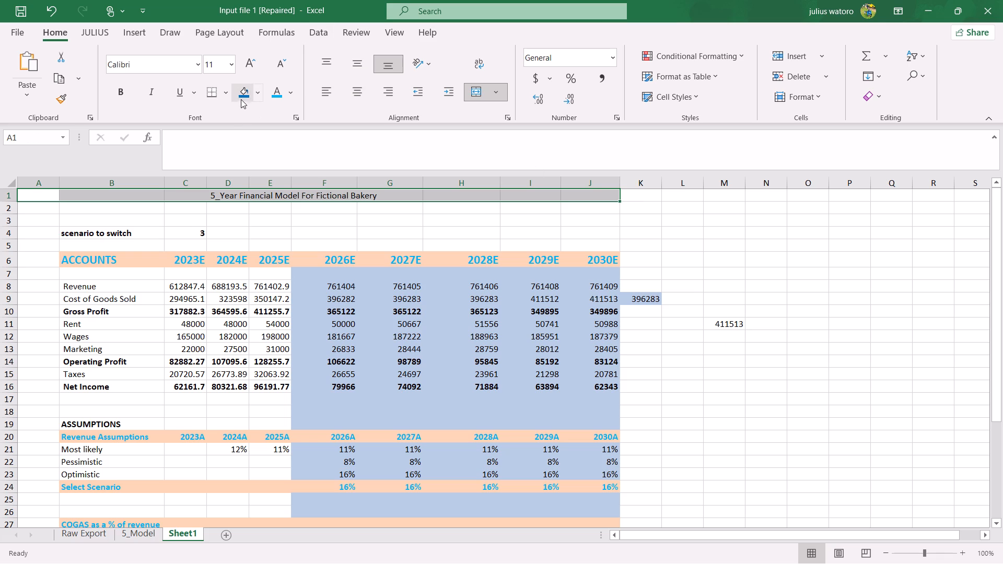
click(242, 99)
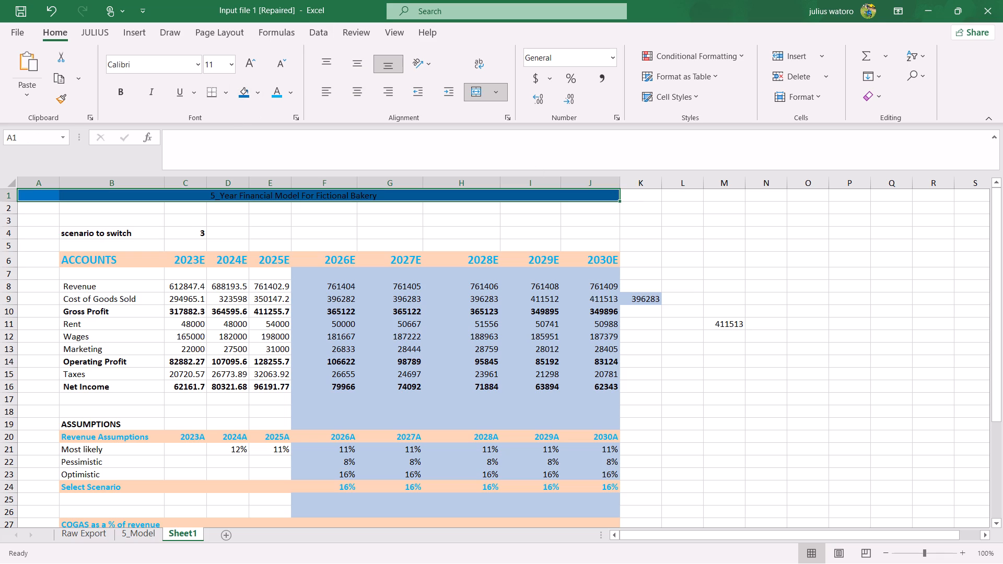
Fill column A from A1 down to A38 on Sheet1 with the same blue as the title row.
click(55, 196)
drag(48, 196, 60, 459)
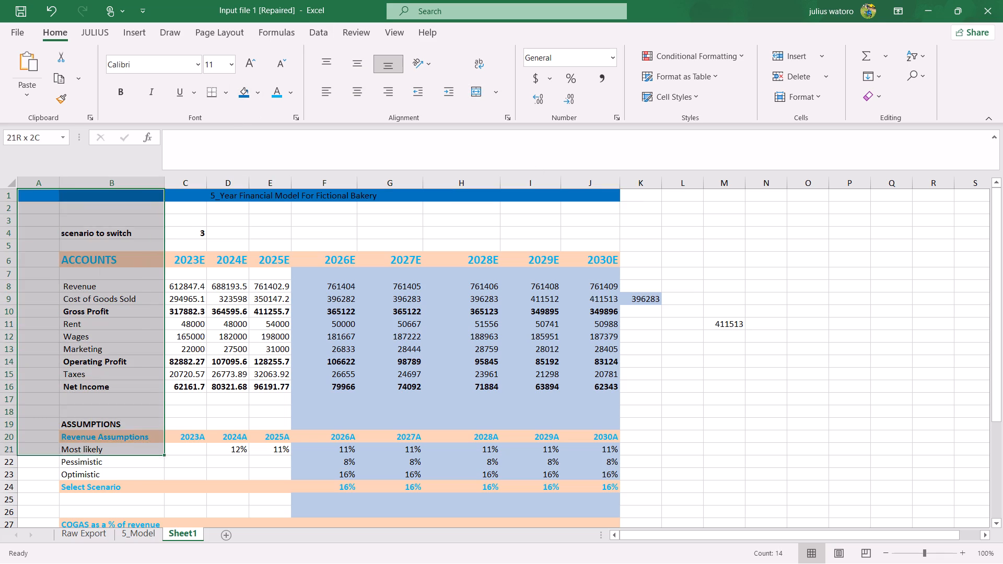
drag(60, 459, 59, 556)
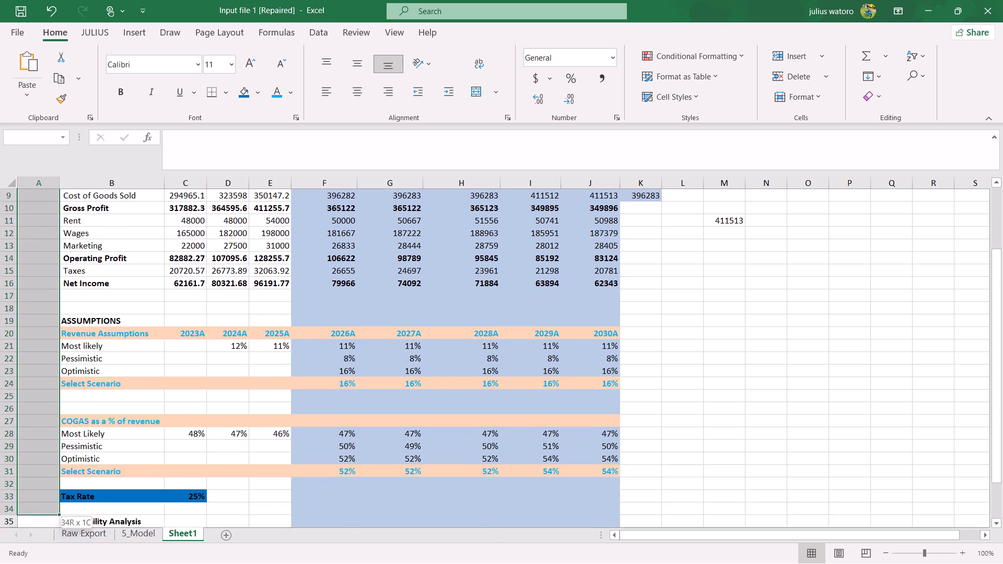
drag(59, 556, 56, 473)
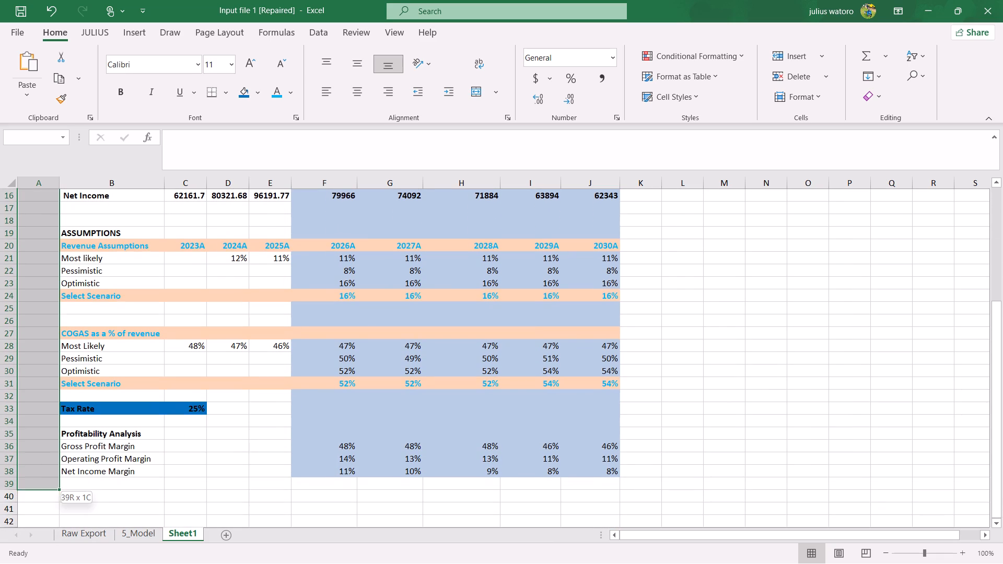
drag(56, 473, 56, 472)
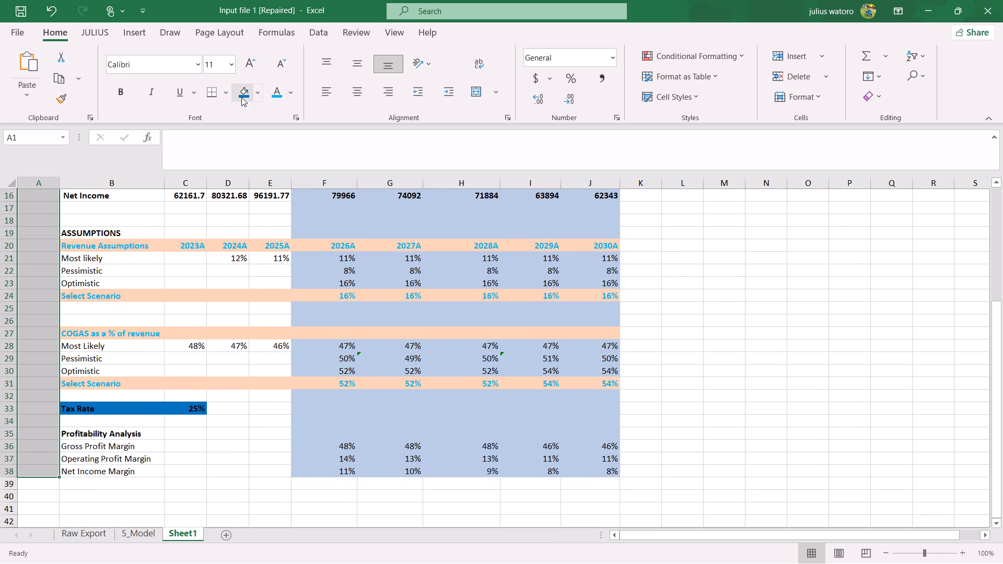
click(242, 98)
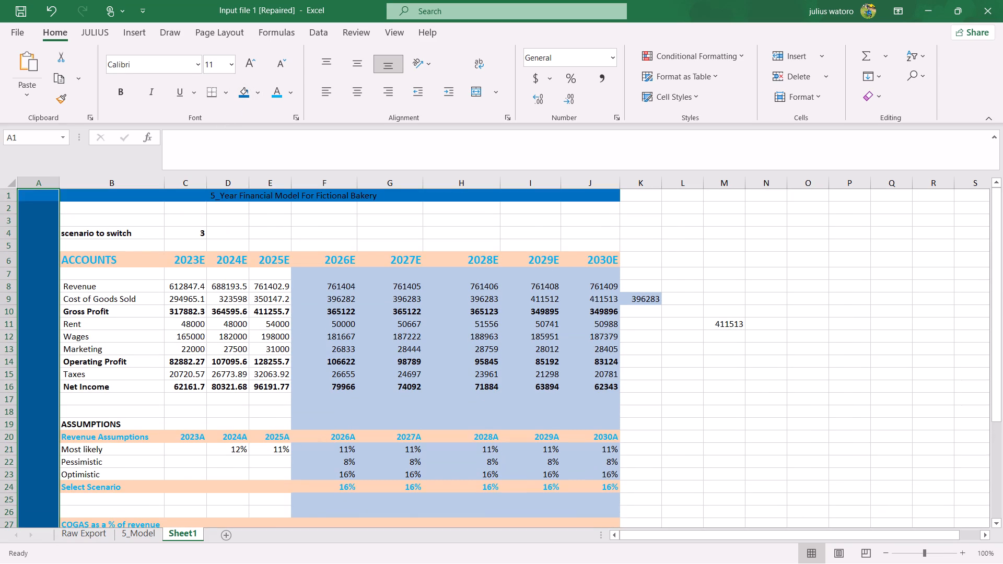
Compare the column A band and section layout on 5_Model with Sheet1, from the accounts down to the profitability analysis.
click(139, 533)
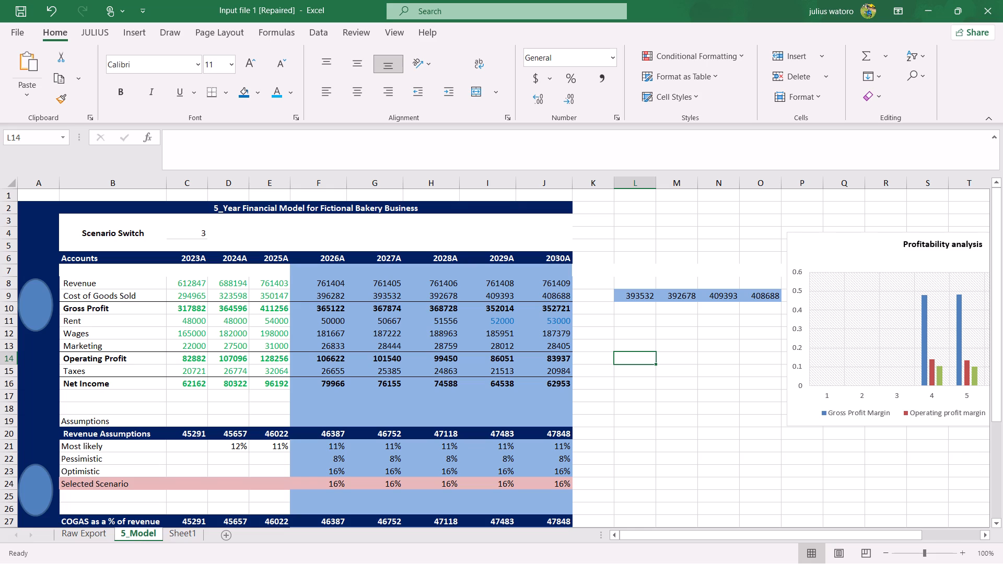
scroll(186, 372, down, 2)
scroll(186, 372, up, 1)
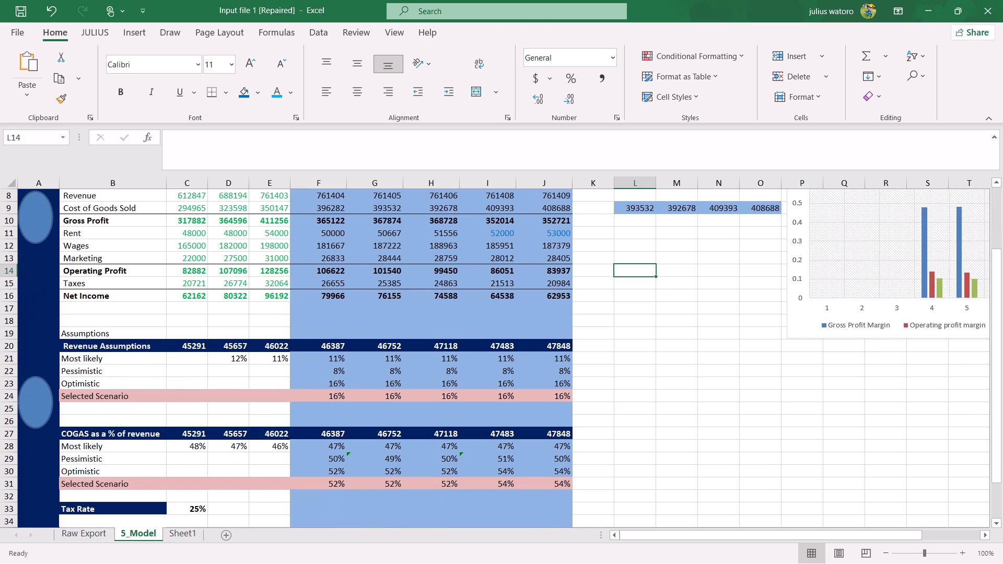
scroll(186, 372, up, 1)
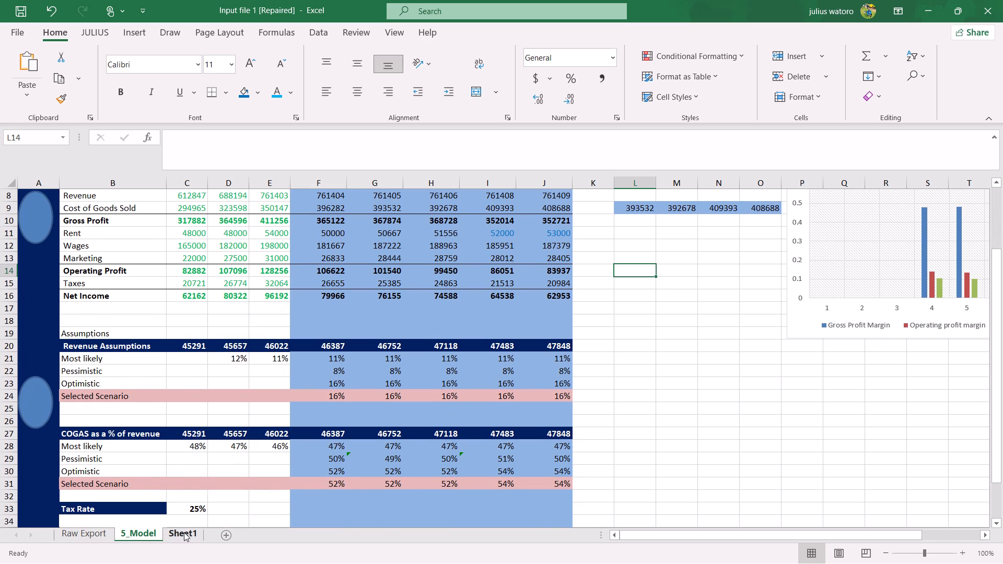
click(184, 533)
scroll(211, 369, down, 1)
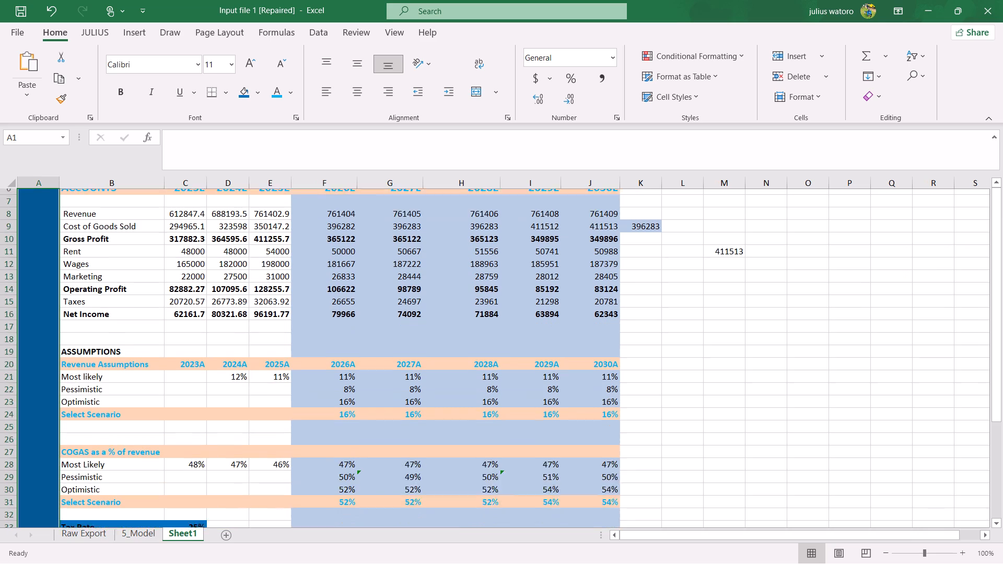
scroll(211, 369, down, 2)
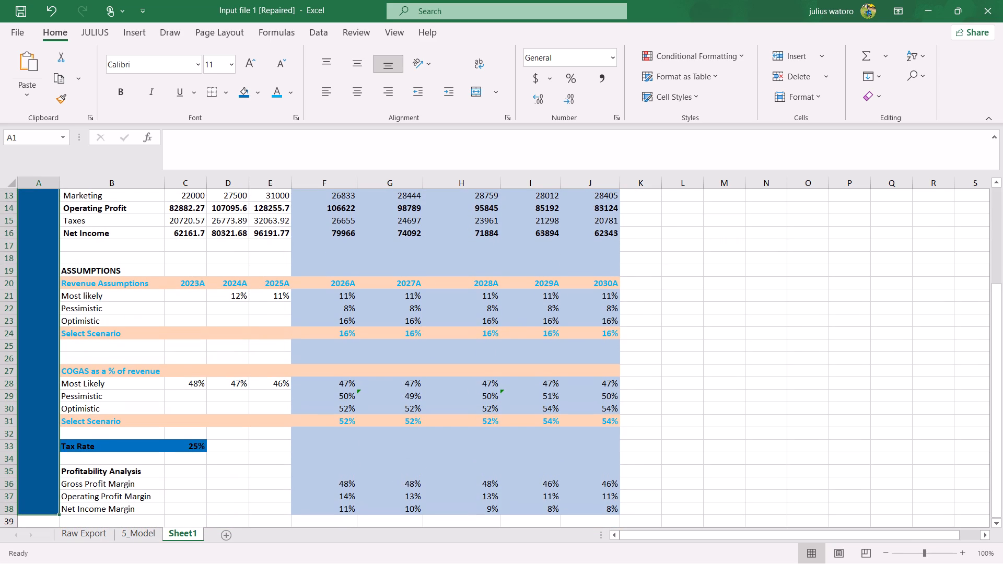
click(145, 537)
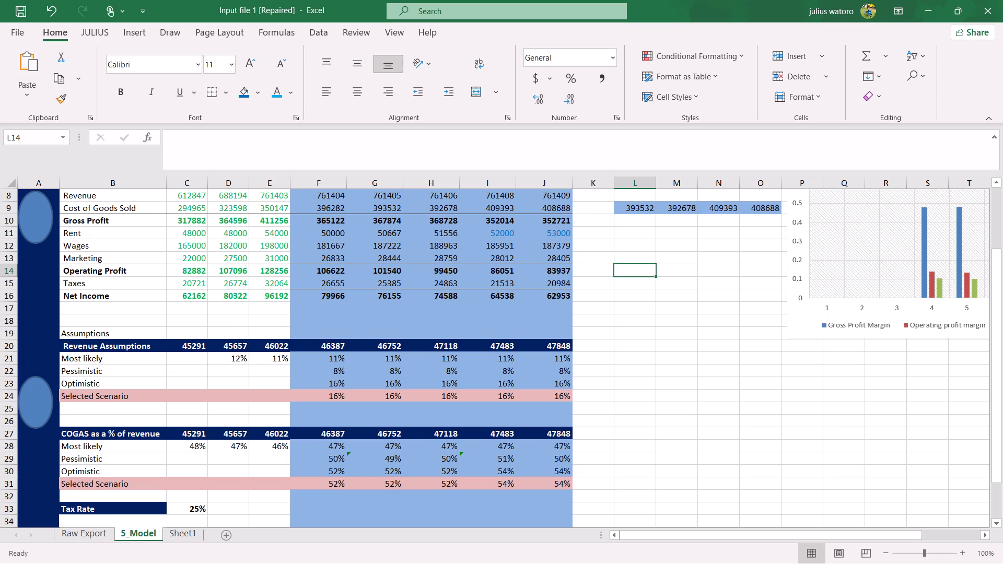
scroll(205, 439, down, 2)
scroll(205, 439, up, 2)
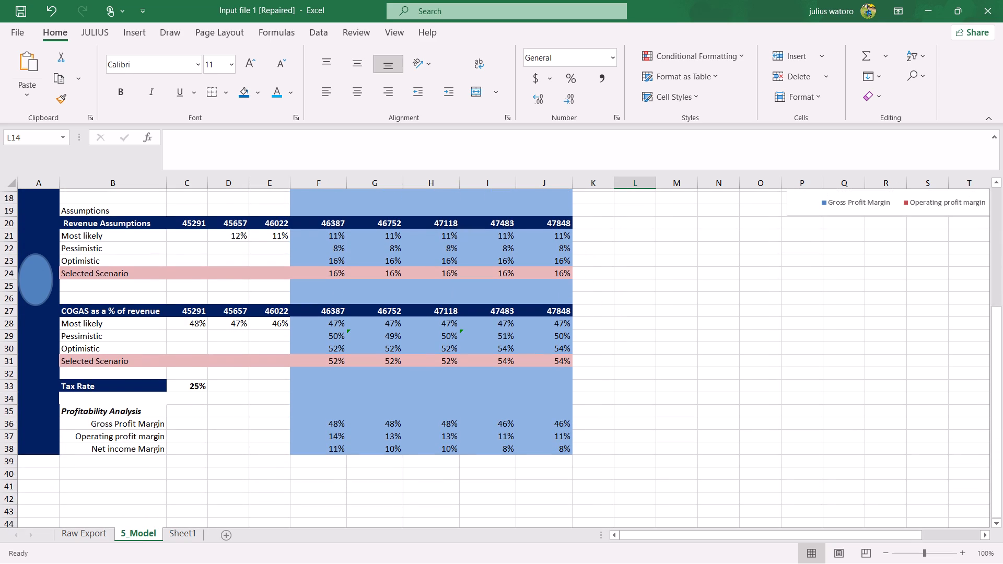
scroll(205, 439, up, 2)
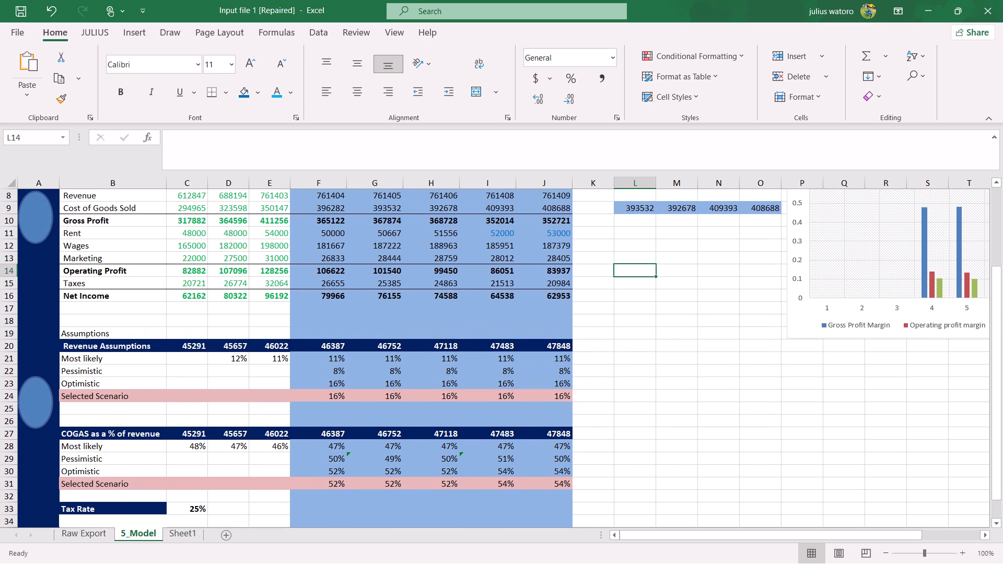
click(181, 528)
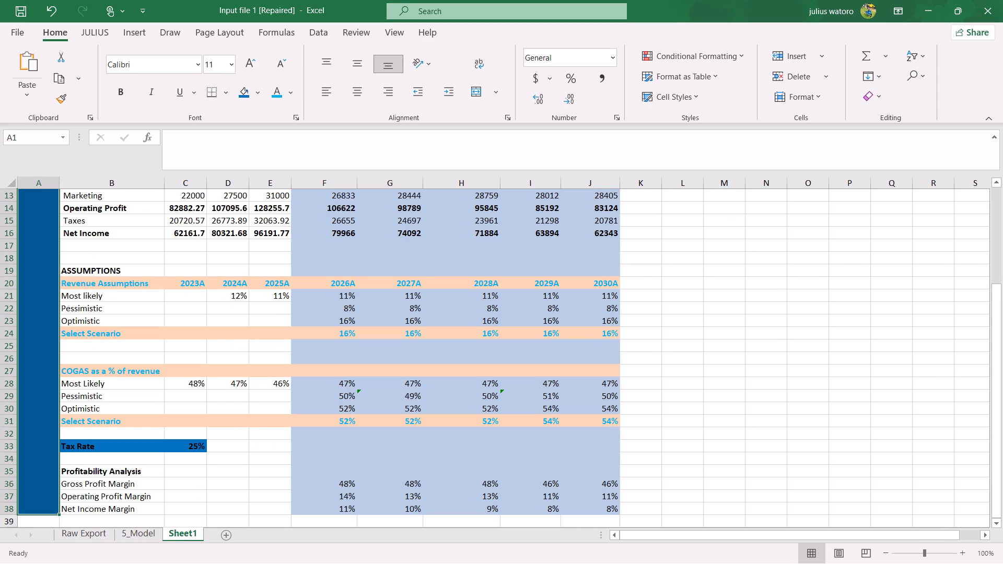
scroll(123, 454, down, 2)
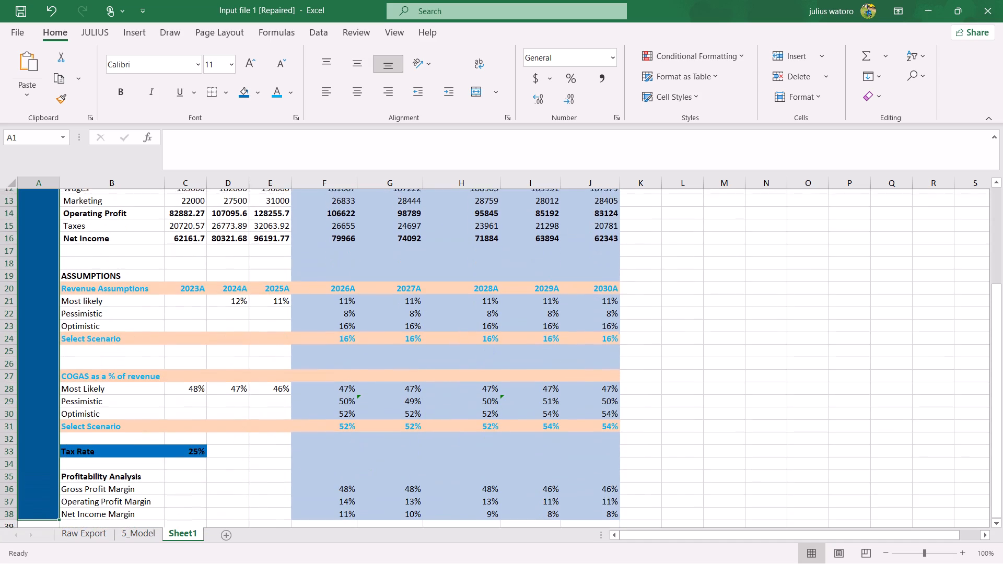
scroll(123, 454, down, 1)
scroll(123, 454, up, 2)
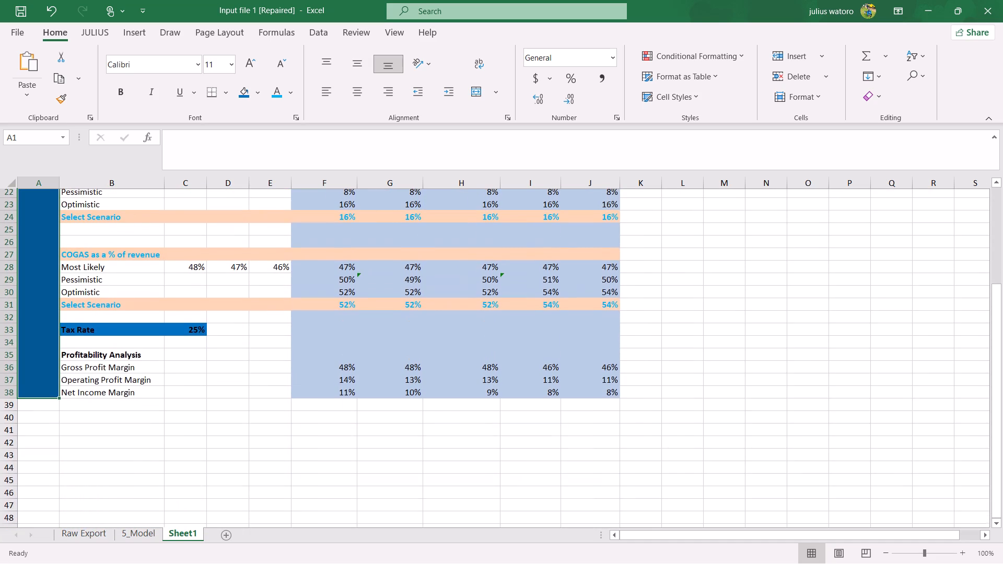
scroll(123, 454, up, 2)
Draw a flowchart Connector oval about 0.88" high and 0.57" wide in column A of Sheet1, beside the ACCOUNTS header.
click(52, 324)
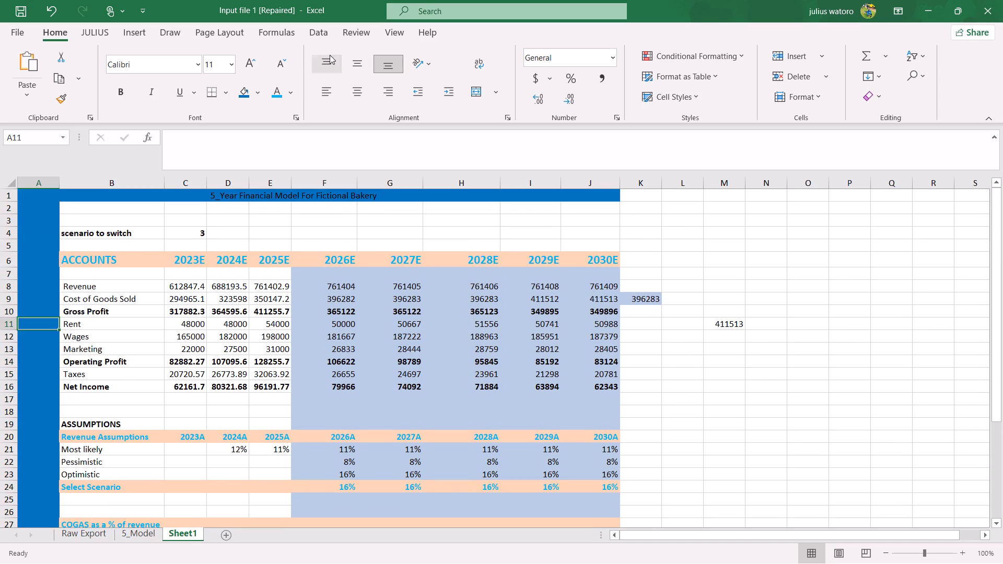
click(139, 30)
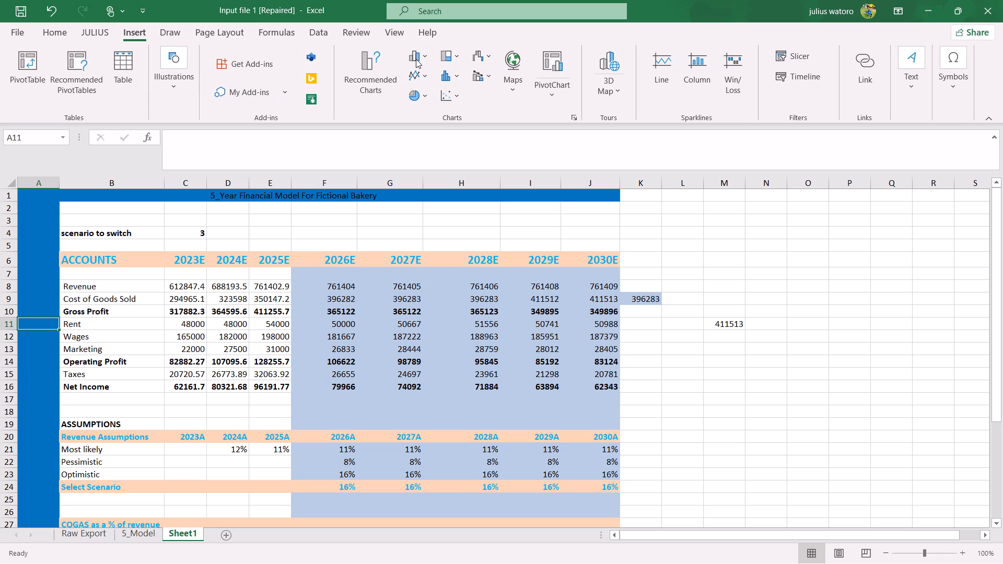
click(282, 90)
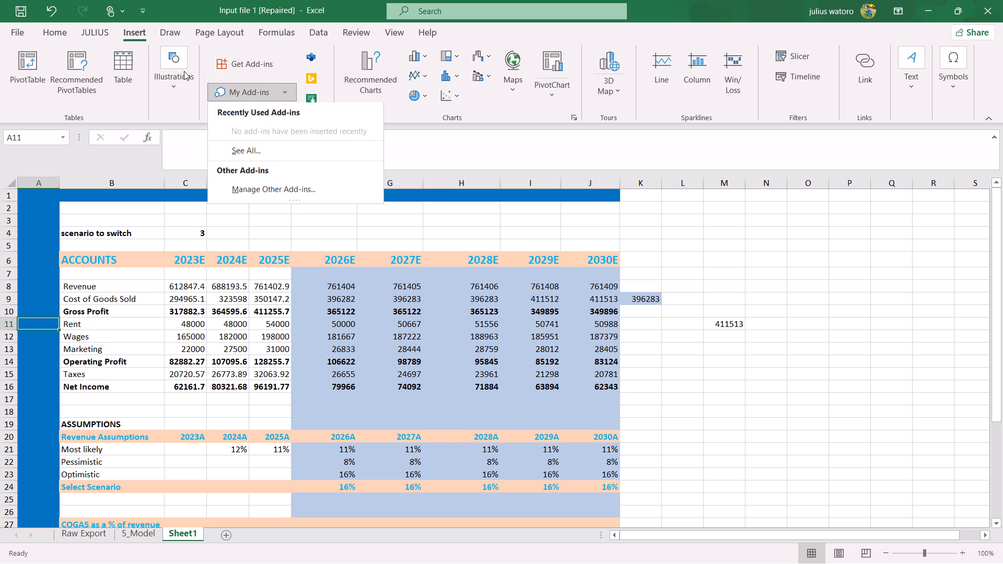
click(184, 71)
click(200, 142)
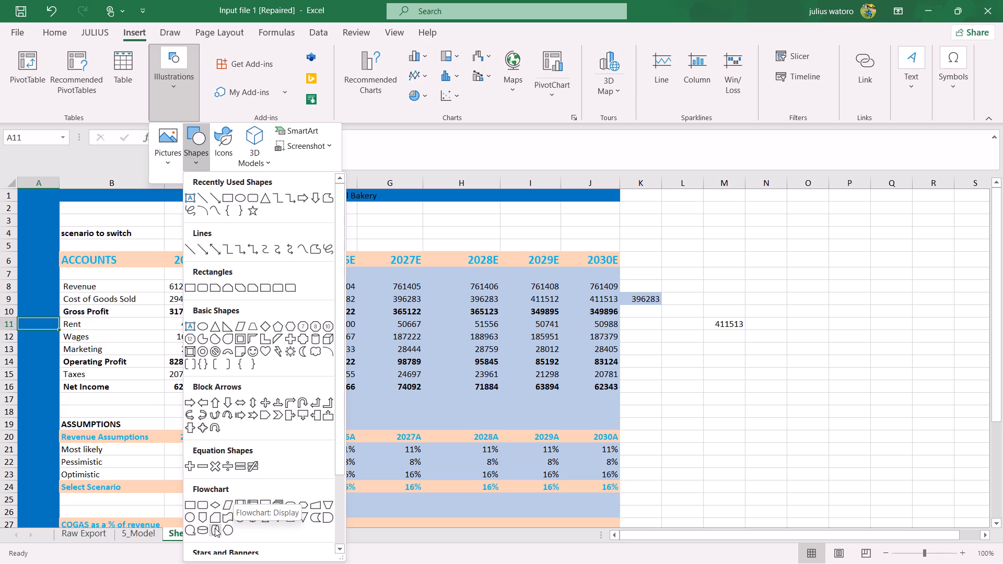
click(191, 518)
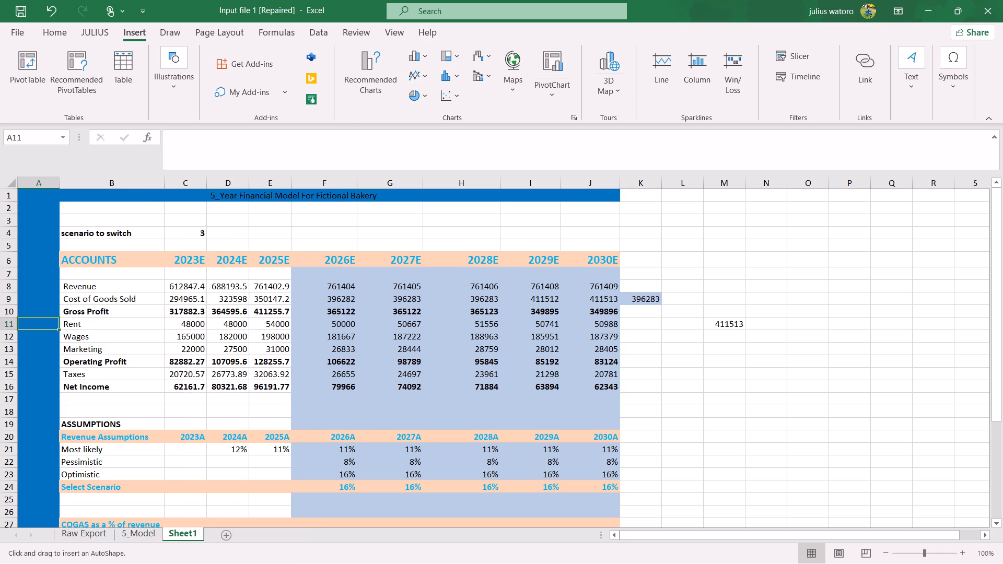
drag(28, 234, 46, 279)
drag(46, 279, 55, 289)
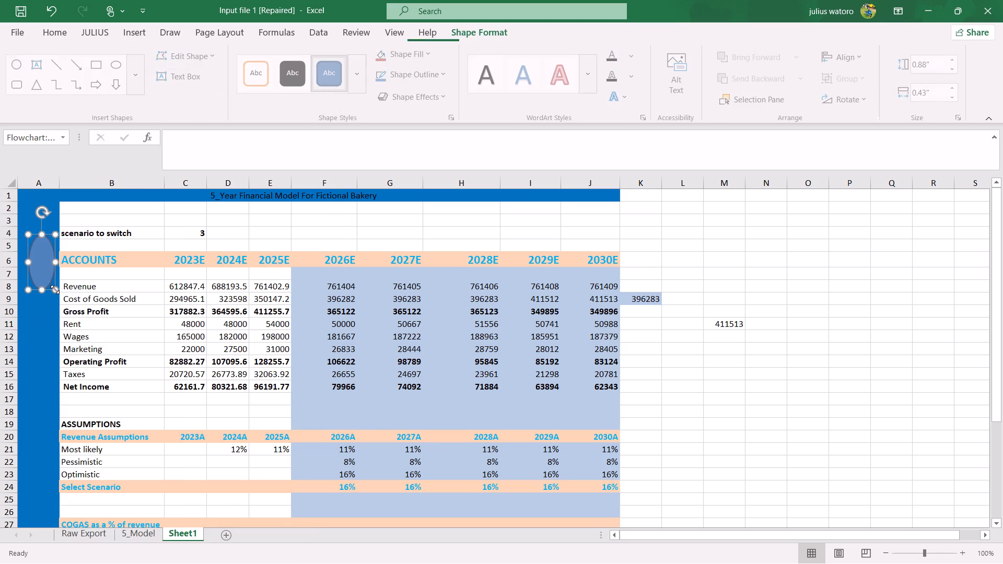
drag(29, 264, 23, 264)
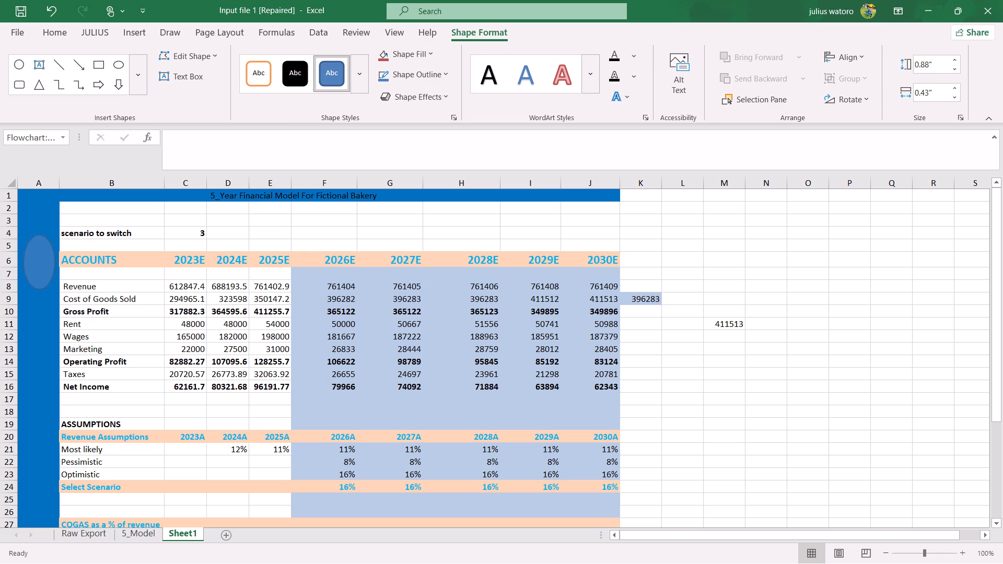
drag(23, 264, 19, 266)
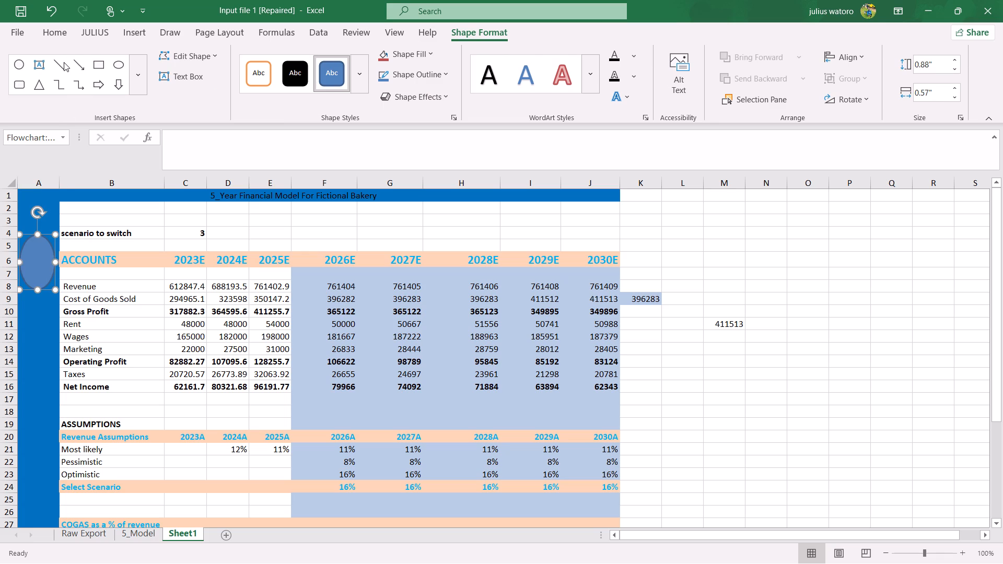
Draw a second Connector oval about 1.49" high and 0.36" wide in column A, starting beside the Operating Profit row.
click(141, 35)
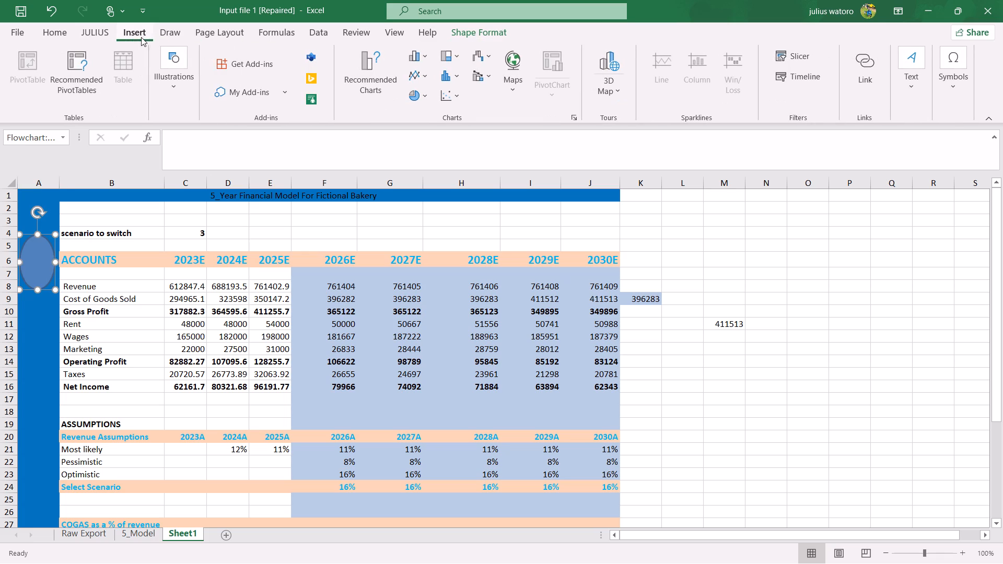
click(174, 95)
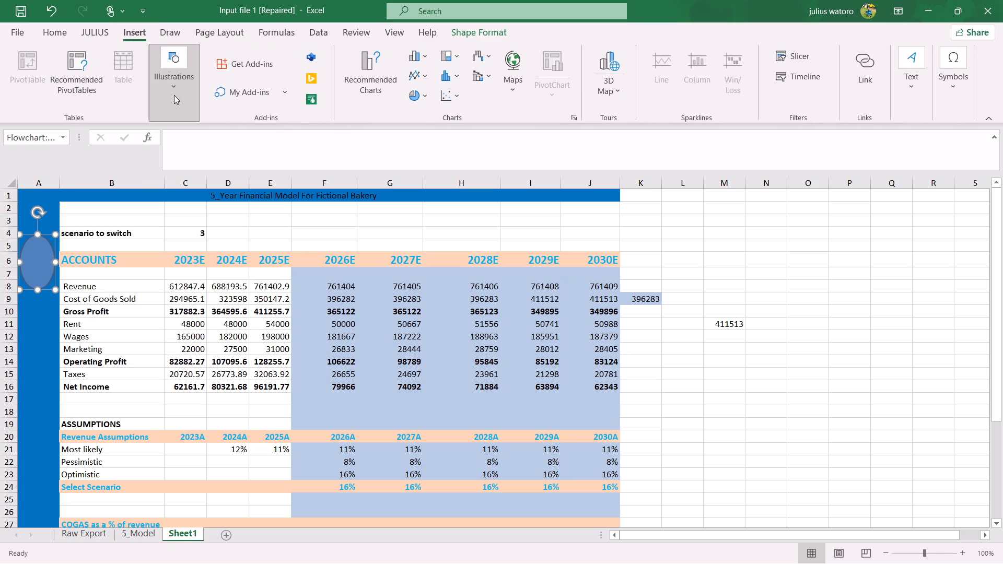
click(203, 152)
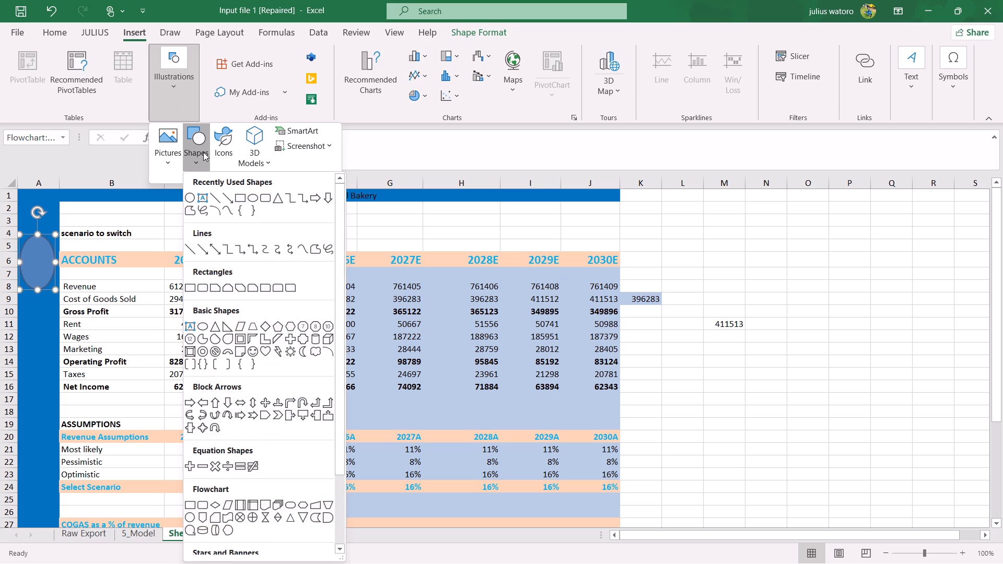
click(193, 201)
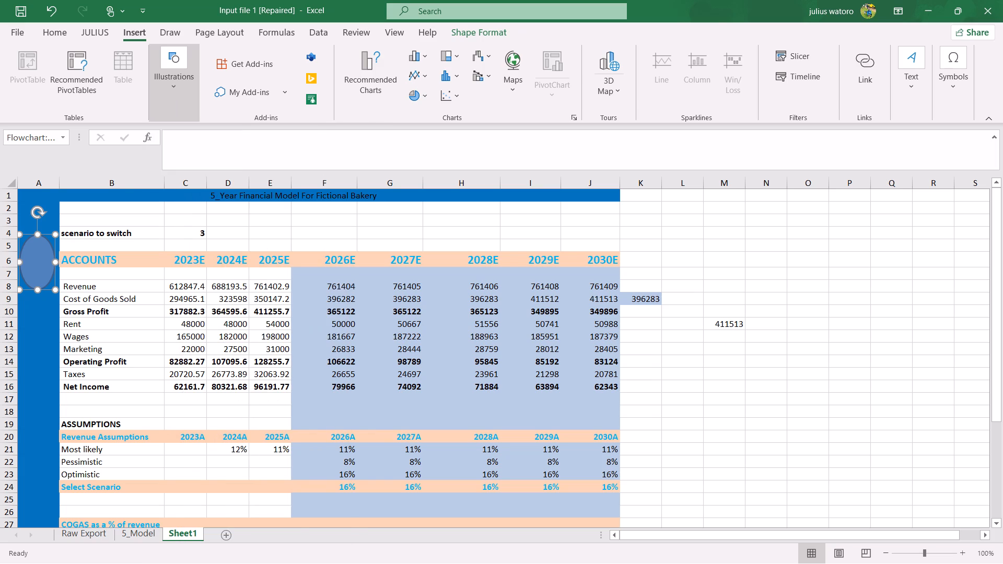
drag(31, 356, 39, 377)
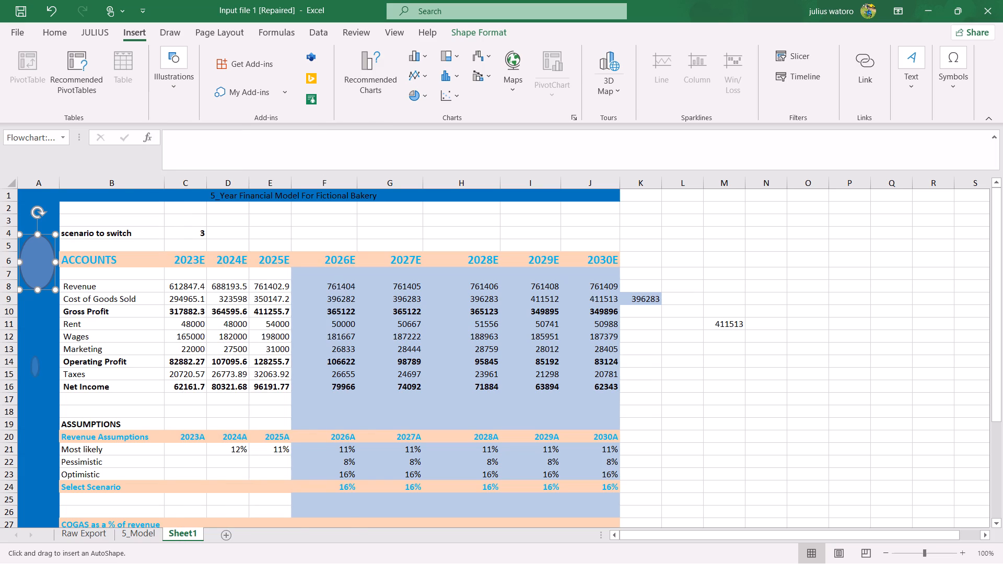
drag(39, 377, 53, 452)
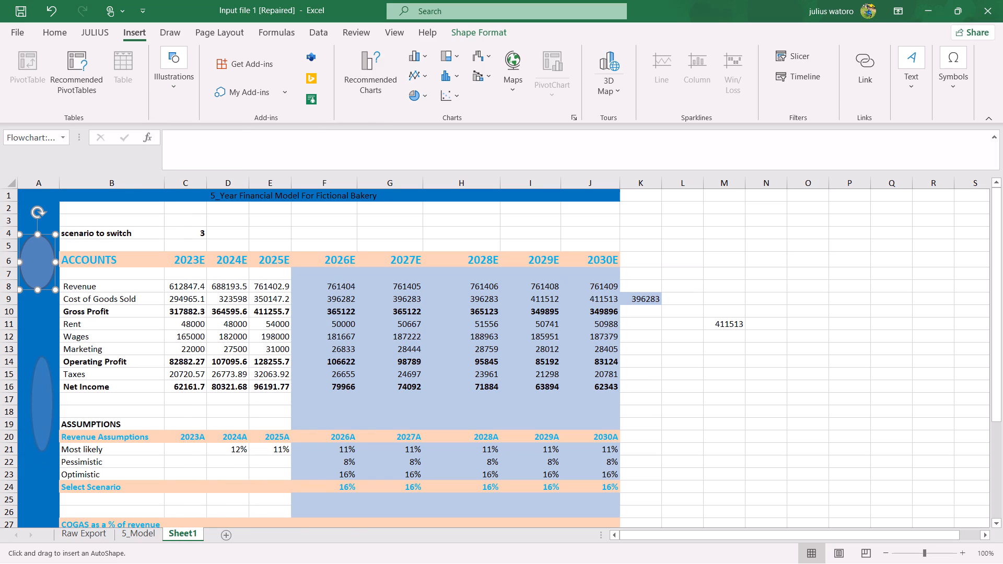
drag(53, 452, 53, 452)
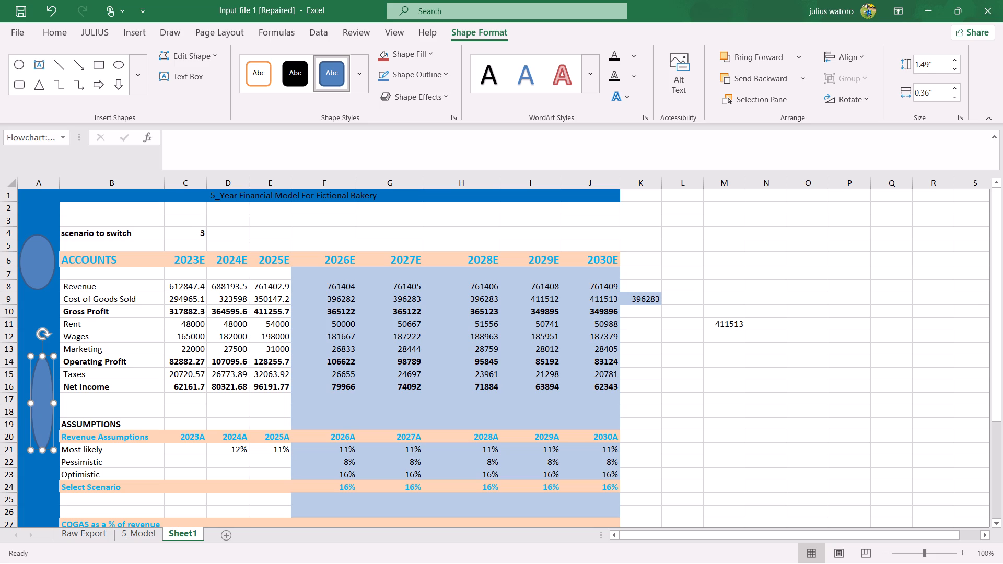
Move the second oval down beside the Revenue Assumptions rows and resize it to about 1.06" high and 0.58" wide.
drag(44, 413, 38, 481)
scroll(38, 477, down, 1)
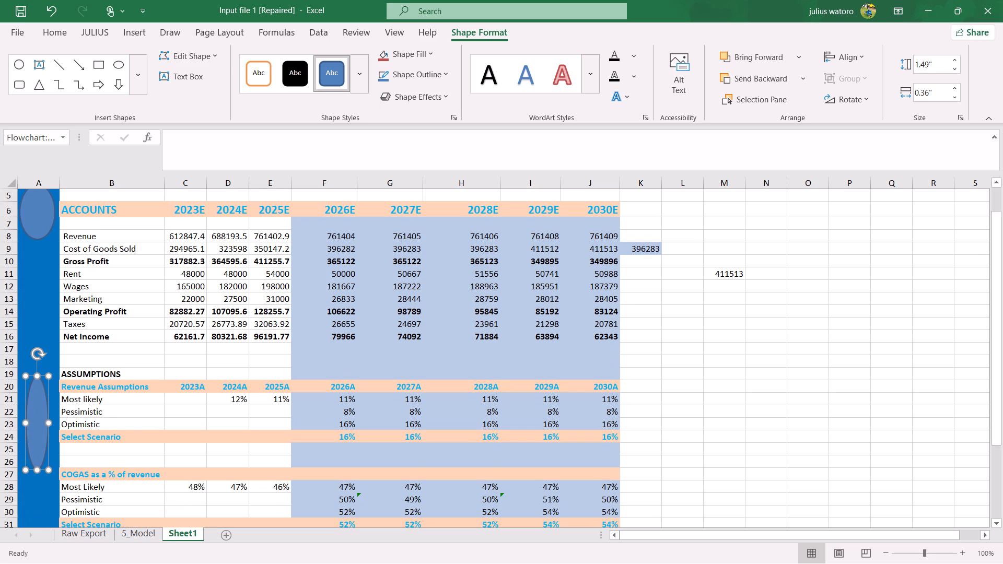
scroll(38, 477, down, 1)
drag(36, 461, 36, 456)
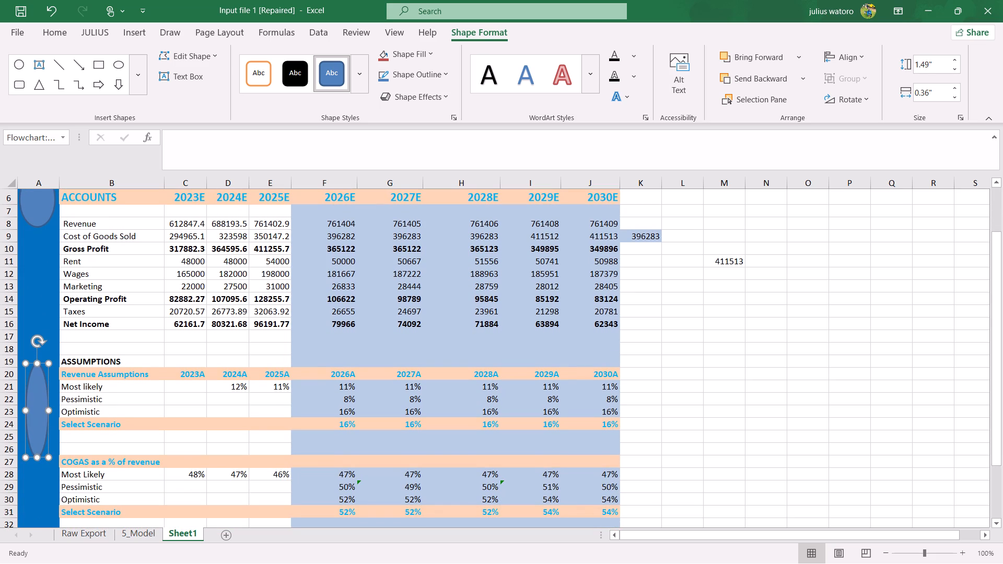
drag(36, 456, 51, 430)
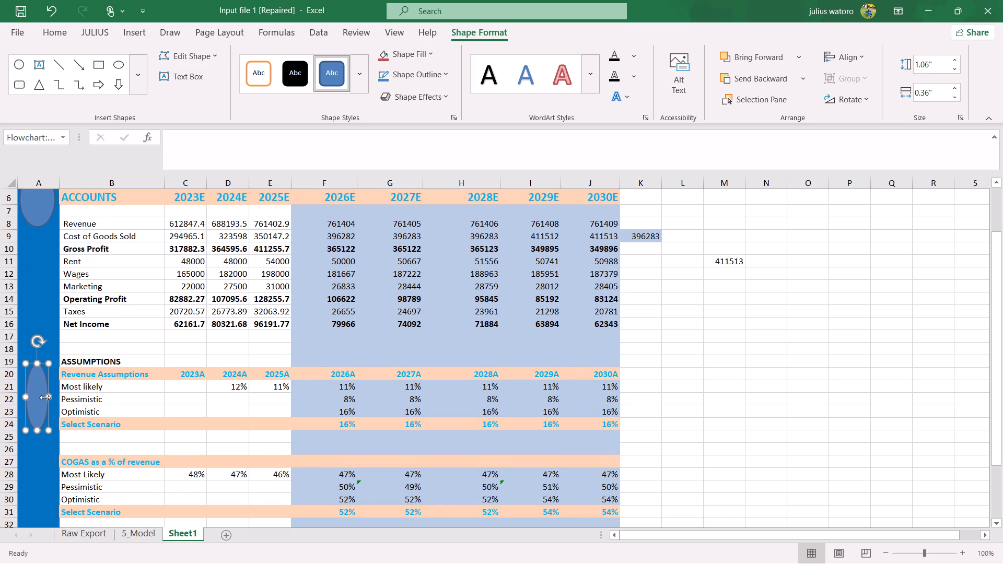
drag(45, 397, 59, 394)
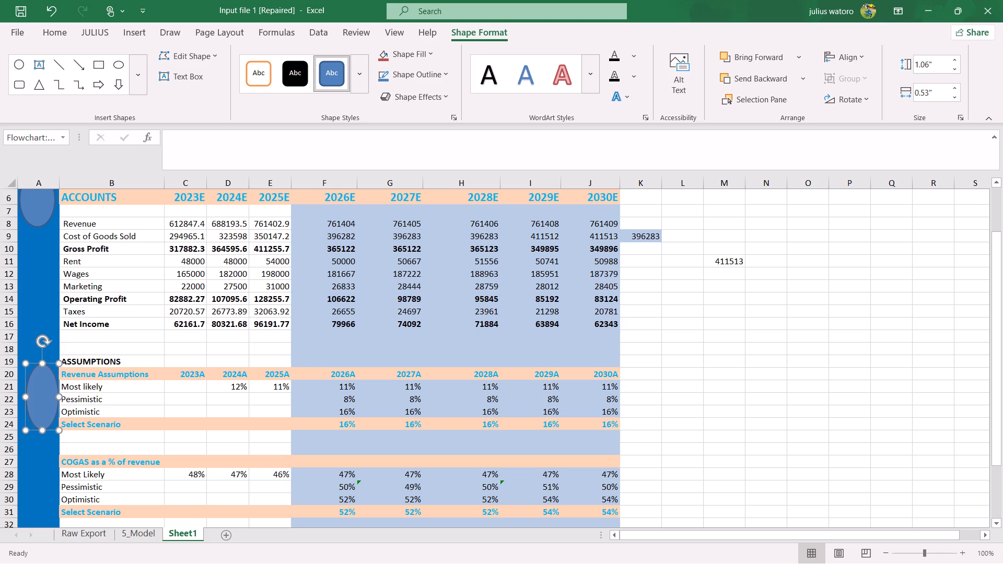
click(27, 397)
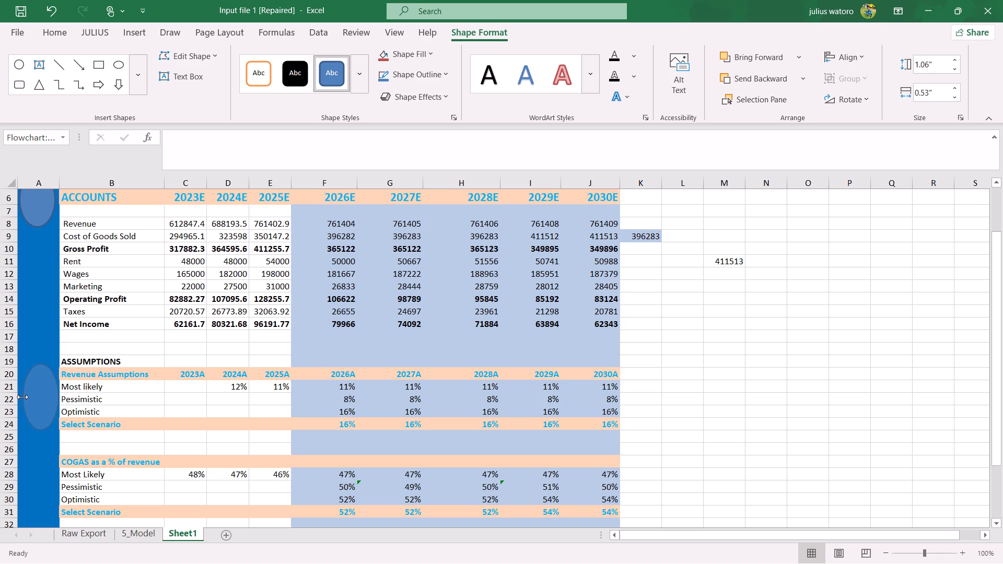
click(34, 392)
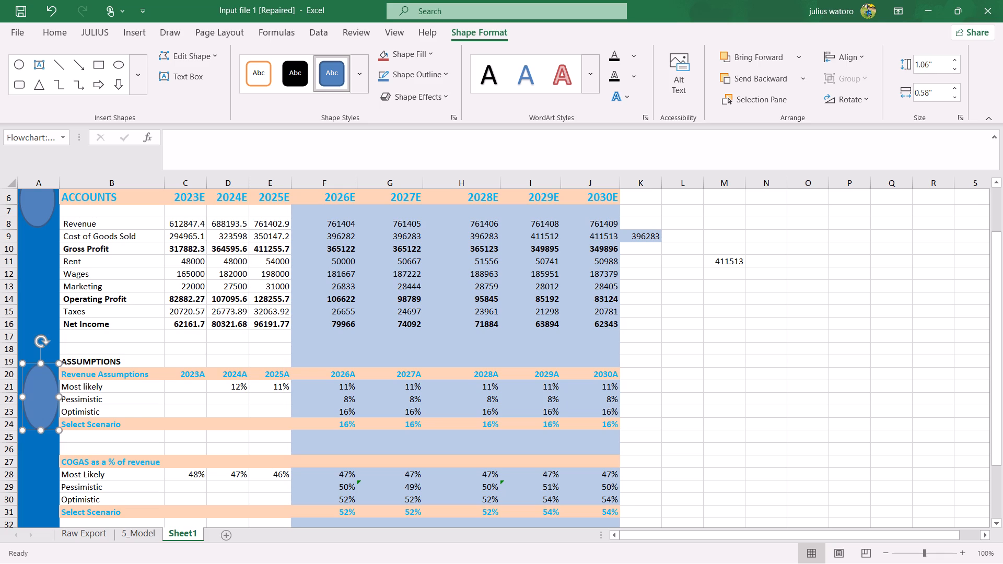
Examine the two column A ovals on 5_Model and test the links between them and the ovals on Raw Export.
click(143, 533)
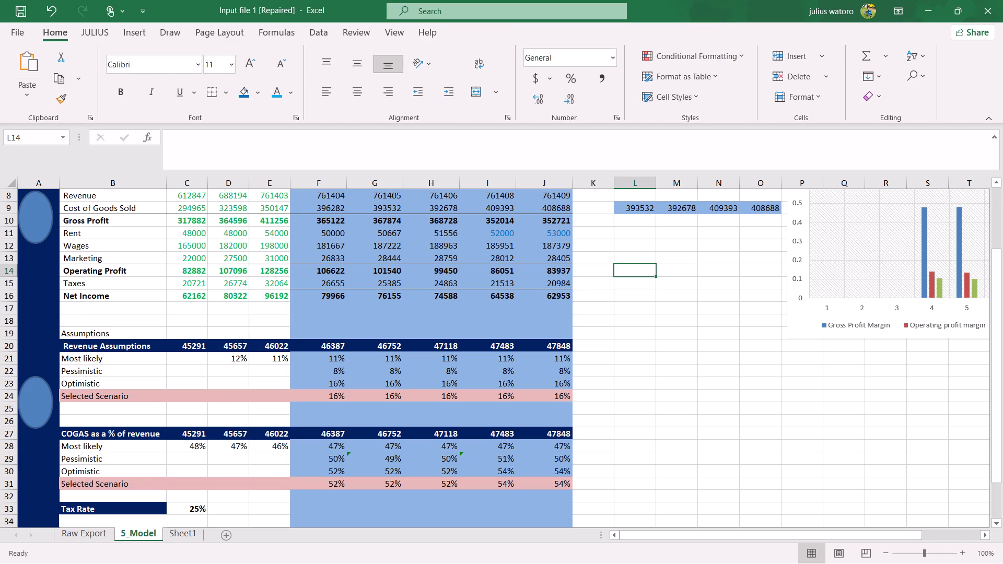
scroll(51, 255, up, 2)
click(40, 295)
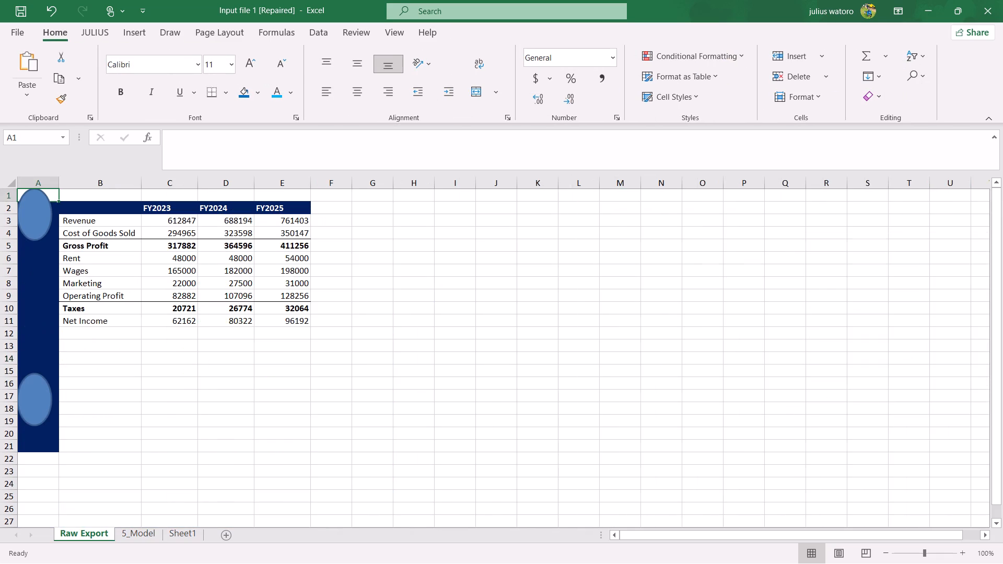
click(42, 404)
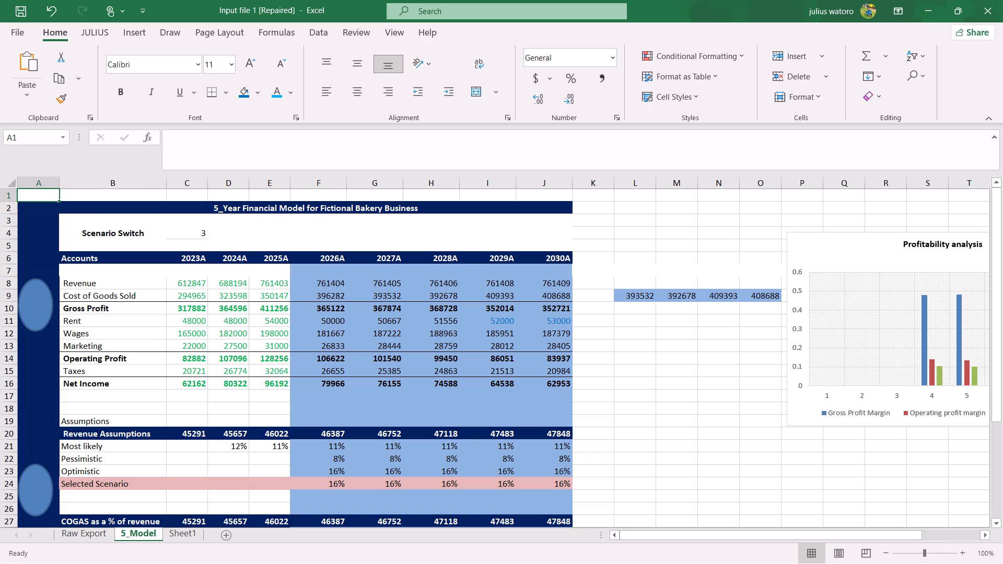
click(39, 325)
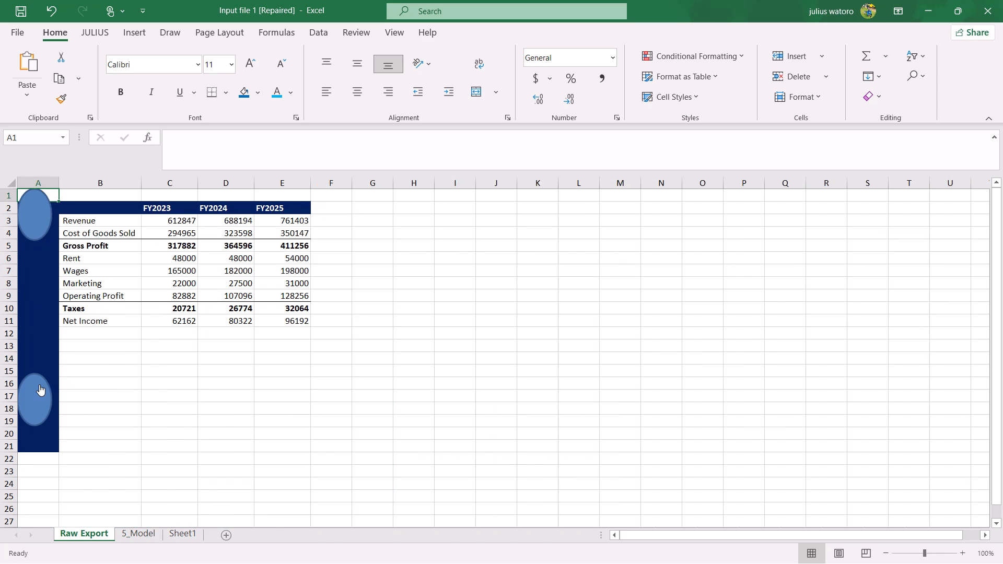
click(39, 384)
double_click(38, 307)
click(42, 392)
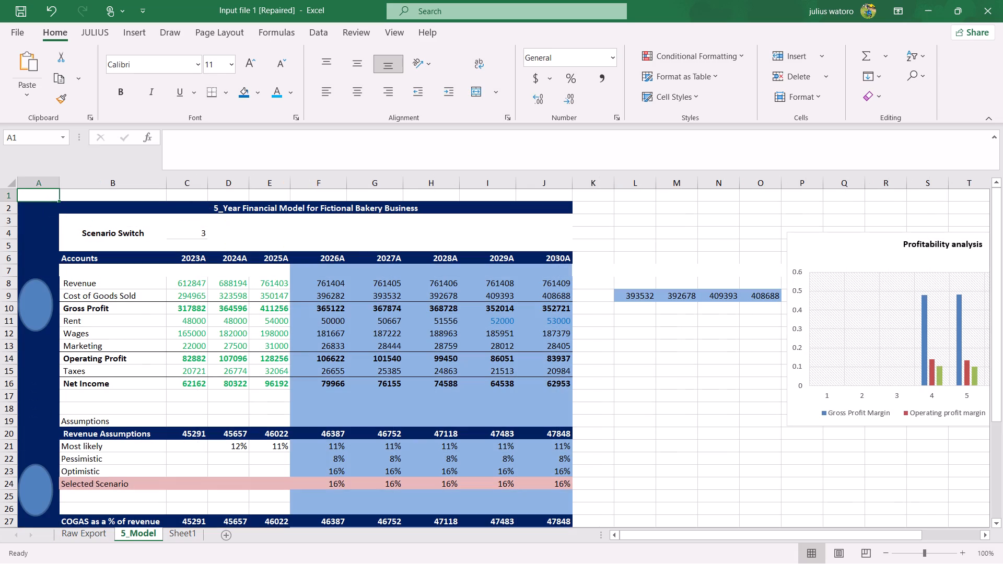
right_click(37, 300)
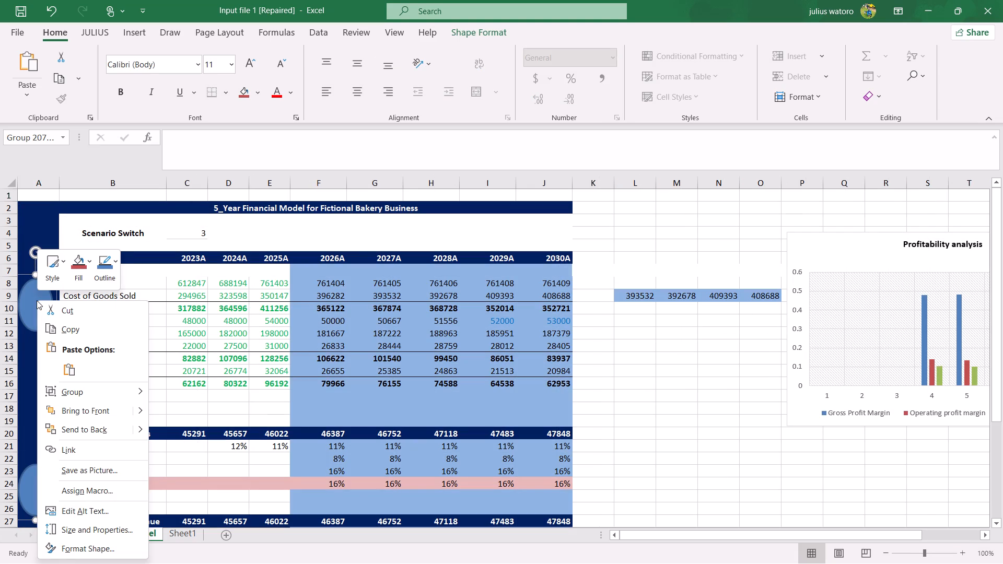
click(37, 300)
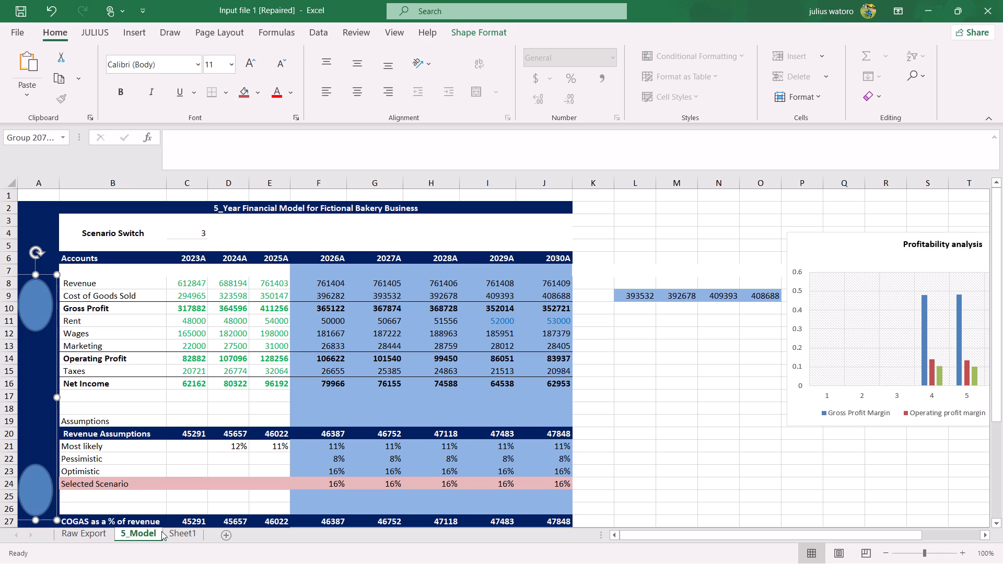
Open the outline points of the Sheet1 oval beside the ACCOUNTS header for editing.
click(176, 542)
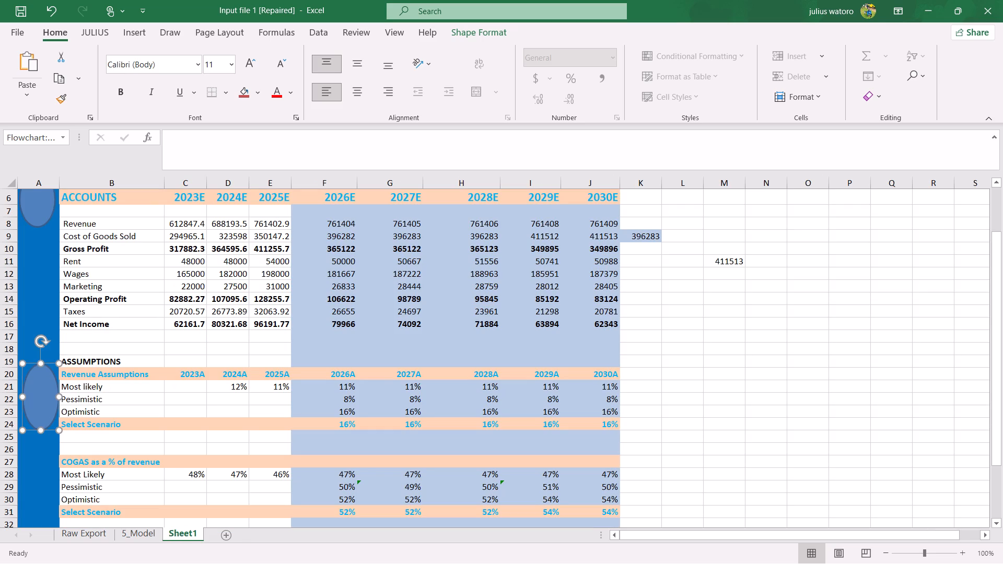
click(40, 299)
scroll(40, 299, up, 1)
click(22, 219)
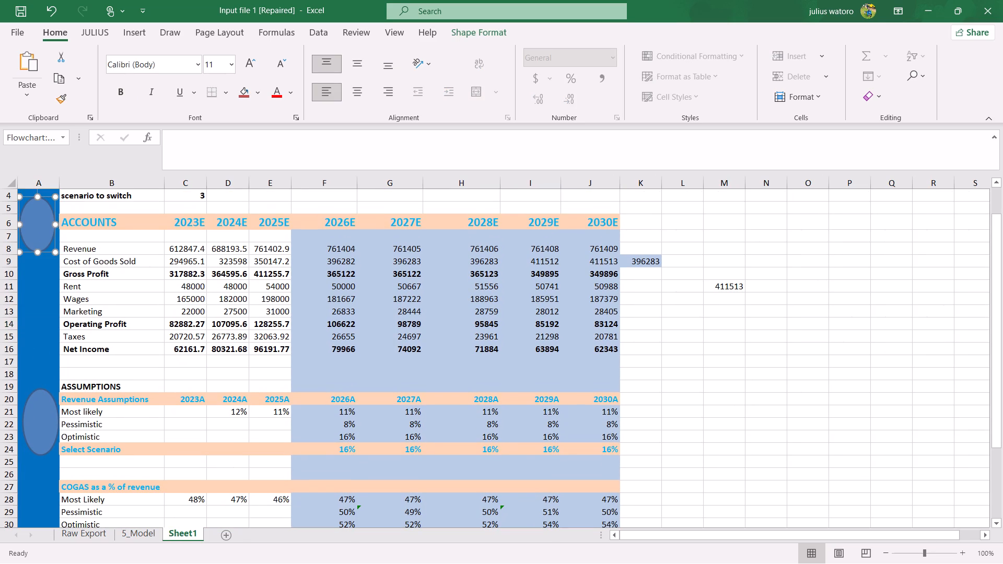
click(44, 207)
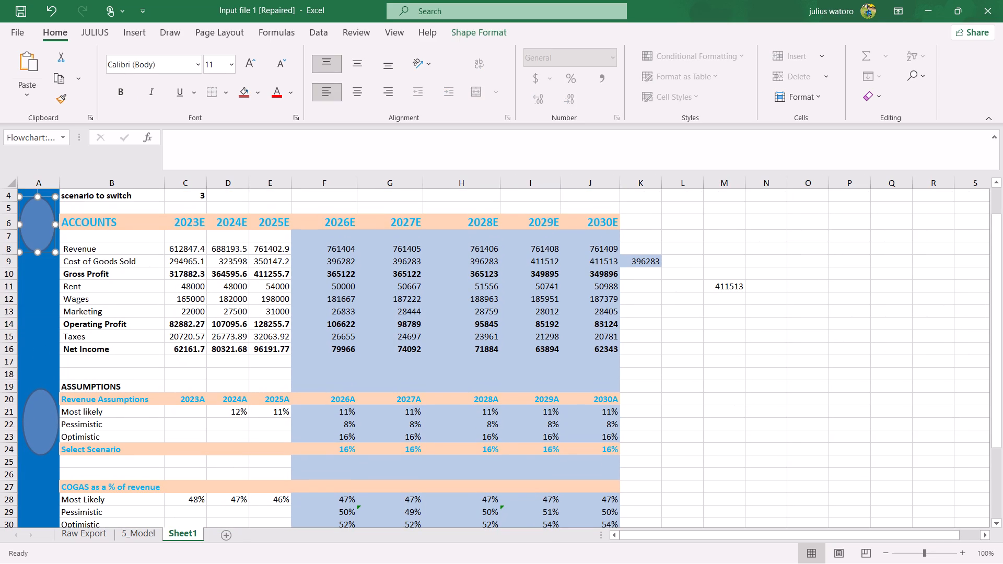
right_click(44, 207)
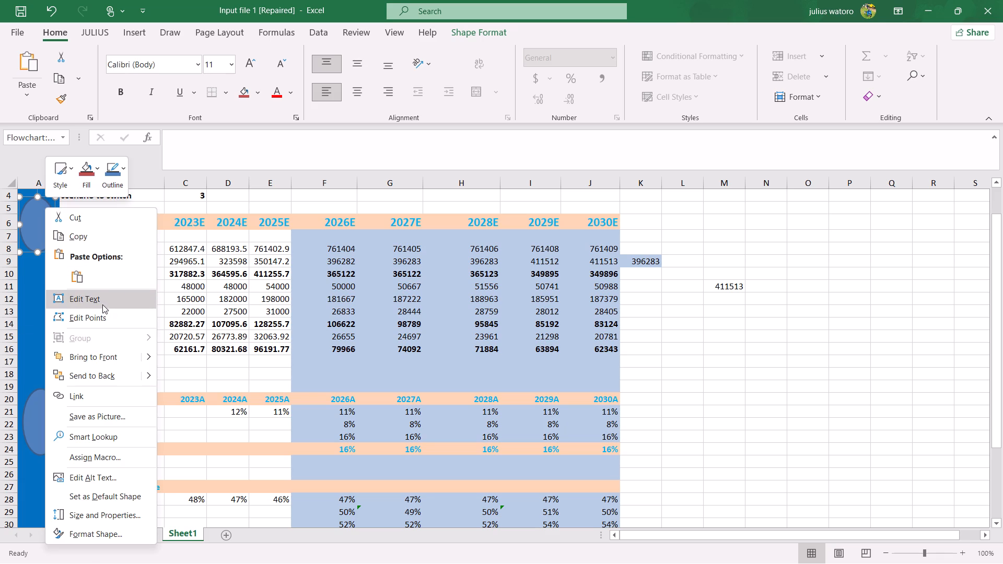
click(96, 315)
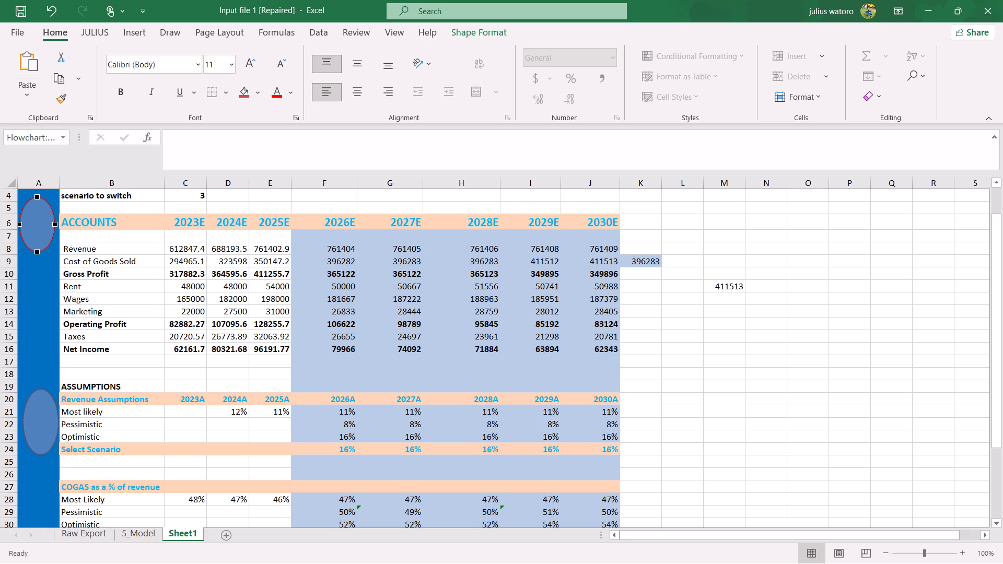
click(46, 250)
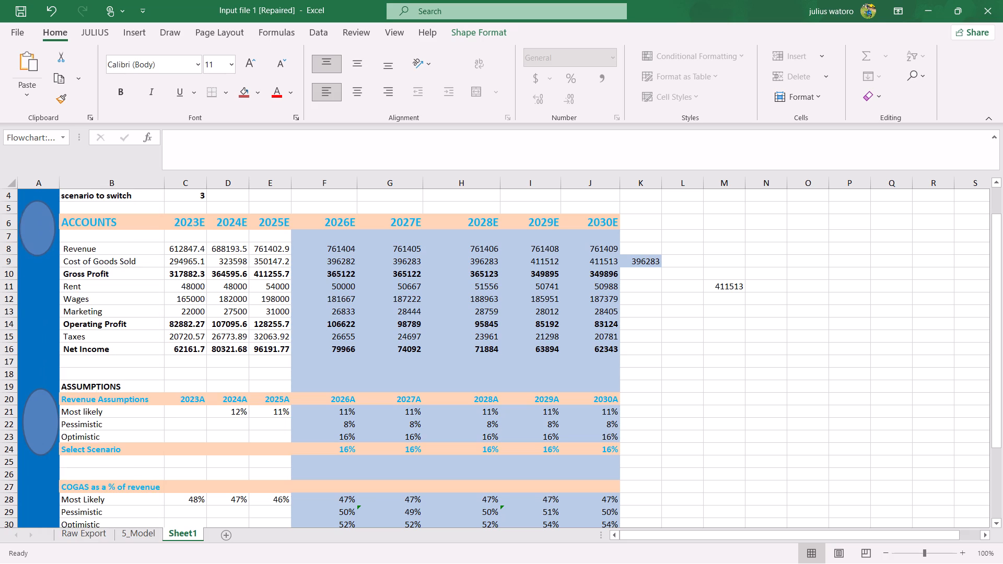
Send the oval beside the ACCOUNTS header to the back.
right_click(44, 236)
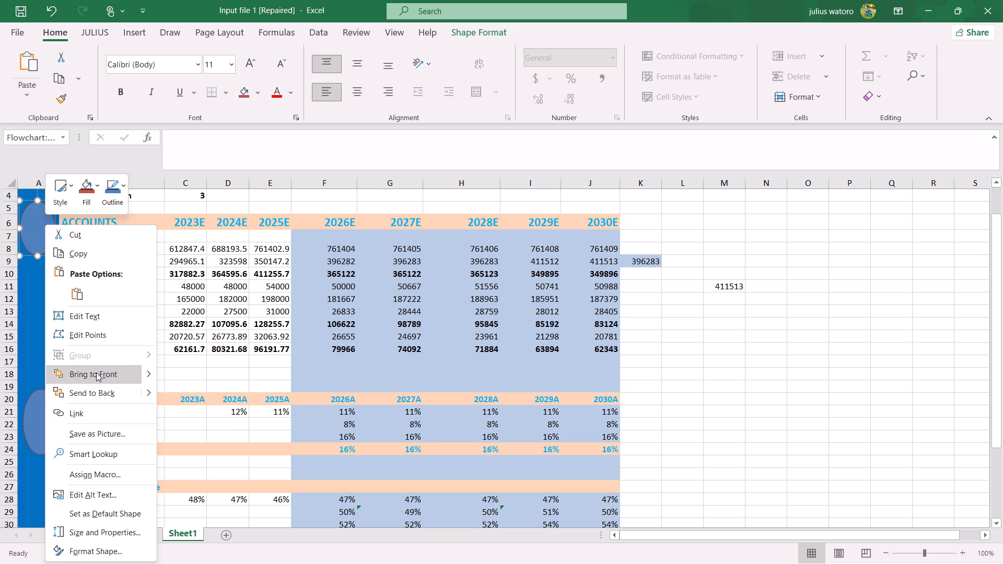
click(95, 389)
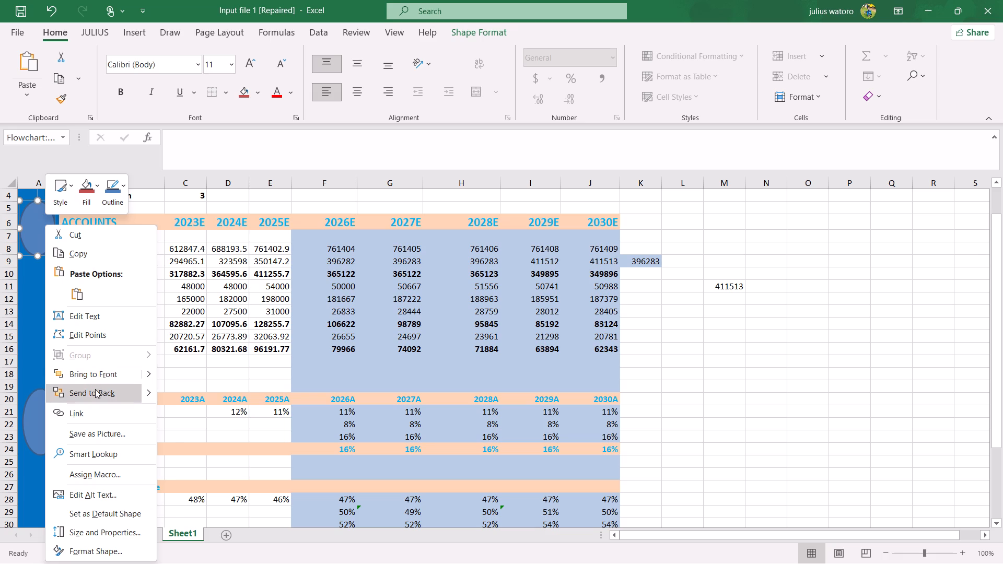
Move the lower column A oval from the Revenue Assumptions rows down beside the Tax Rate and Profitability Analysis rows.
drag(45, 422, 45, 528)
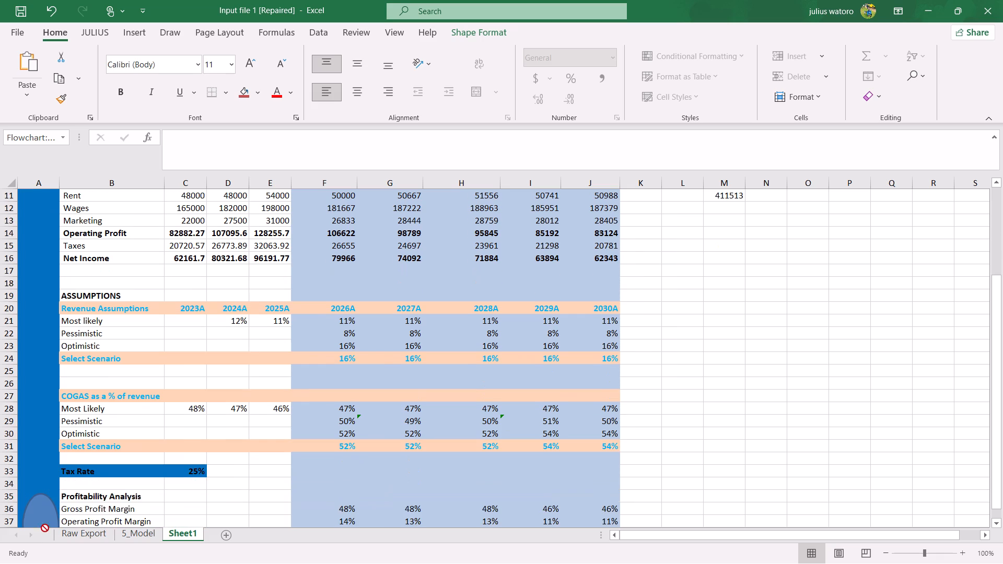
drag(45, 528, 40, 444)
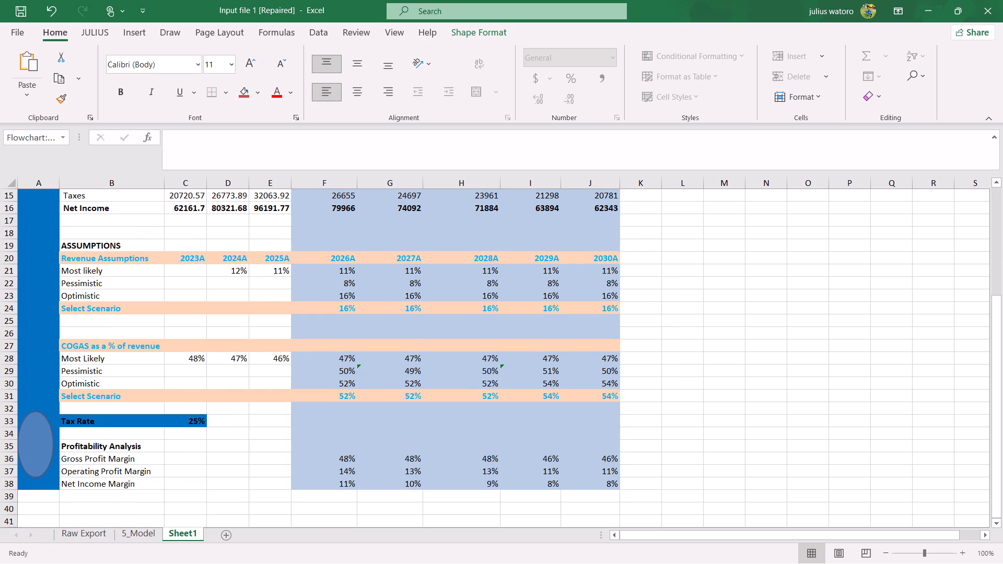
drag(40, 444, 40, 447)
Bring the lower oval beside the Tax Rate and Profitability Analysis rows to the front.
right_click(37, 441)
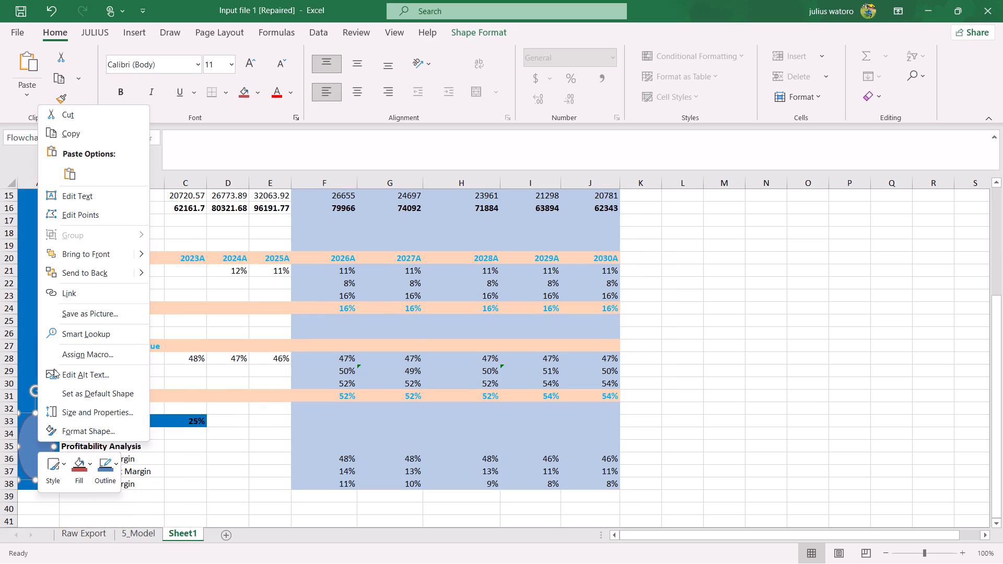
click(103, 249)
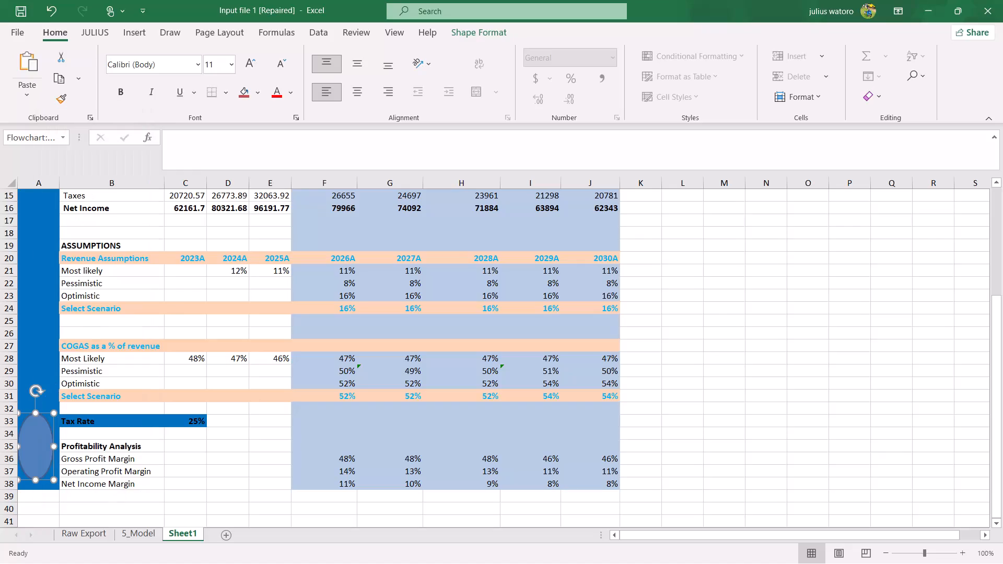
click(33, 448)
click(33, 448)
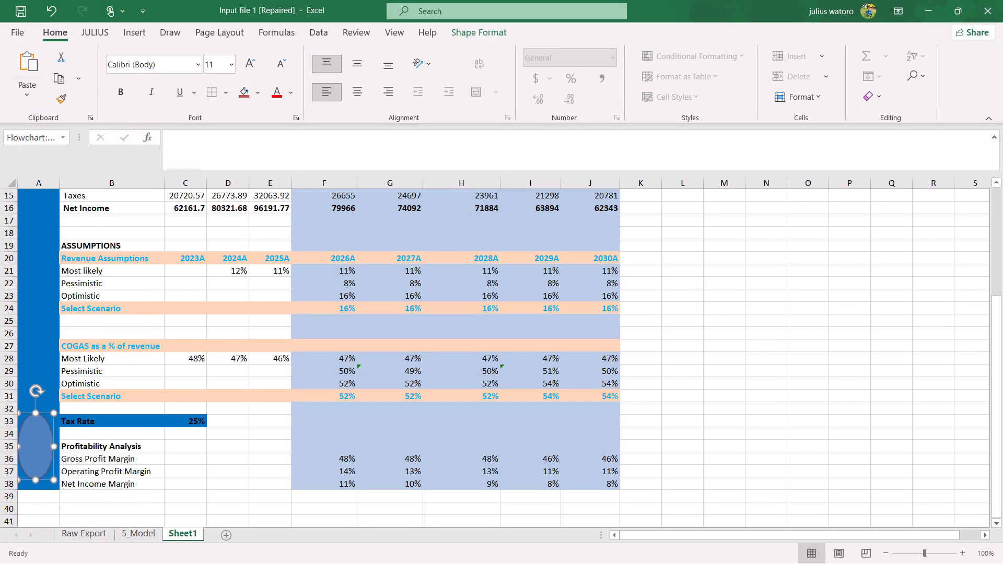
click(33, 448)
click(33, 448)
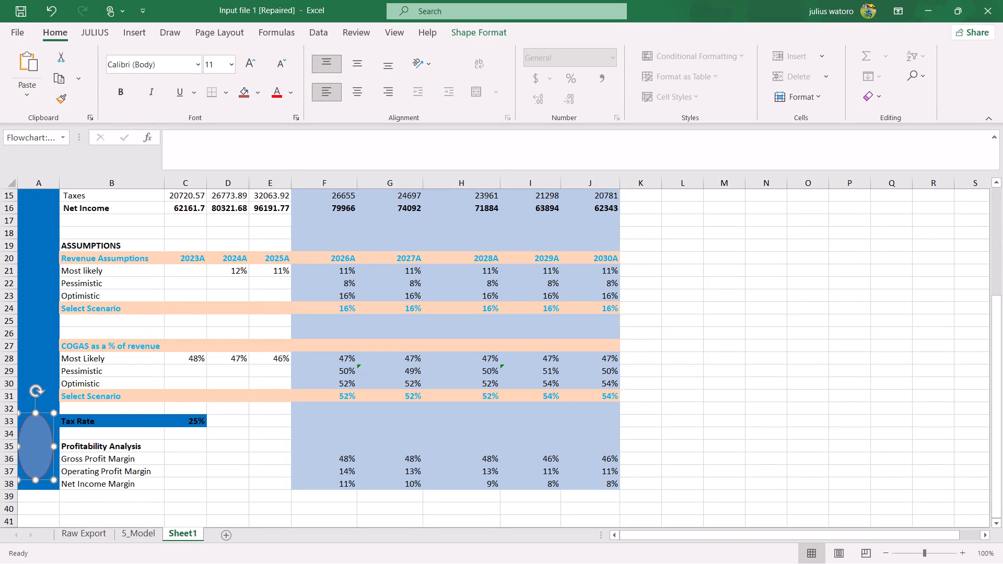
double_click(34, 479)
right_click(45, 448)
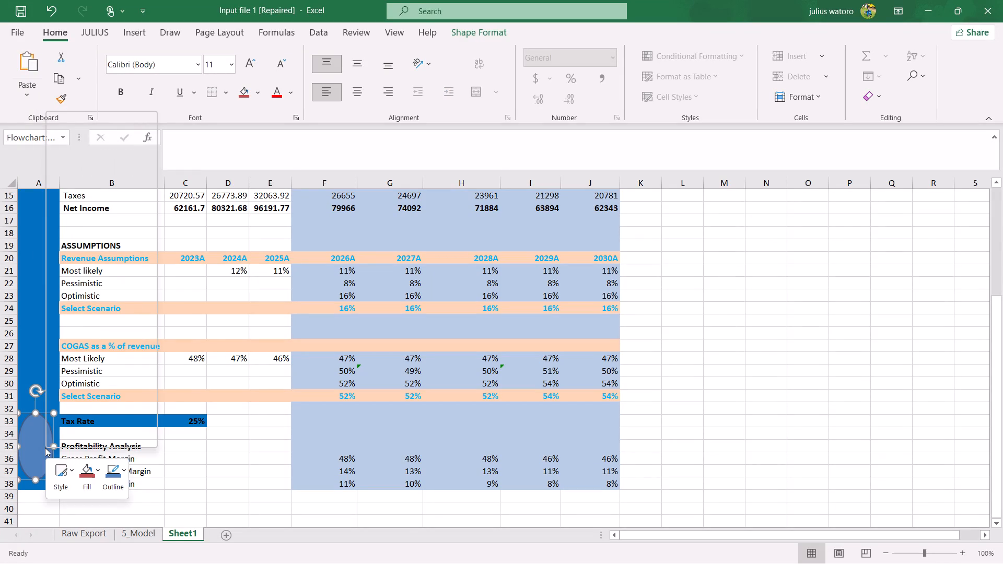
click(151, 258)
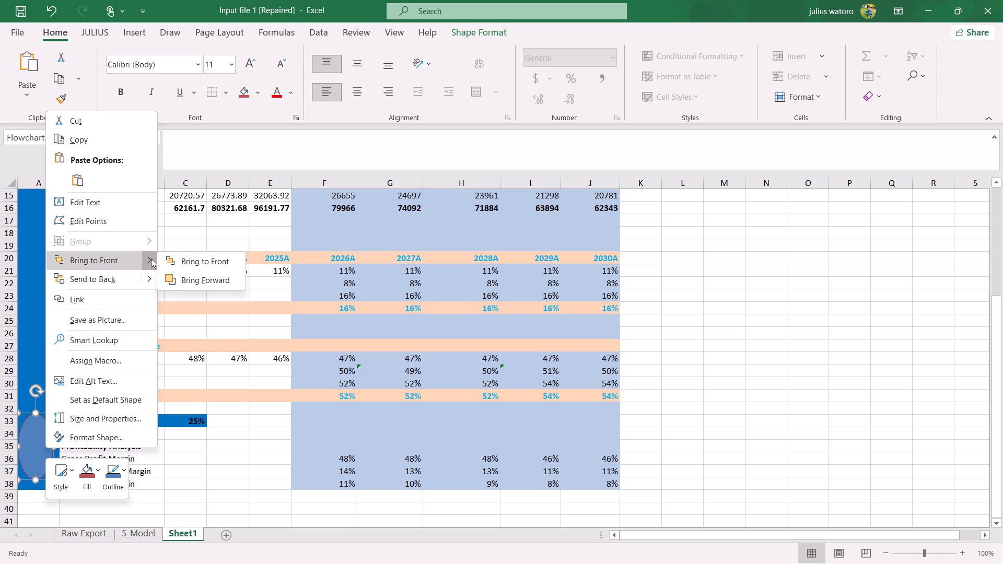
click(186, 259)
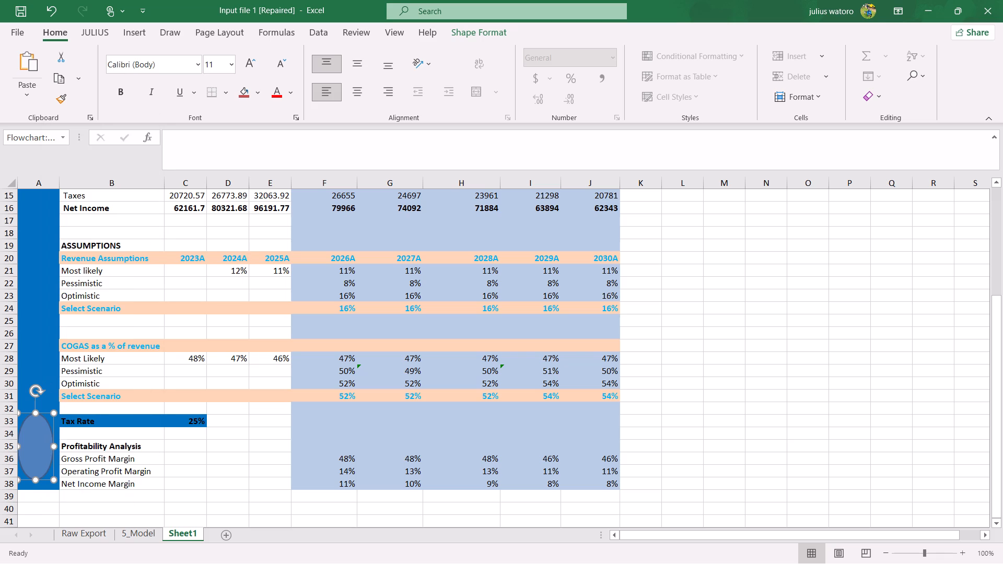
click(42, 440)
click(226, 471)
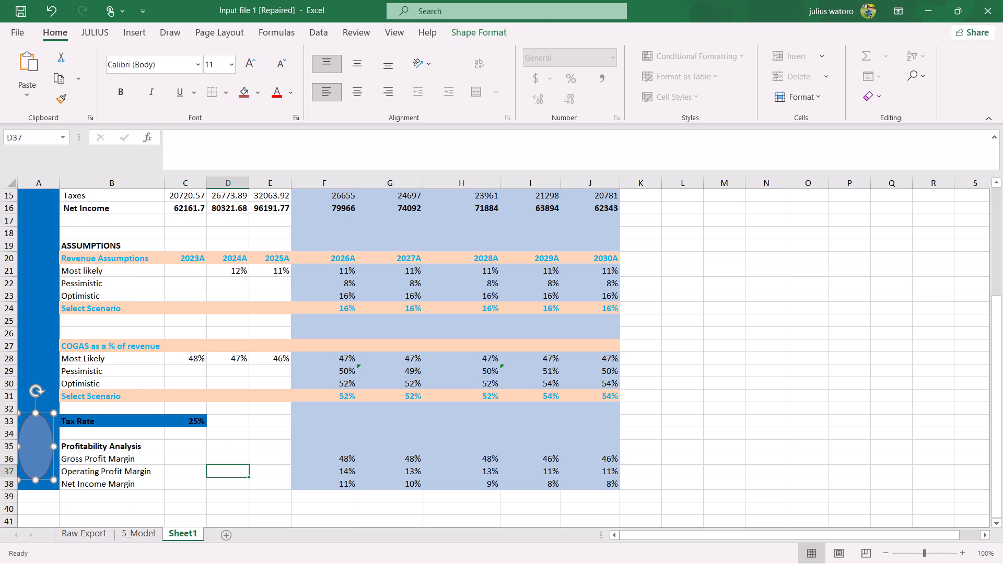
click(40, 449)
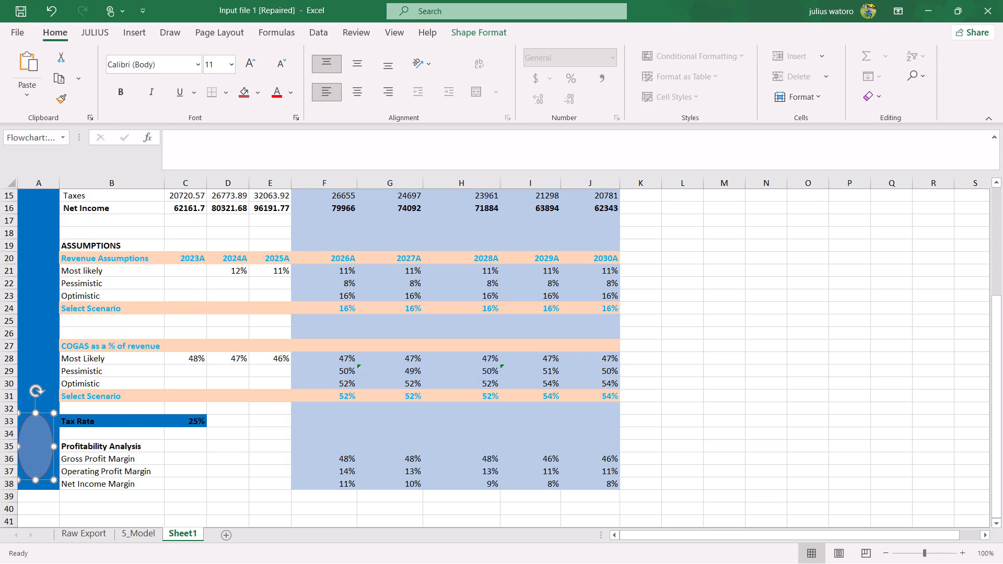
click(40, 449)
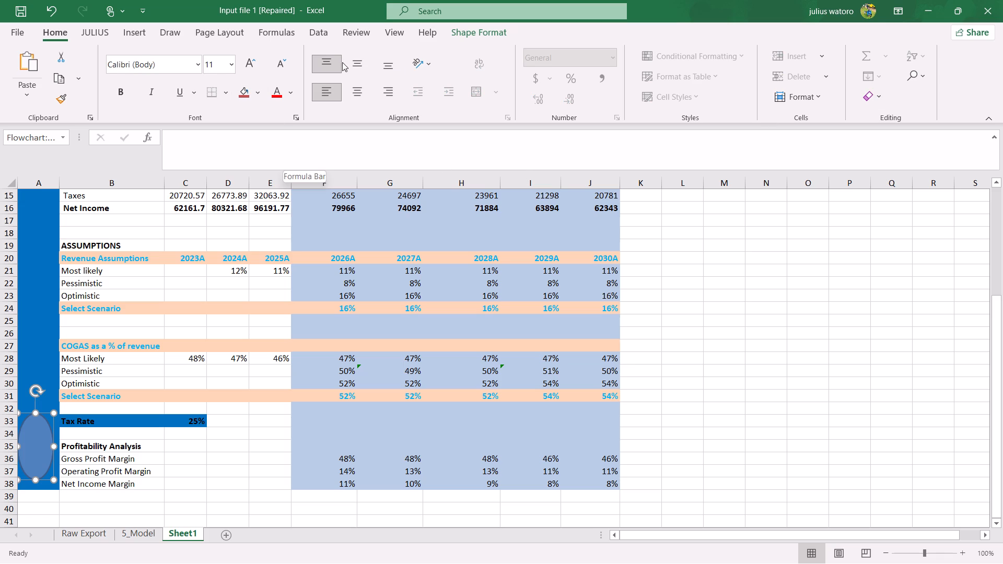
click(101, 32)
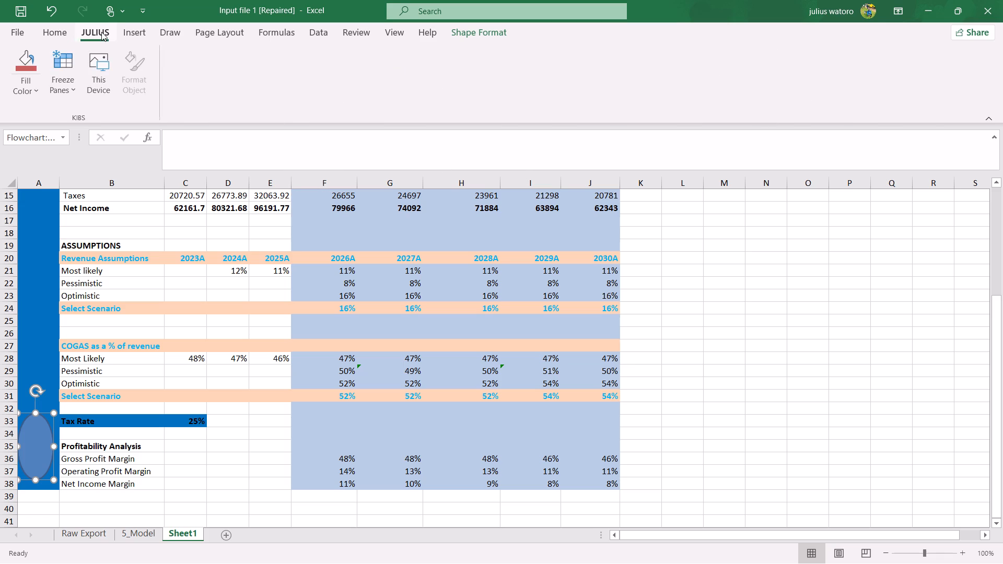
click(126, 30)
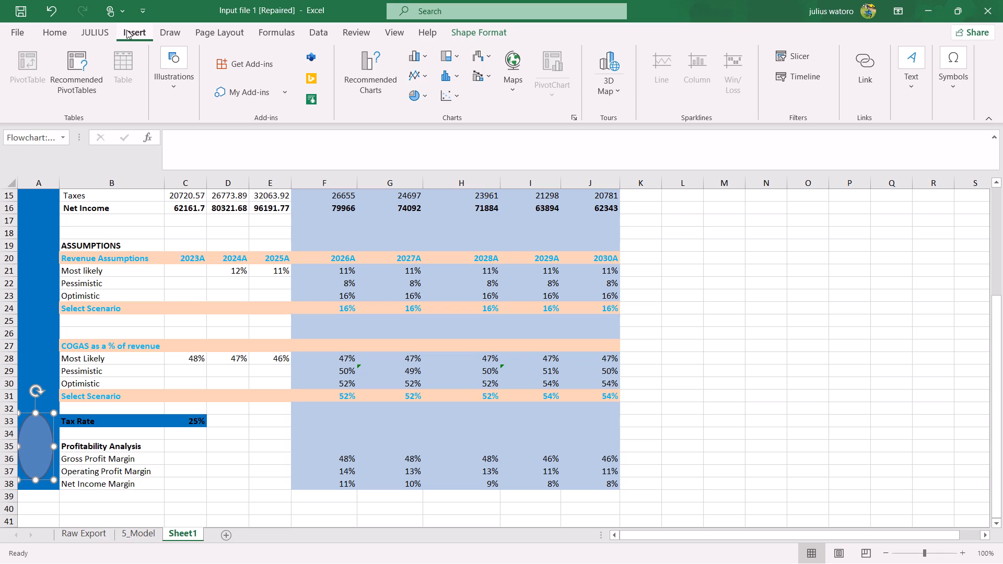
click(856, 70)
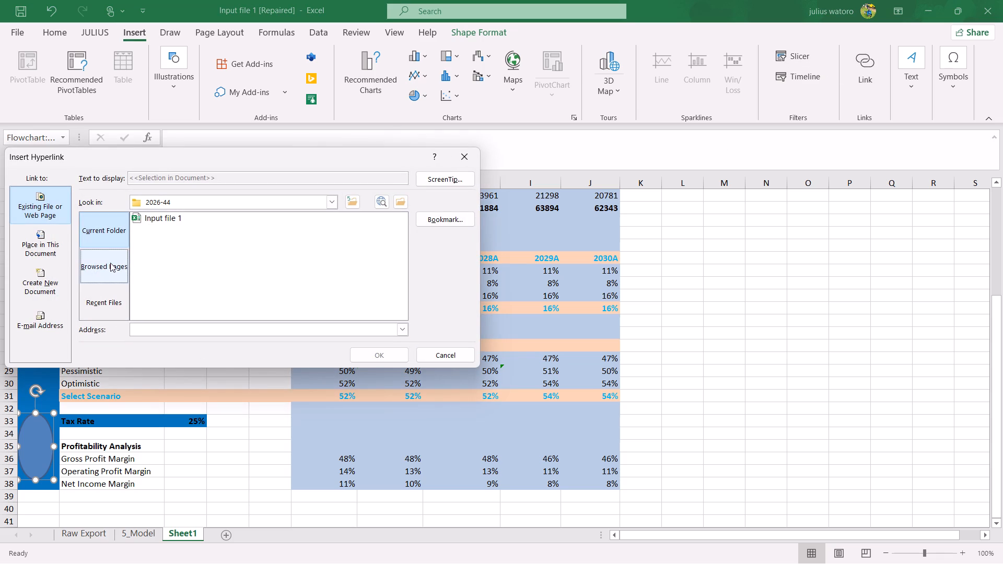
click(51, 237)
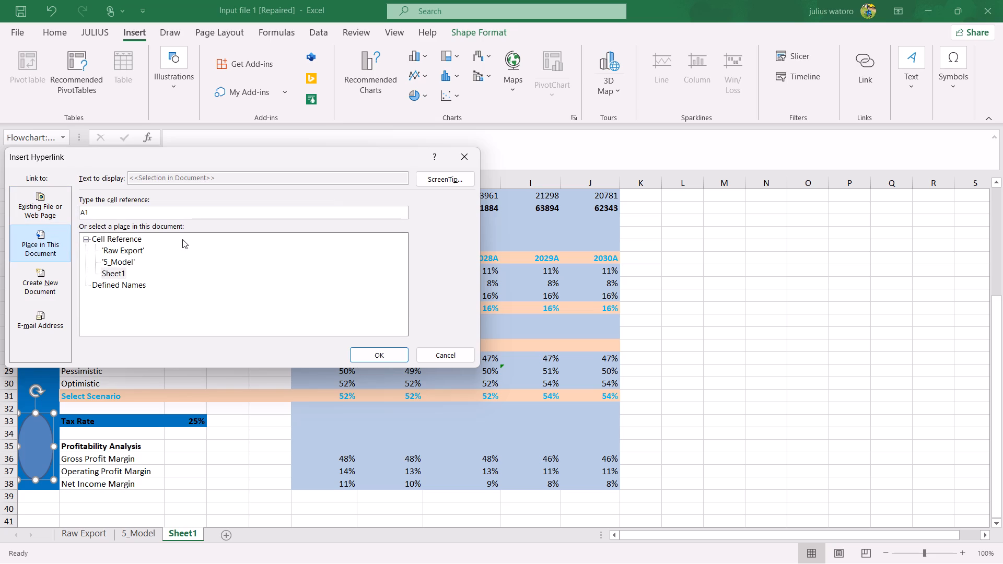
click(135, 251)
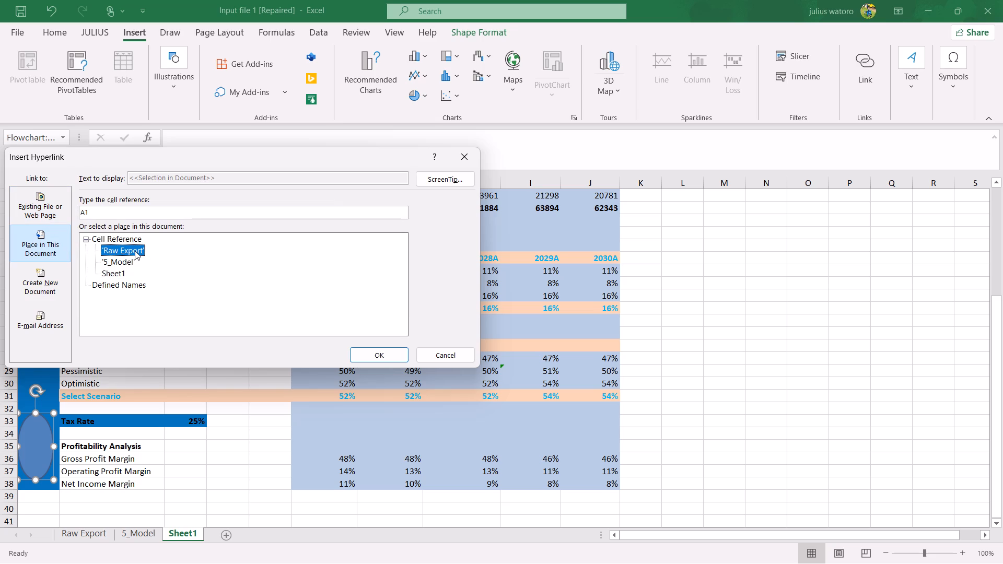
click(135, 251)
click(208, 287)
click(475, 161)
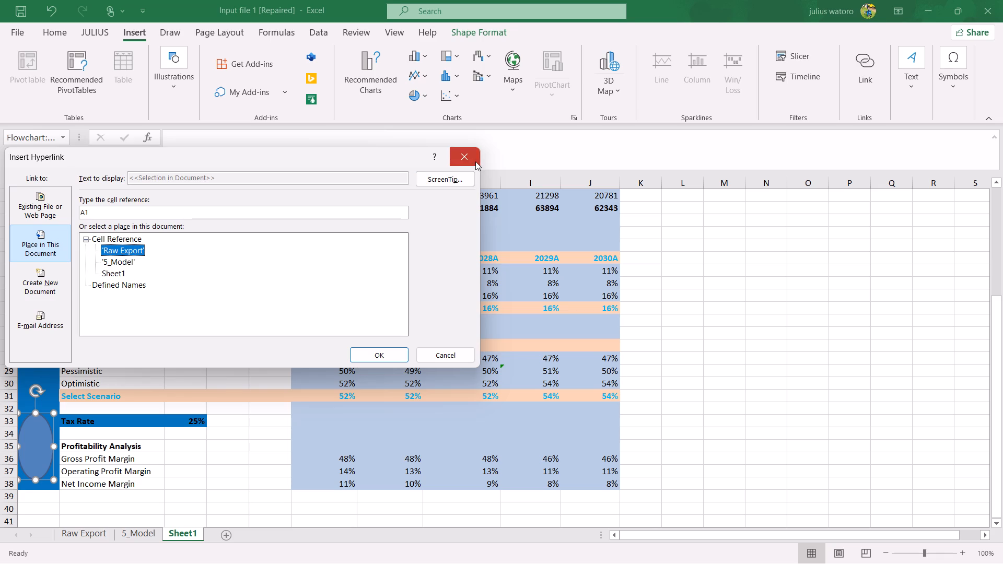
Review the Sheet1 layout from top to bottom and compare it with 5_Model, including its Profitability analysis chart.
scroll(111, 341, up, 4)
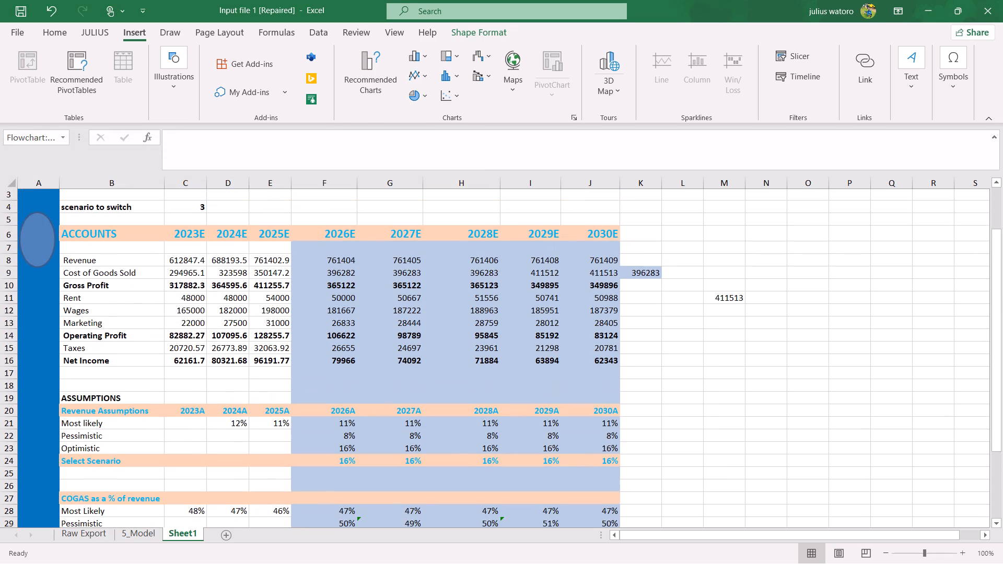
scroll(111, 341, up, 2)
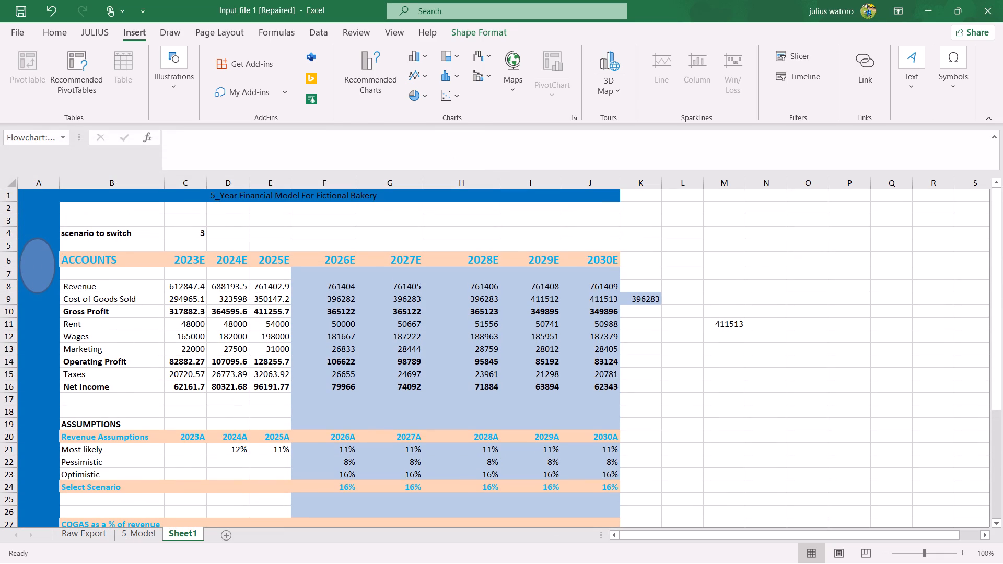
scroll(243, 340, down, 4)
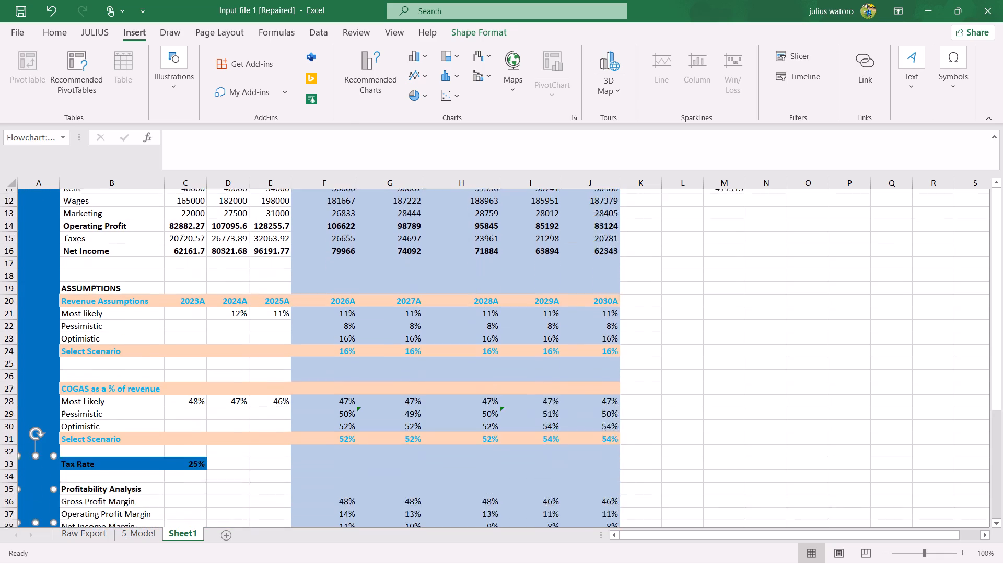
scroll(243, 340, down, 1)
click(354, 368)
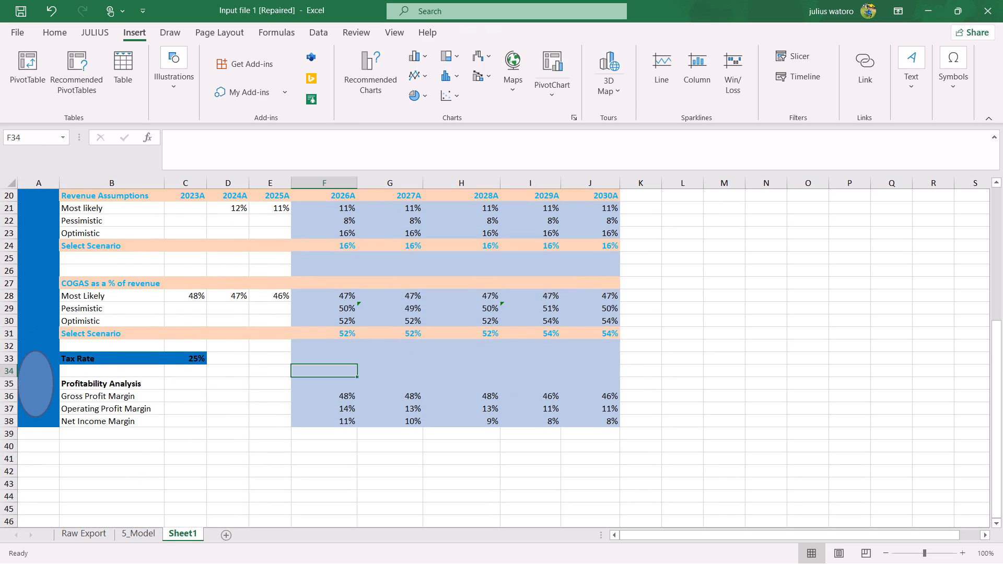
click(414, 362)
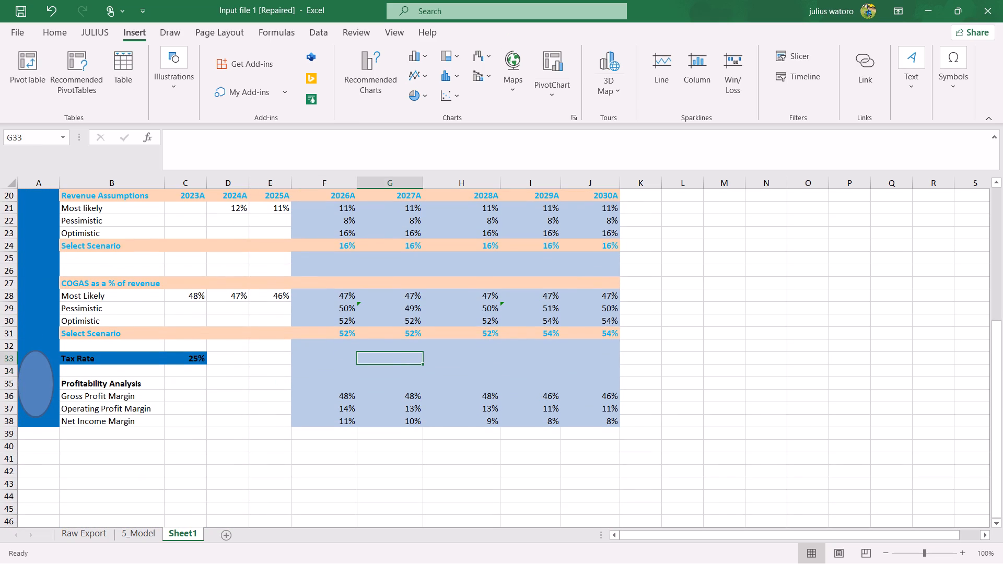
click(136, 535)
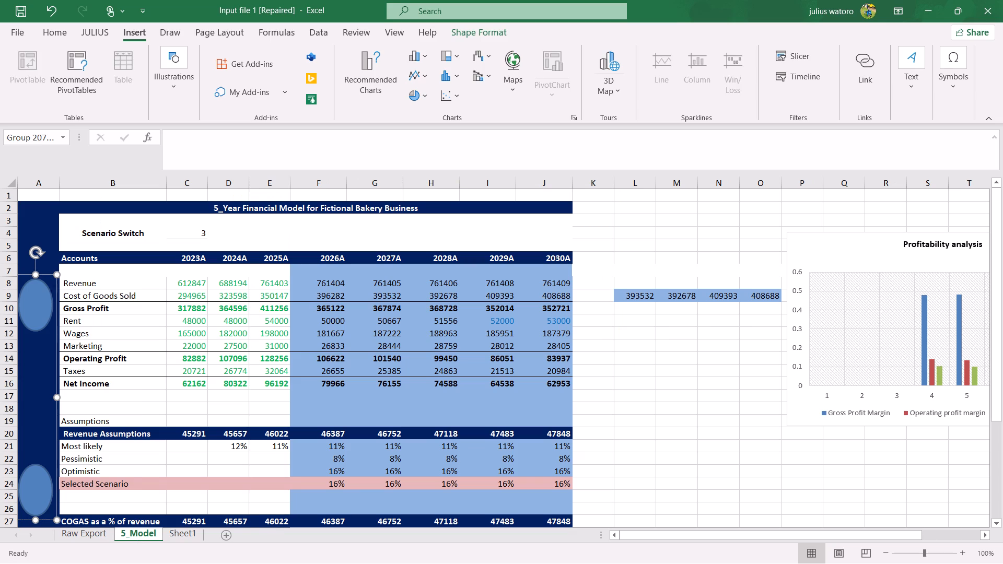
scroll(289, 395, up, 1)
scroll(289, 395, down, 2)
scroll(289, 395, up, 1)
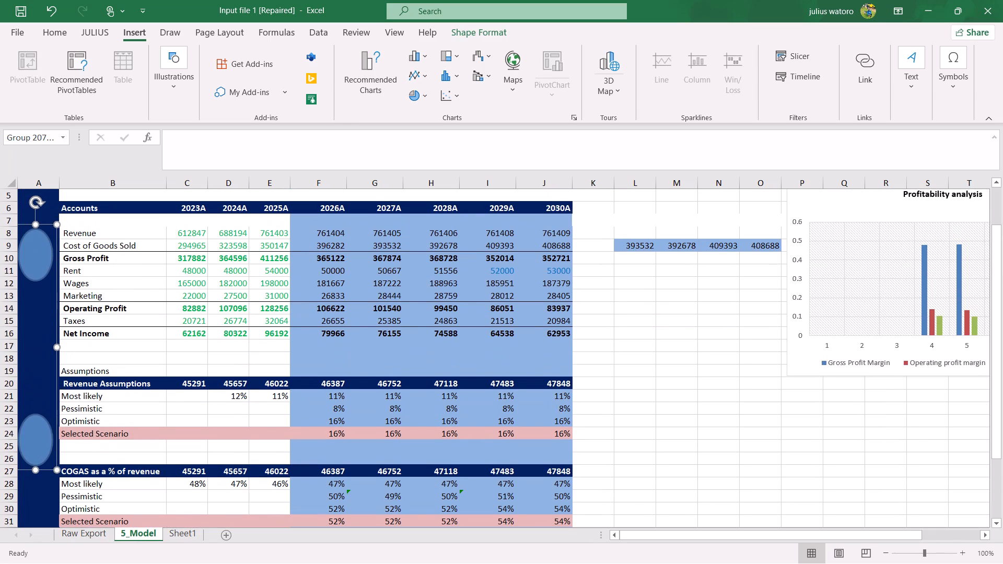
click(861, 283)
scroll(861, 283, up, 2)
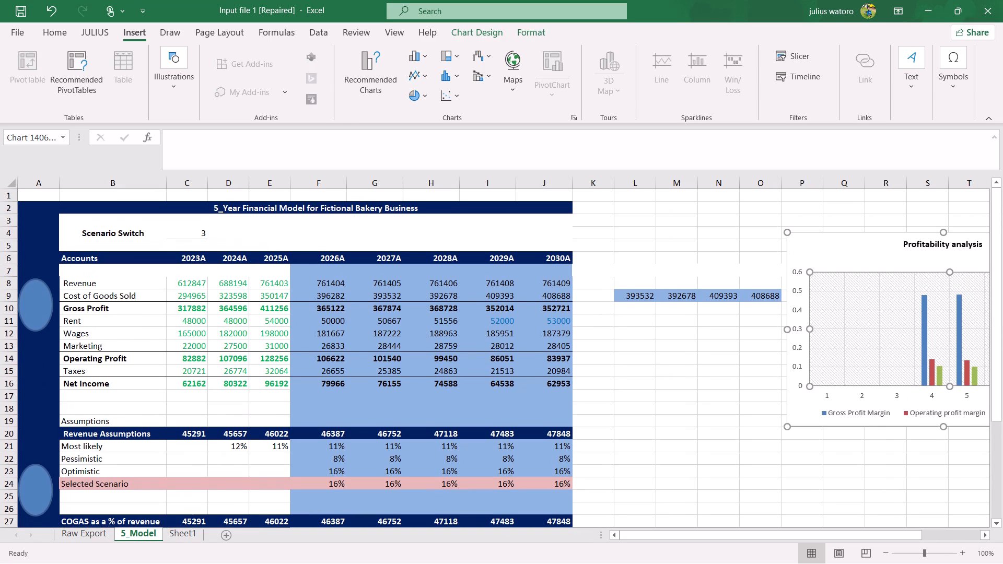
Move the Profitability analysis chart on 5_Model closer to the table, spanning about columns K to R beside rows 4 to 19.
click(861, 253)
click(861, 253)
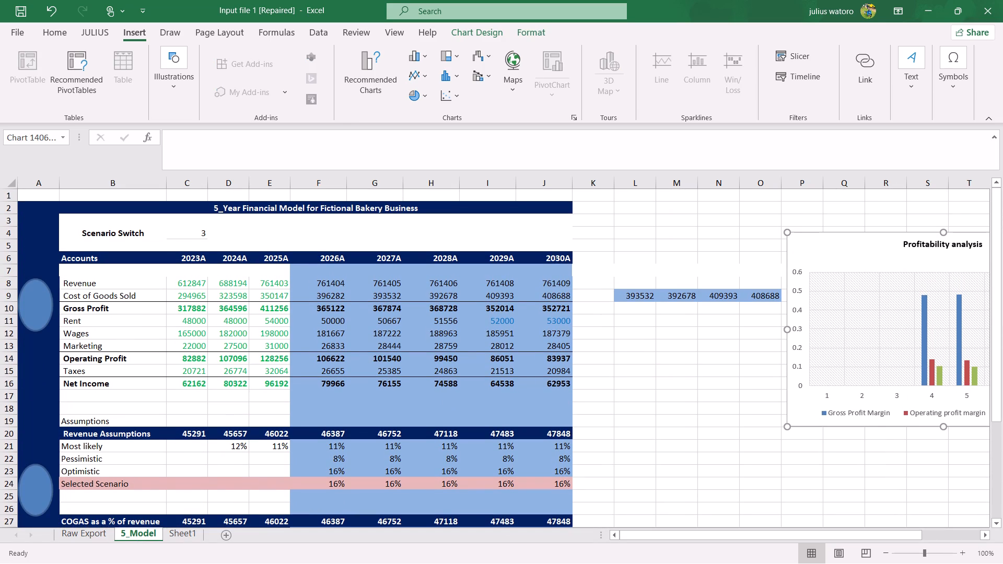
click(863, 279)
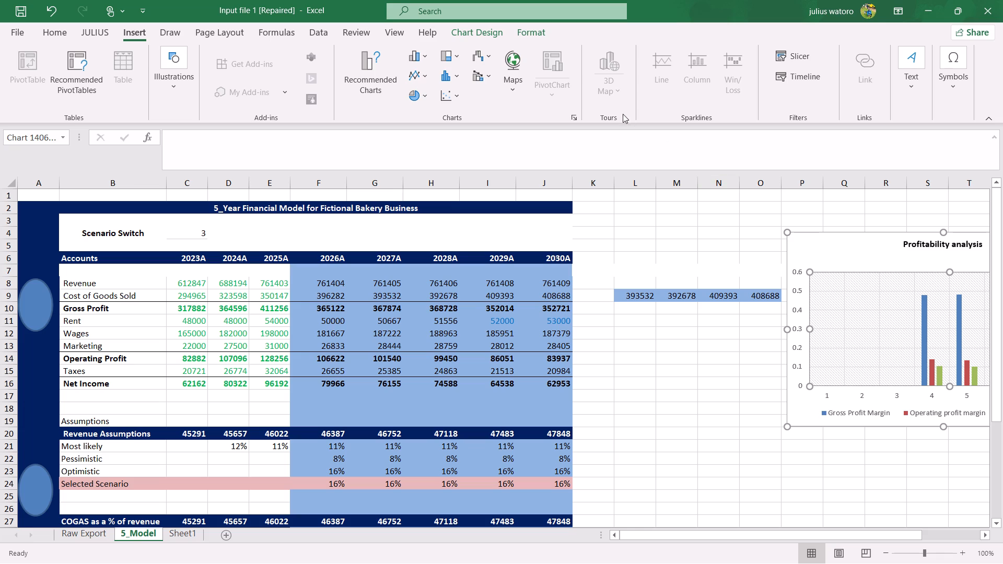
click(854, 239)
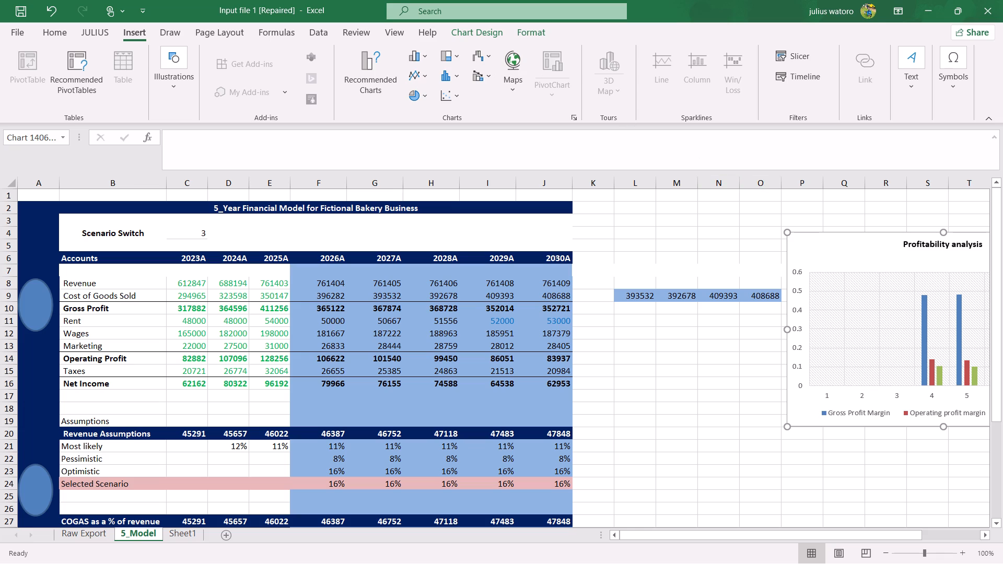
drag(857, 246, 668, 241)
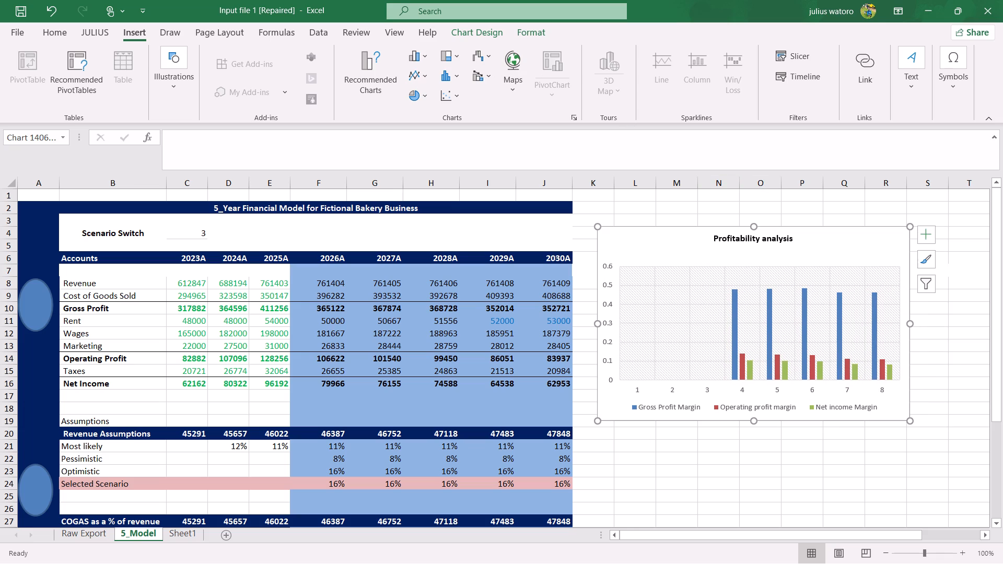
Examine the Profitability analysis chart's element settings, style options and plot area.
click(926, 237)
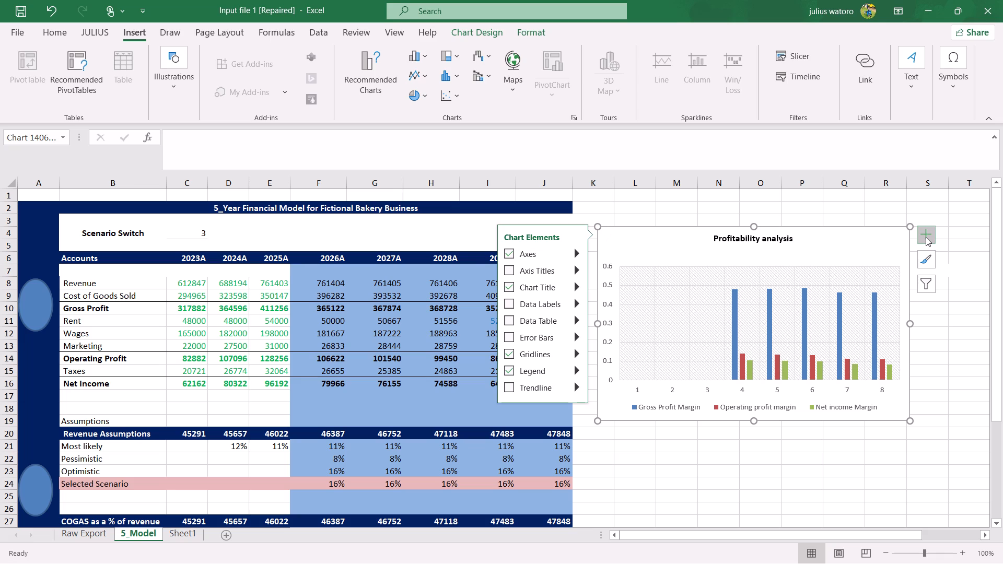
click(926, 237)
click(931, 255)
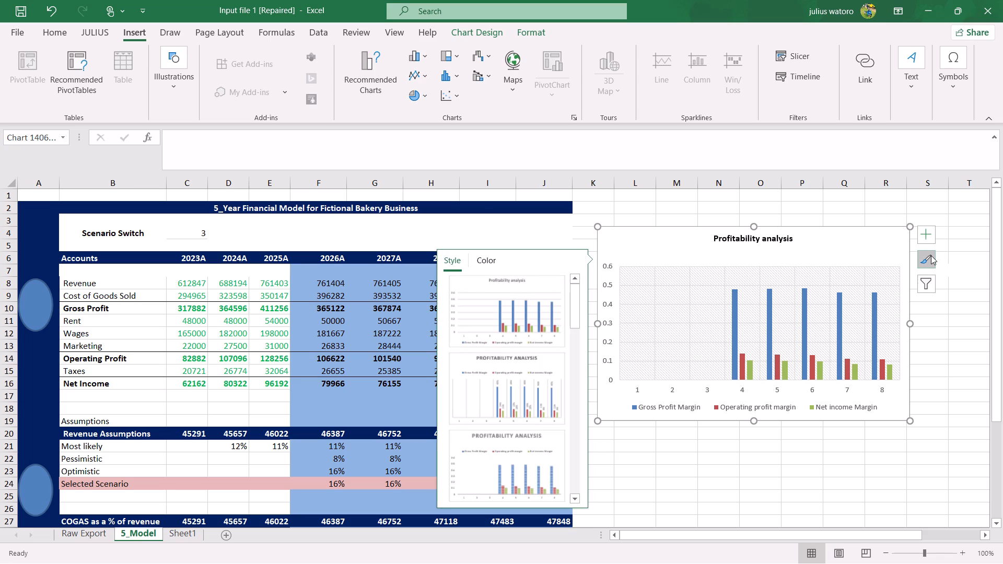
click(931, 255)
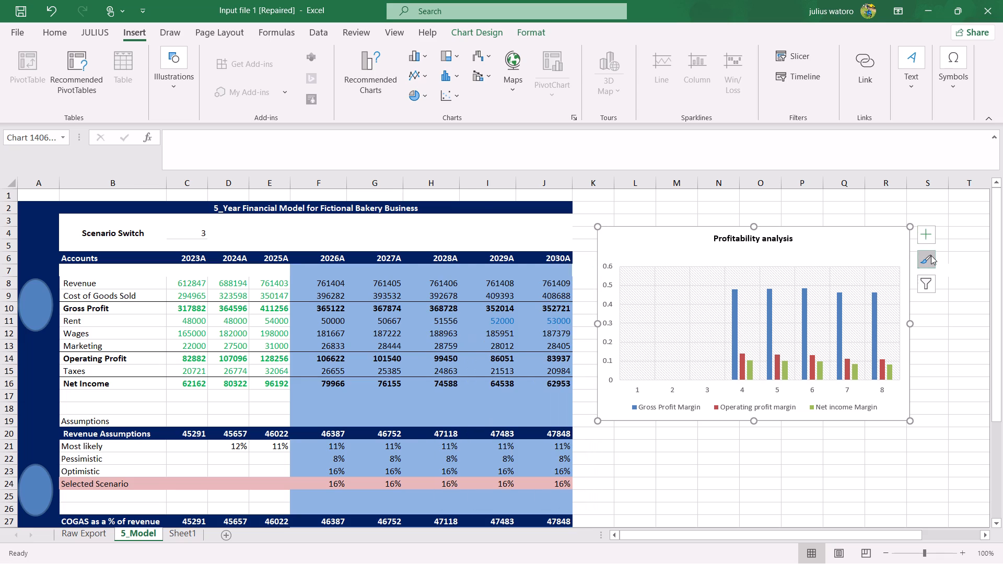
click(930, 240)
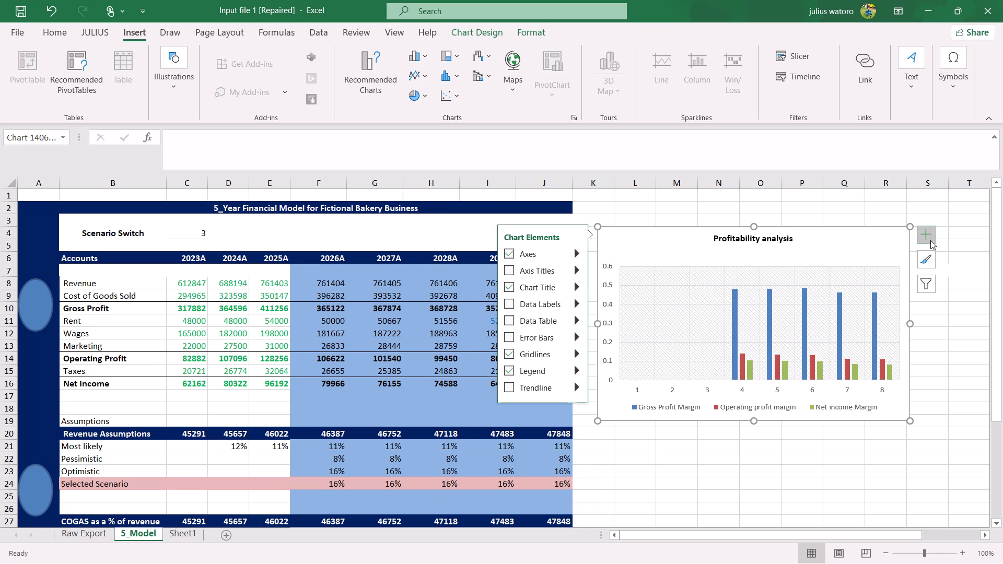
click(930, 240)
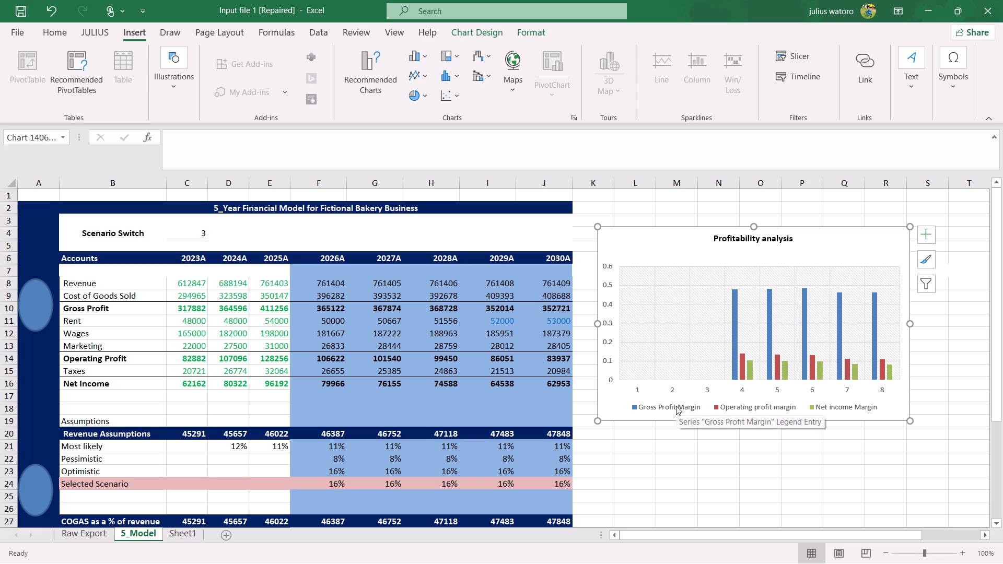
click(786, 351)
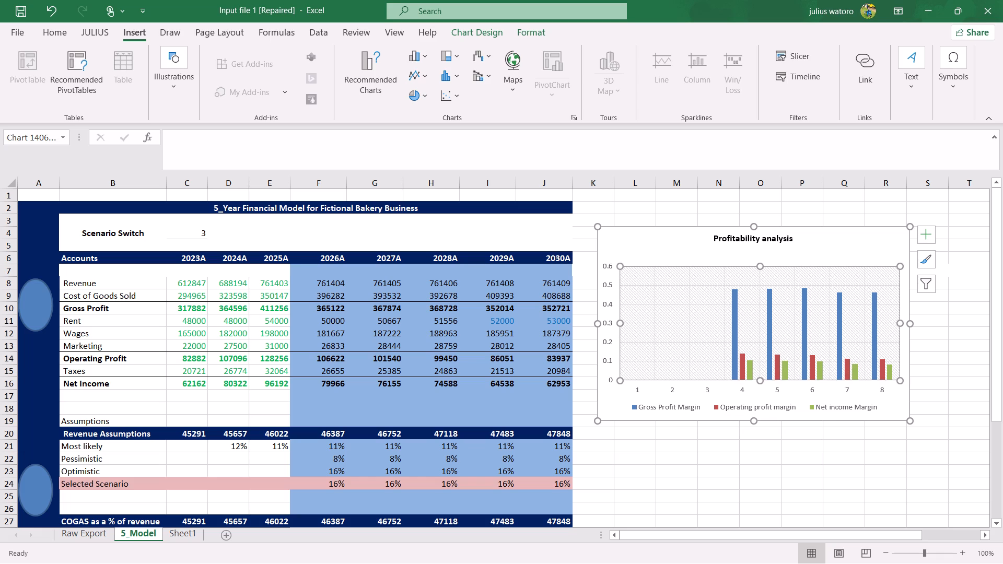
click(756, 348)
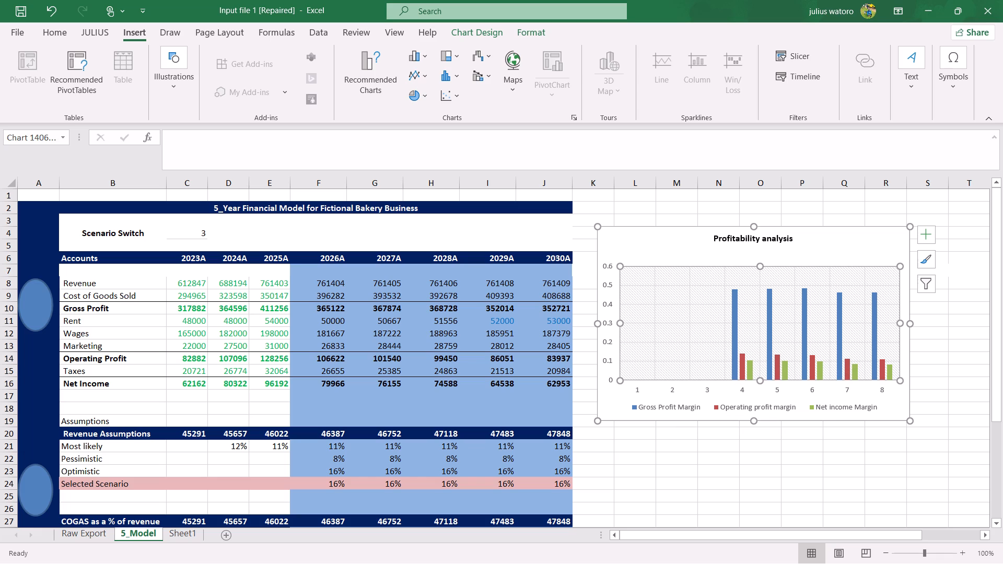